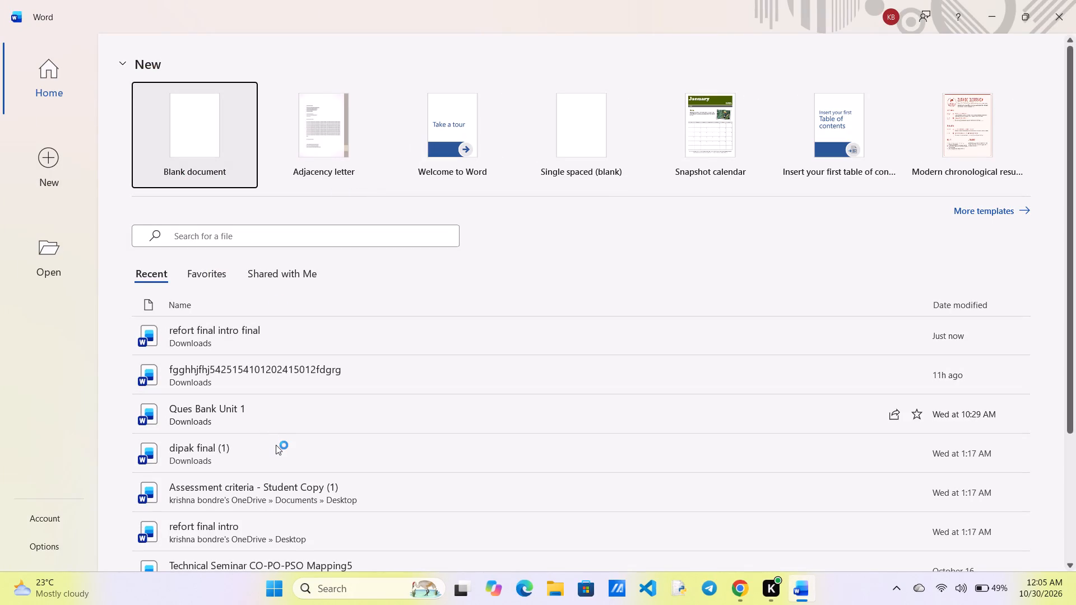
Open the recent document "dipak final (1)" from Downloads.
double_click(277, 445)
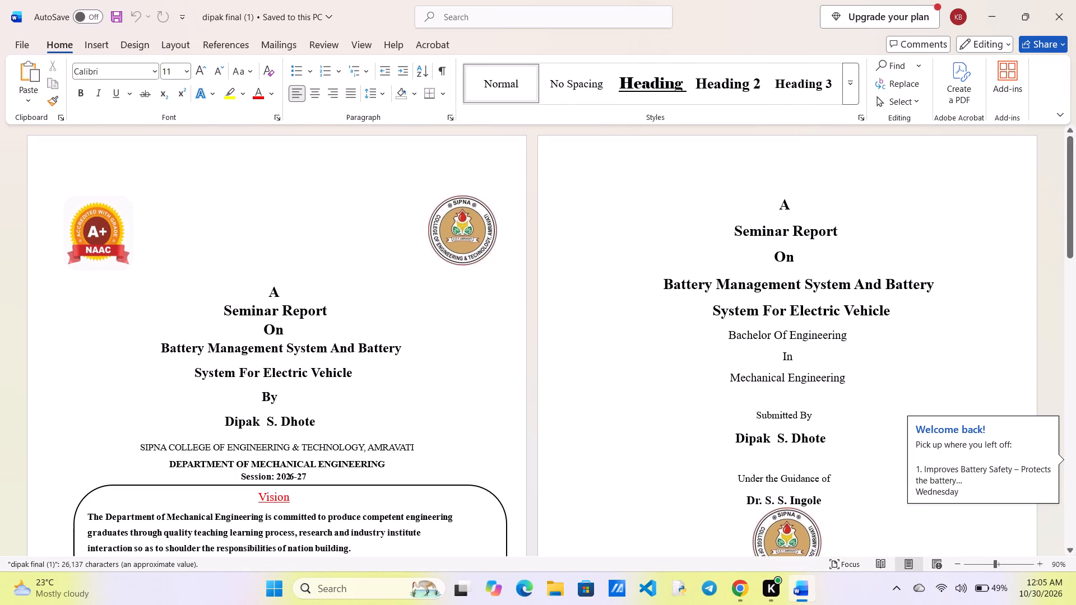
Examine the seminar report's cover page, from the logos and title block to the department's Vision and Mission box.
ctrl+scroll(331, 273, up, 3)
scroll(331, 273, down, 1)
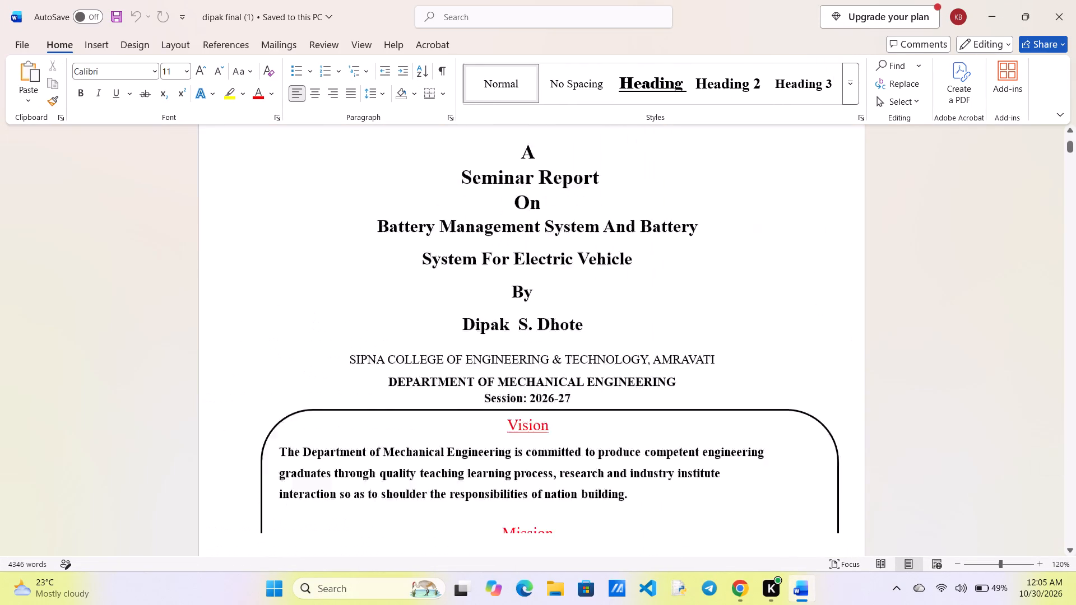
scroll(331, 273, down, 1)
ctrl+scroll(331, 273, down, 1)
scroll(331, 273, up, 1)
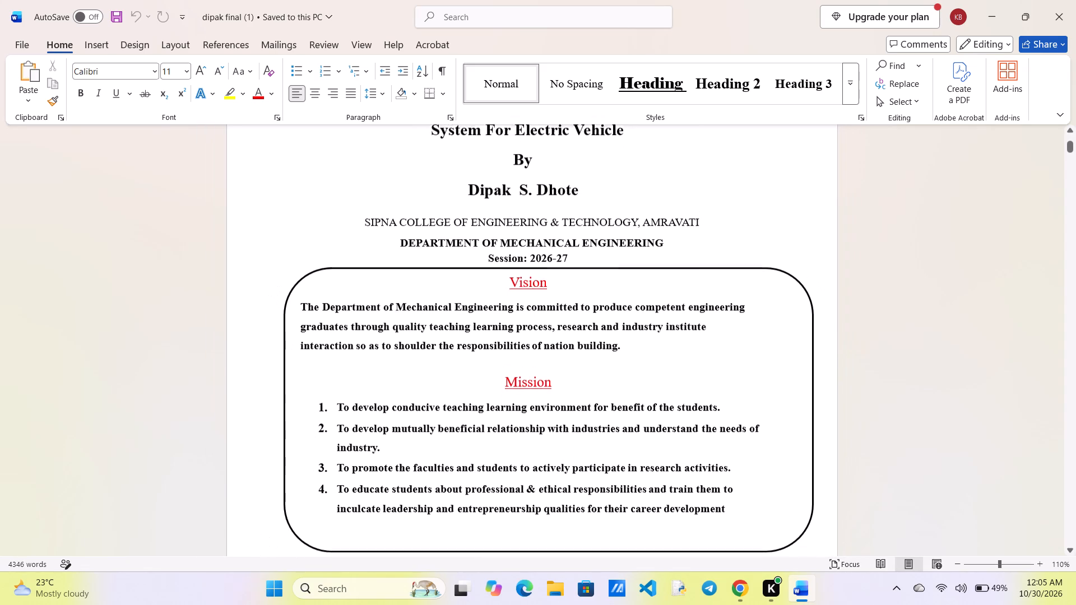
scroll(331, 273, up, 3)
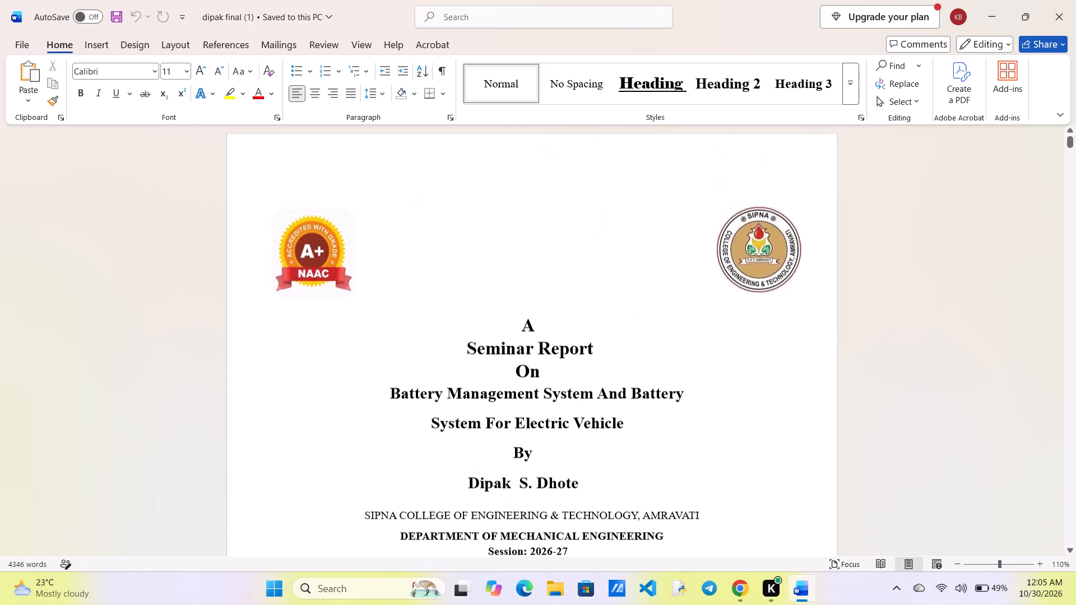
scroll(331, 273, down, 1)
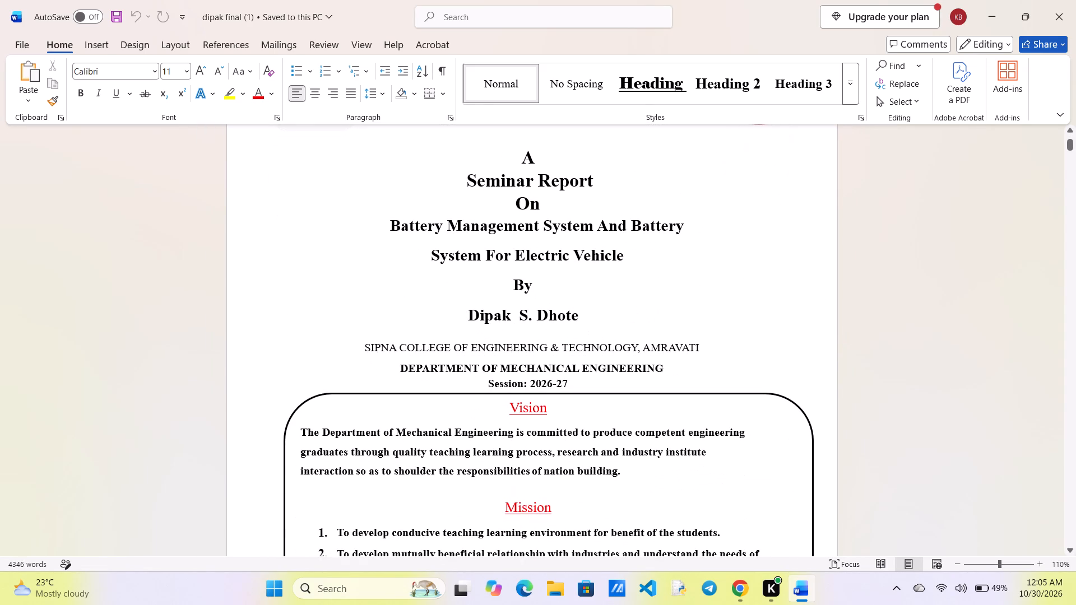
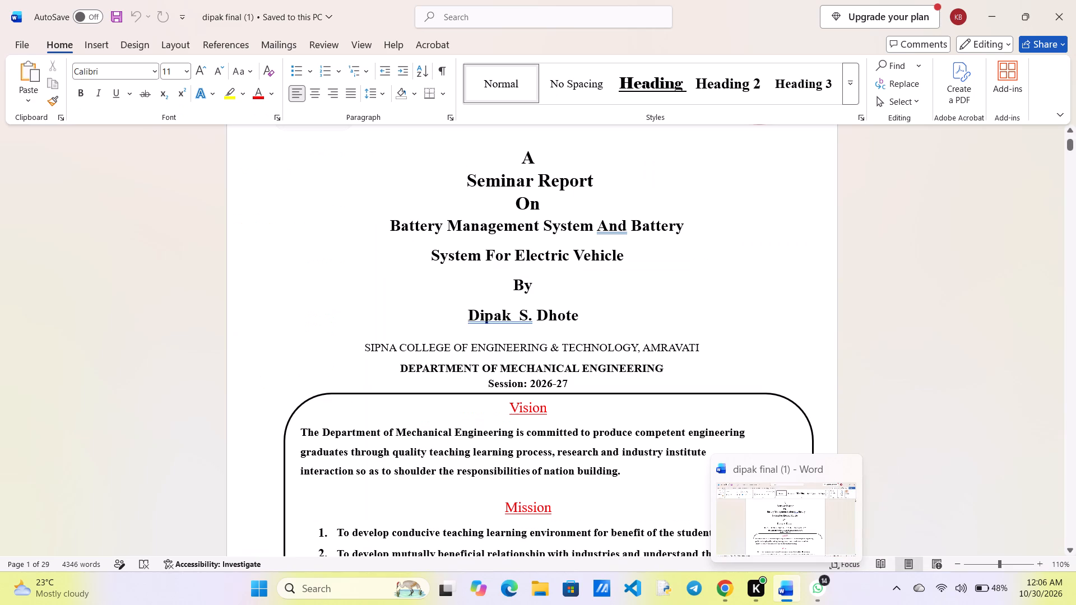
Insert "Study of" before "Battery Management System" in the cover page title.
click(389, 224)
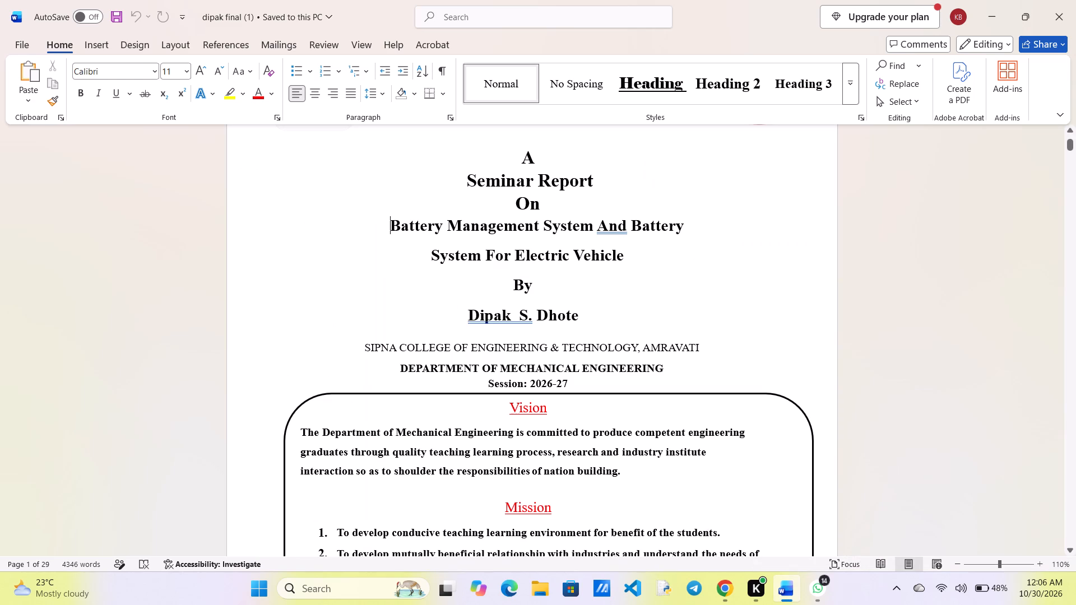
key(space)
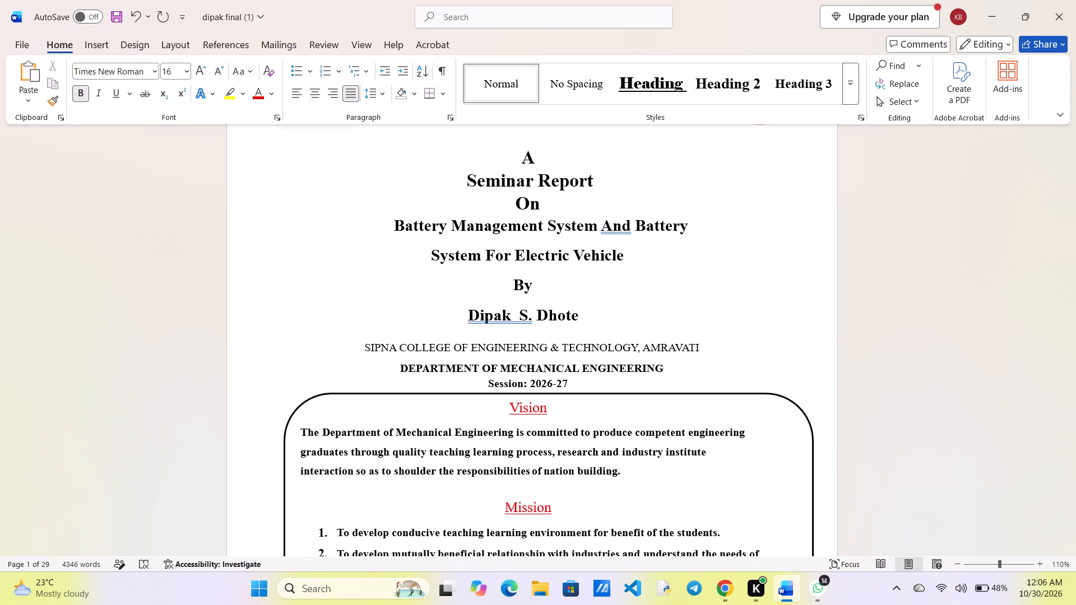
key(bracketright)
key(BackSpace)
key(x)
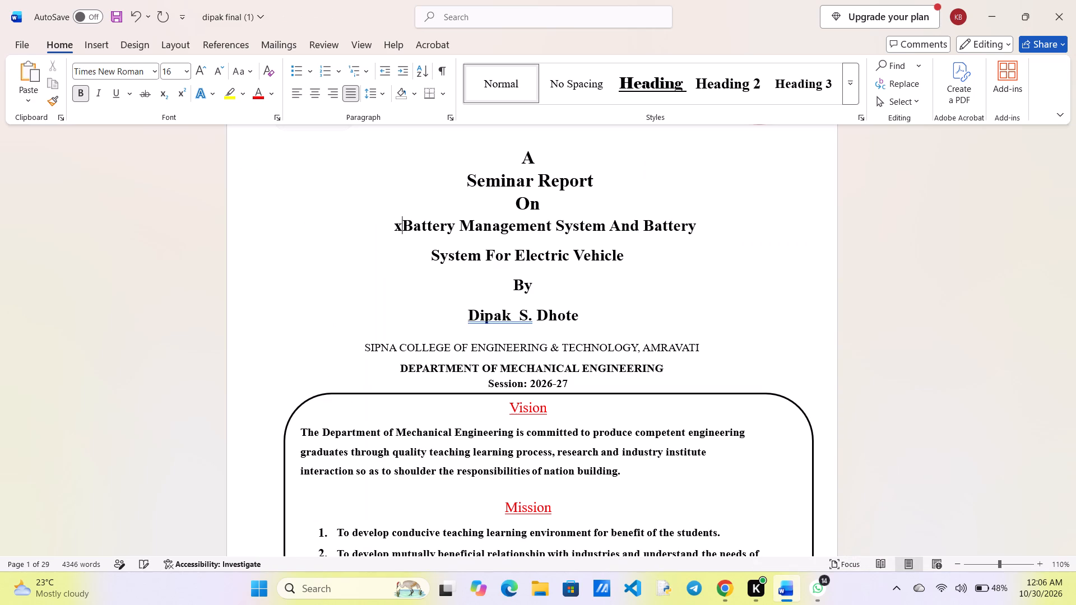
key(BackSpace)
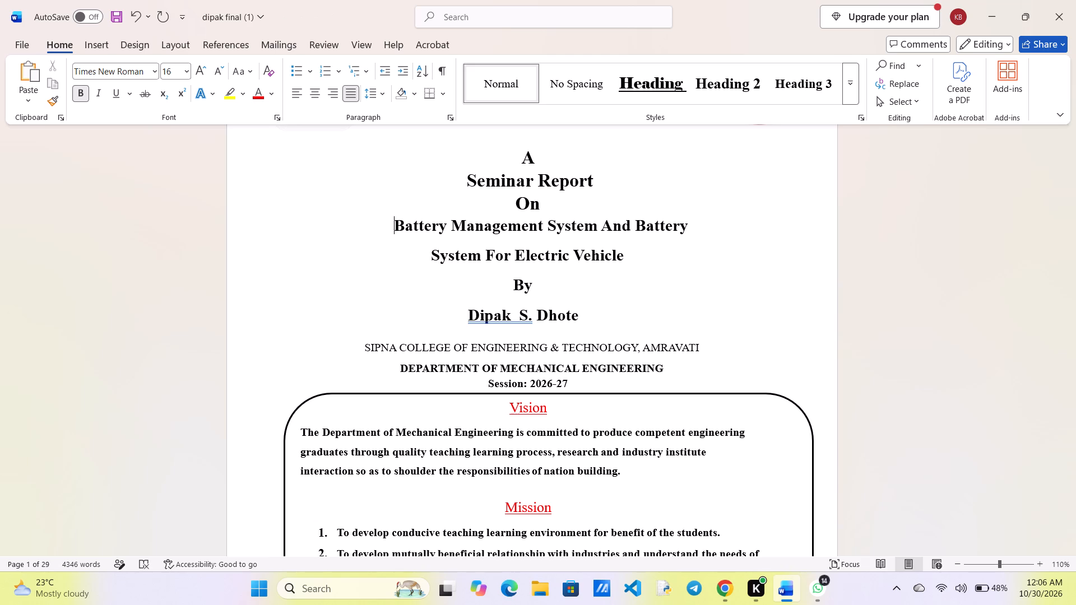
text(Study)
key(space)
text(of)
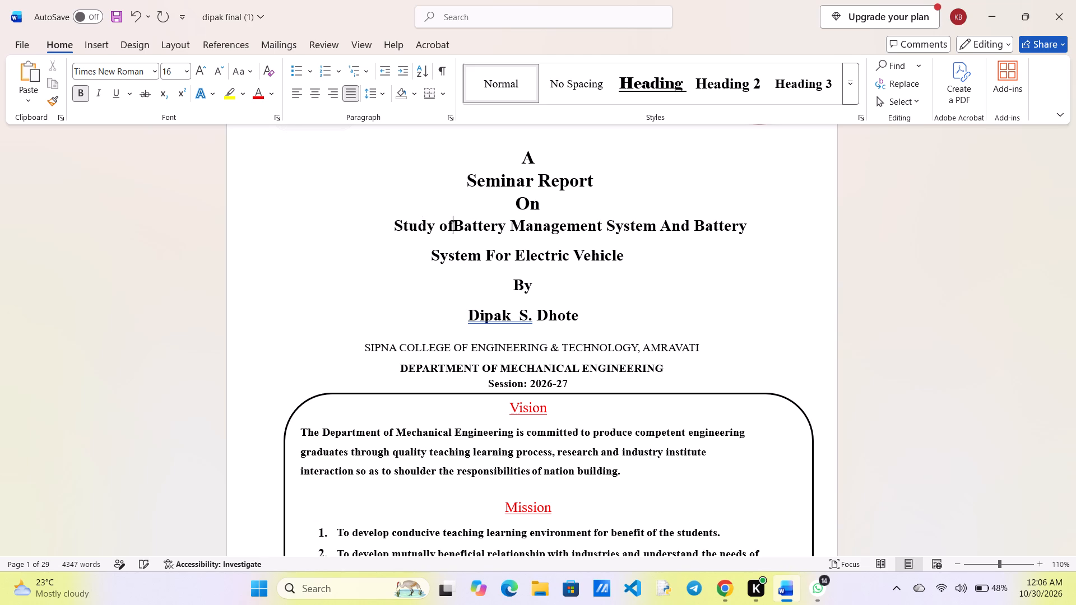
key(space)
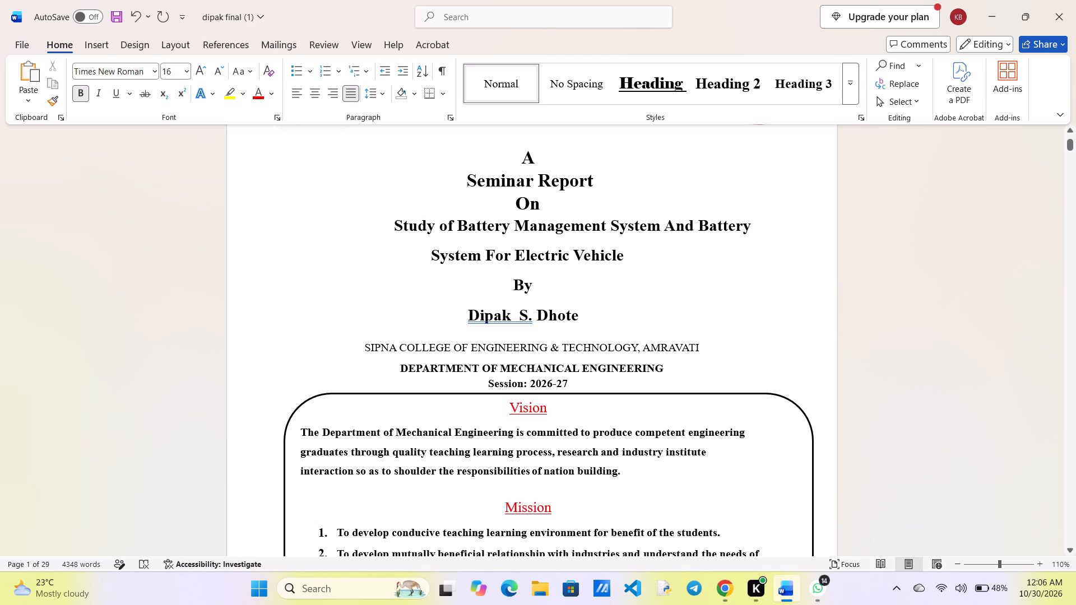
Delete the word "System" from the start of the cover title's second line, leaving "For Electric Vehicle".
click(483, 257)
key(BackSpace)
key(BackSpace)
key(BackSpace)
key(BackSpace)
key(BackSpace)
key(BackSpace)
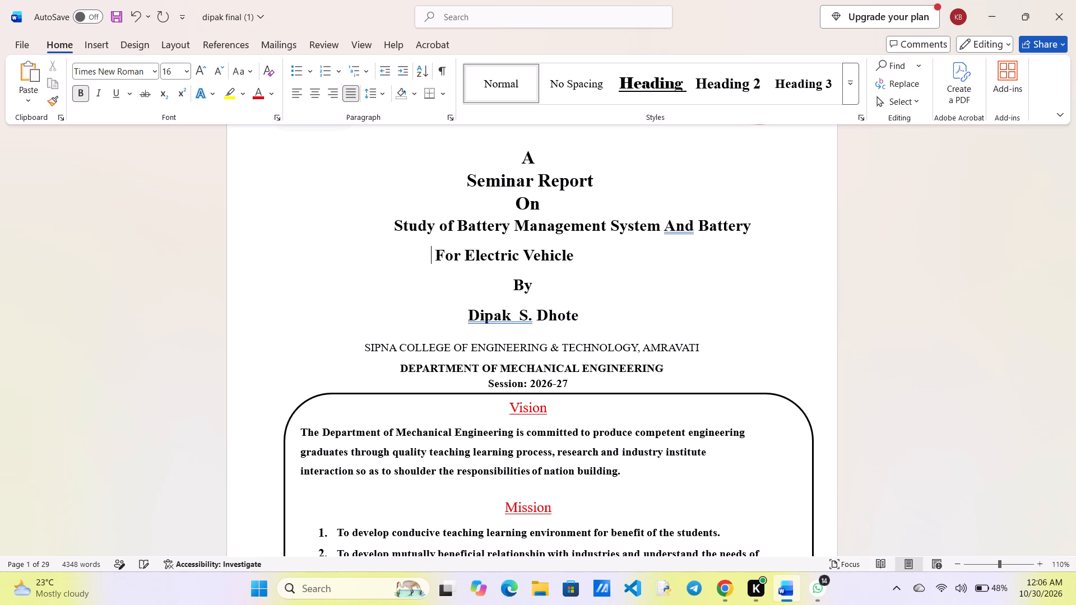
key(BackSpace)
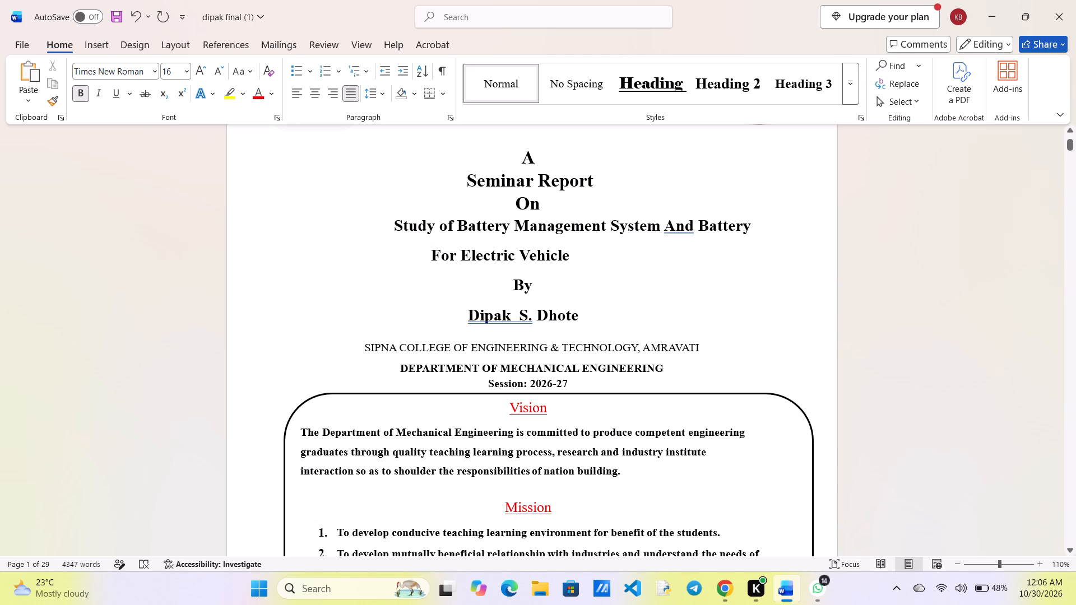
Delete "And Battery" from the end of the cover title's first line, leaving "Study of Battery Management System".
click(755, 224)
key(BackSpace)
key(BackSpace)
key(BackSpace)
key(BackSpace)
key(BackSpace)
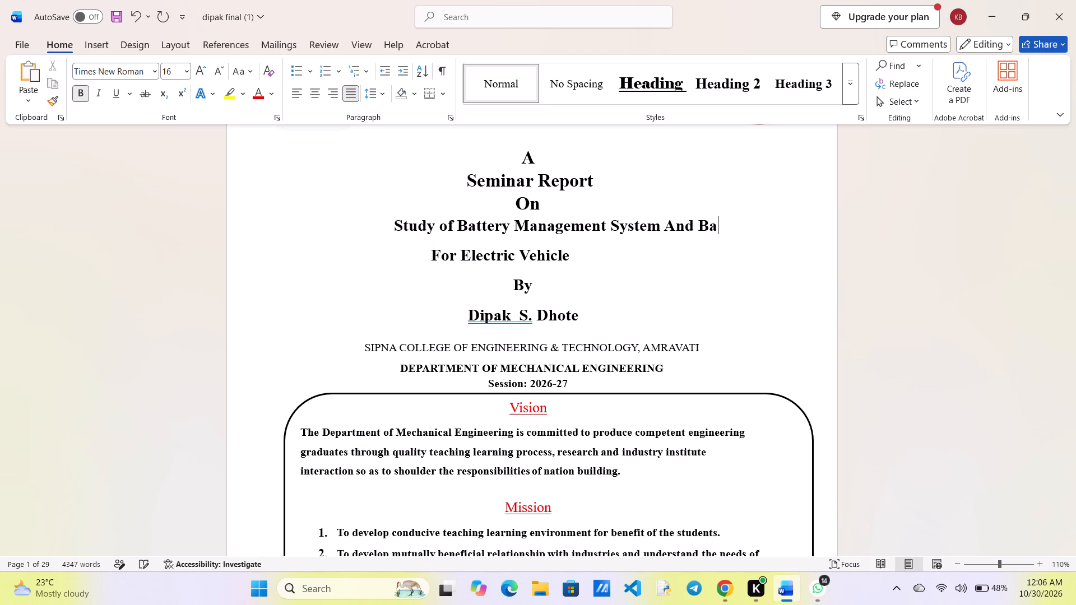
key(BackSpace)
key(BackSpace)
key(BackSpace)
key(BackSpace)
key(BackSpace)
key(BackSpace)
key(BackSpace)
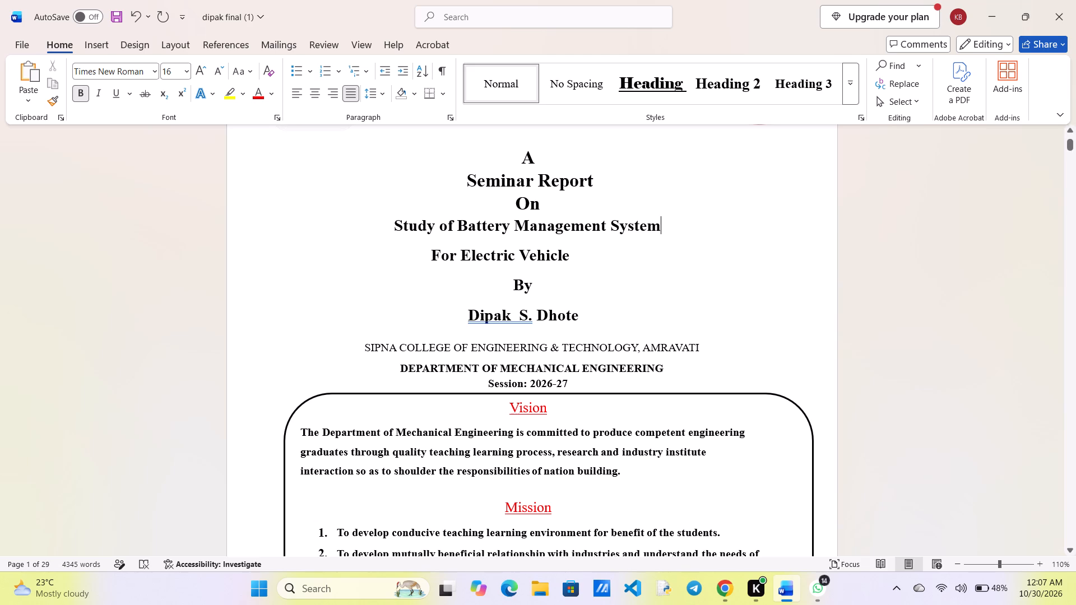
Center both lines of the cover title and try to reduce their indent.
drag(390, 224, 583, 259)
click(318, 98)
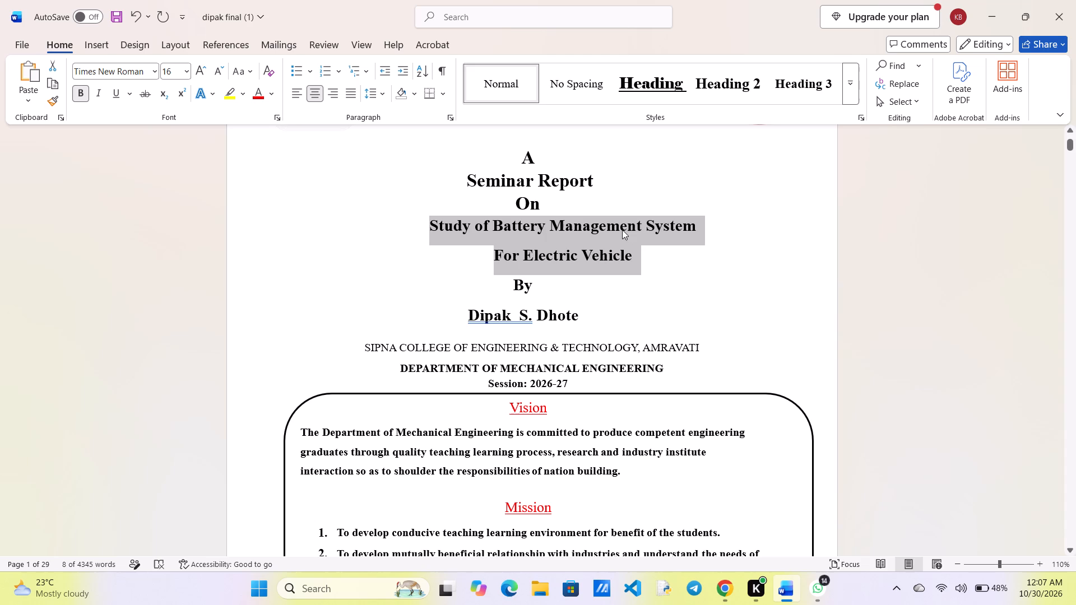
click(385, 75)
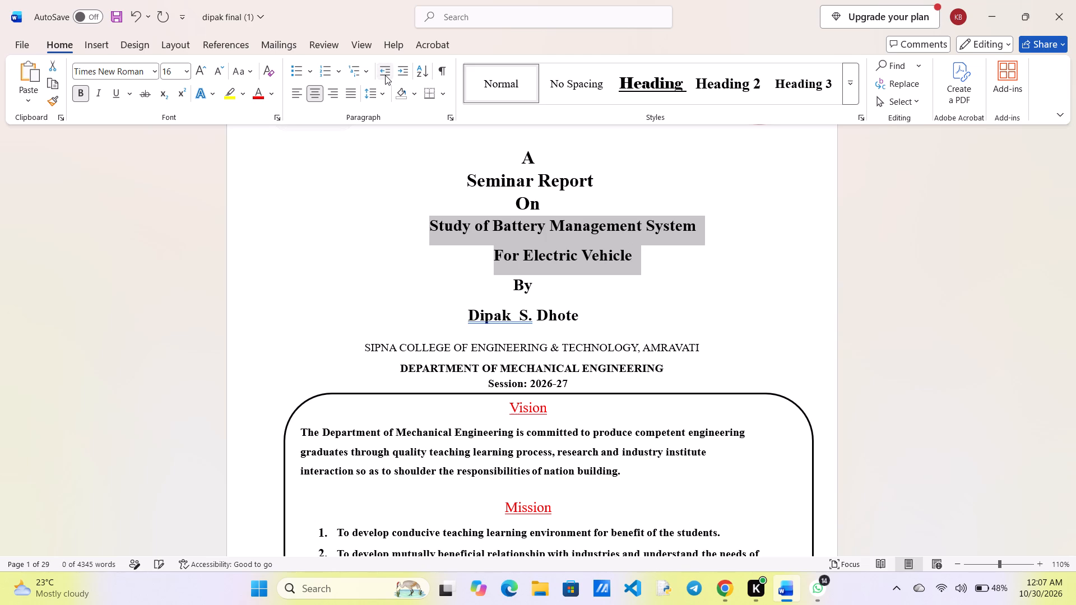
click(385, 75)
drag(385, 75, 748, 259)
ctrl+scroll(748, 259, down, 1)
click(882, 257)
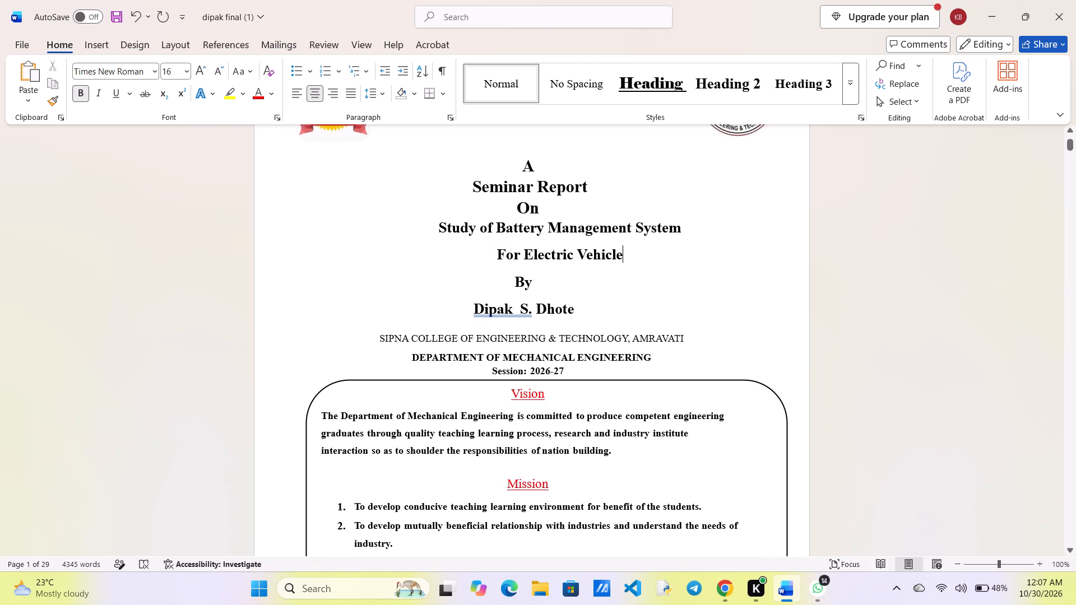
Reset the alignment of "For Electric Vehicle" on the cover and pad it with leading spaces to sit near the middle above "By".
click(488, 254)
key(BackSpace)
key(space)
key(space)
key(space)
key(space)
key(space)
key(space)
key(space)
key(space)
key(space)
key(space)
key(space)
key(space)
key(space)
key(space)
key(space)
key(space)
key(space)
key(space)
key(space)
key(space)
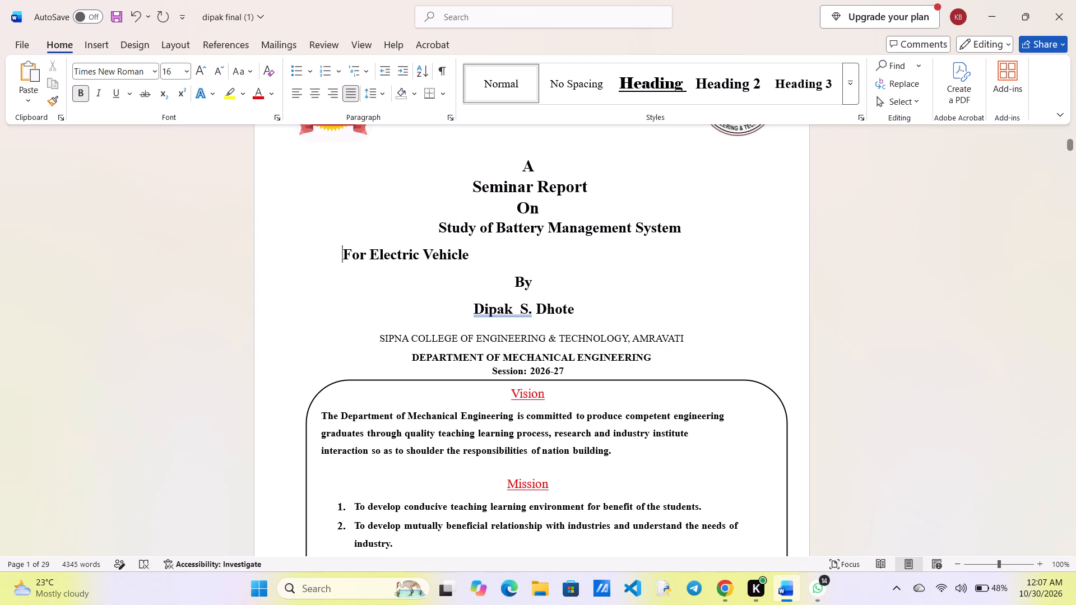
key(space)
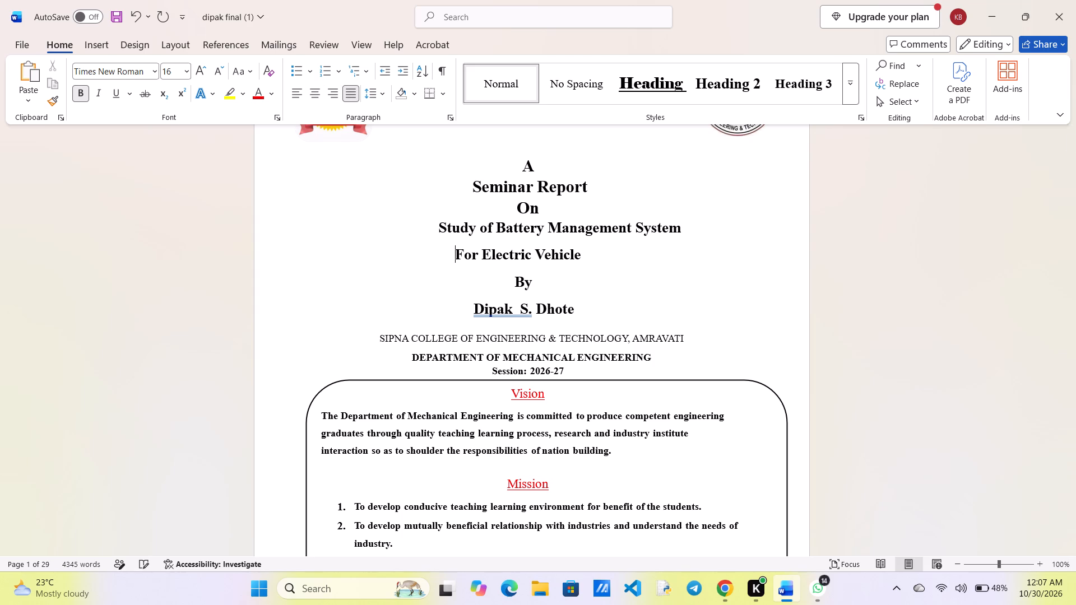
key(space)
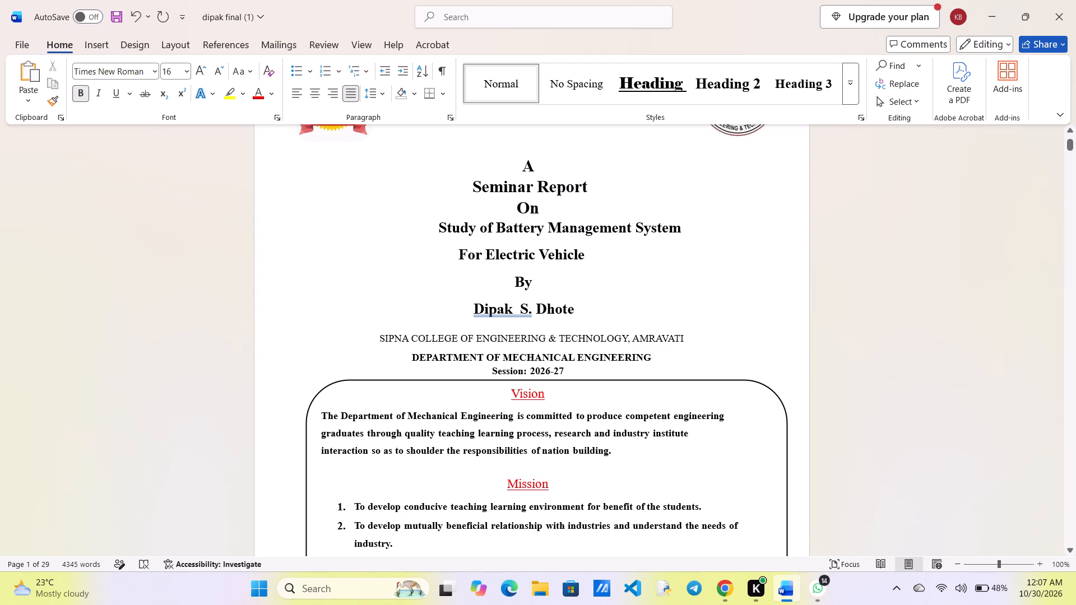
Reset the alignment of "Study of Battery Management System" on the cover and pad it with leading spaces to sit beneath "On".
click(437, 226)
key(BackSpace)
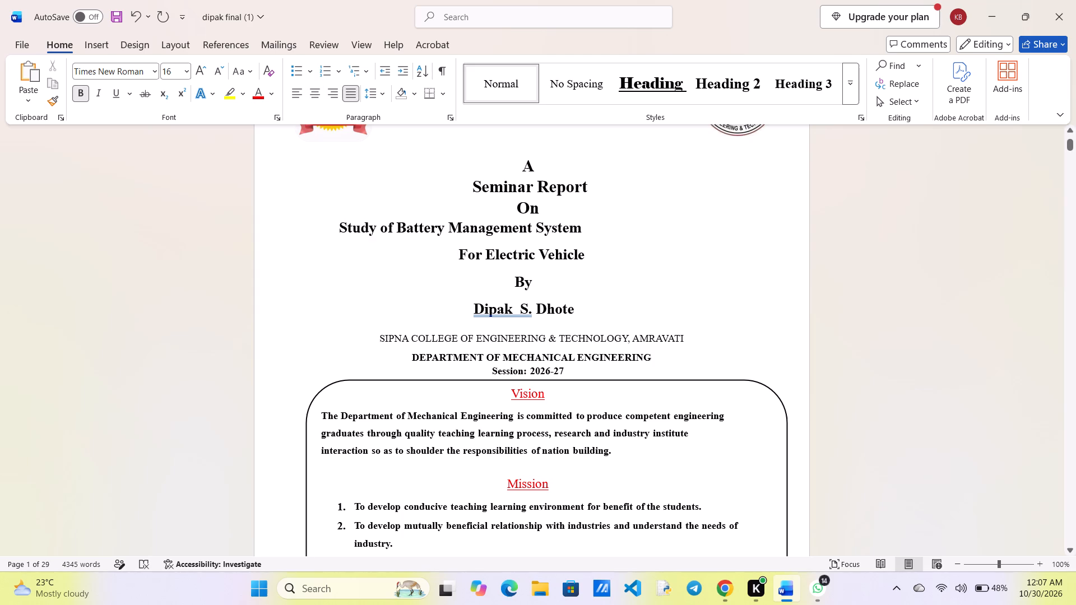
key(space)
key(space)
key(space)
key(space)
key(space)
key(space)
key(space)
key(space)
key(space)
key(space)
key(space)
key(space)
key(space)
key(space)
key(space)
key(space)
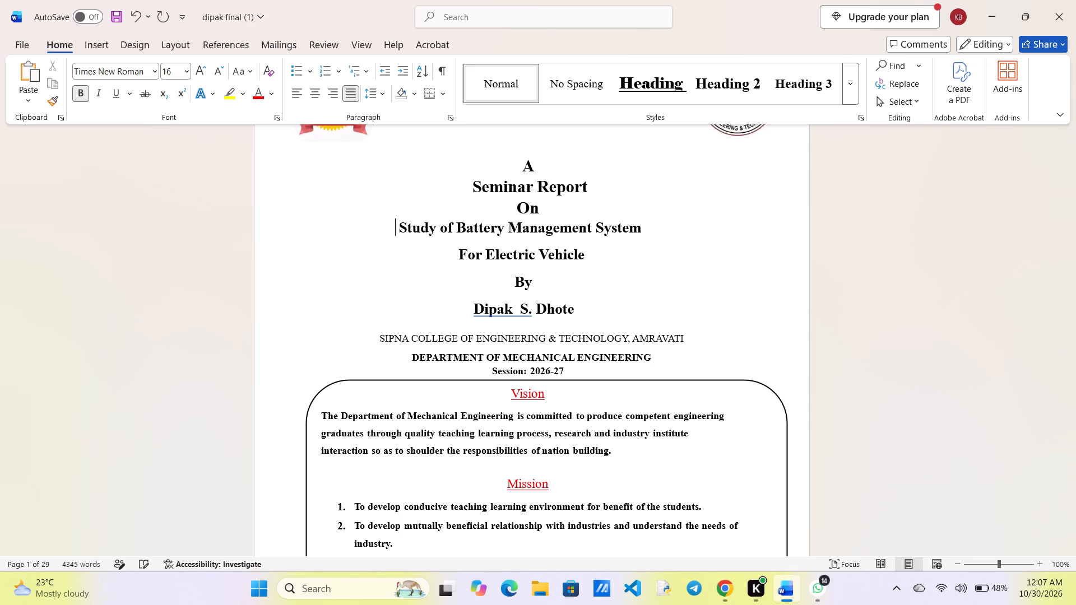
key(space)
Increase the font size of both cover title lines to 18.
drag(437, 226, 525, 222)
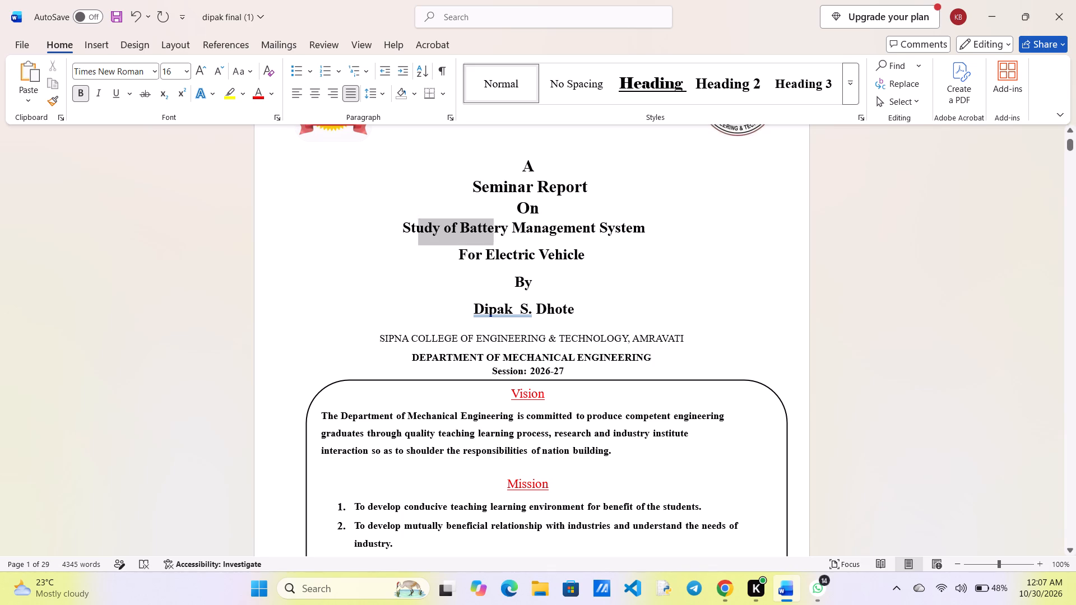
drag(525, 222, 610, 261)
click(200, 69)
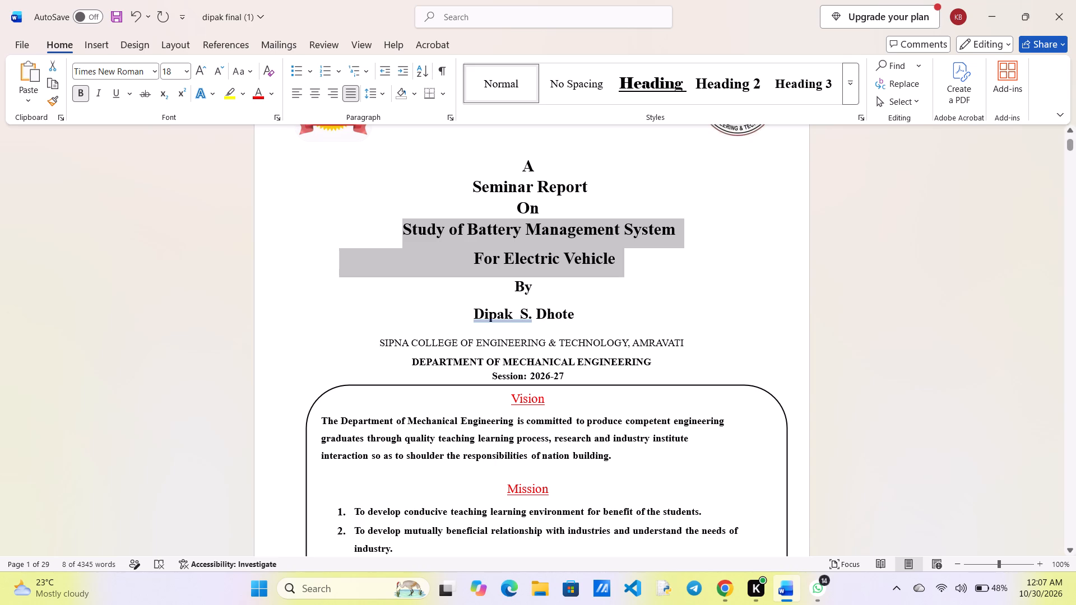
click(848, 320)
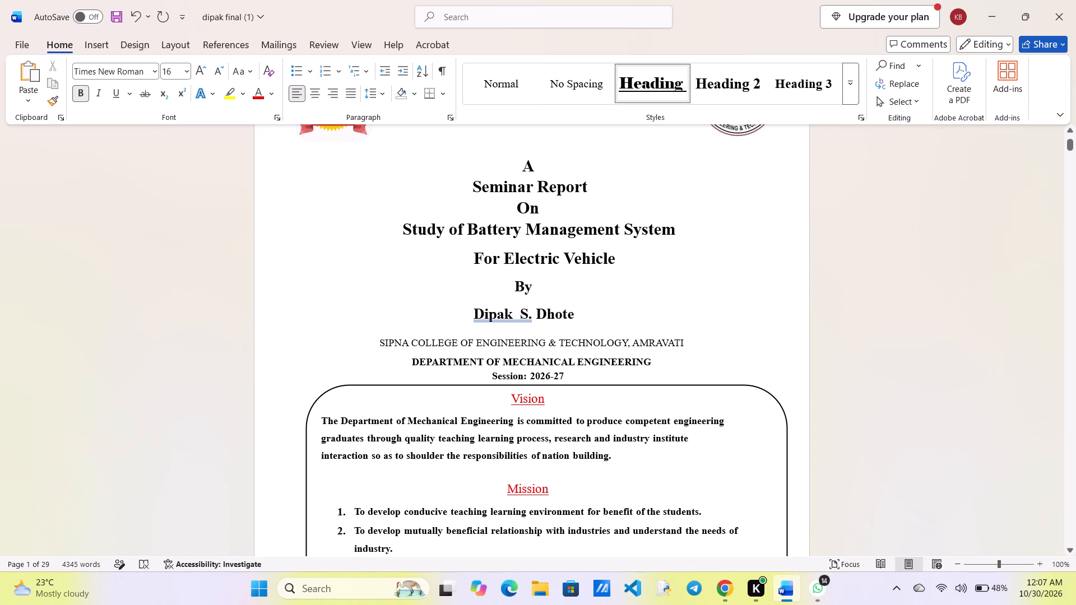
Replace the old two-line title on page 2 with a copy of the revised cover title.
scroll(554, 288, down, 2)
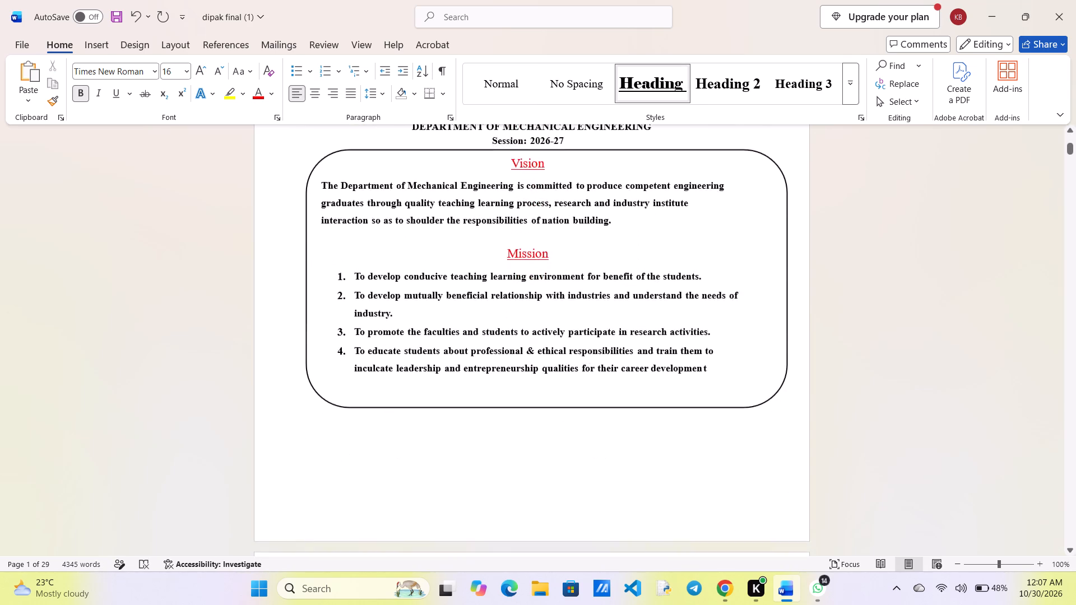
scroll(554, 288, down, 2)
scroll(554, 288, up, 2)
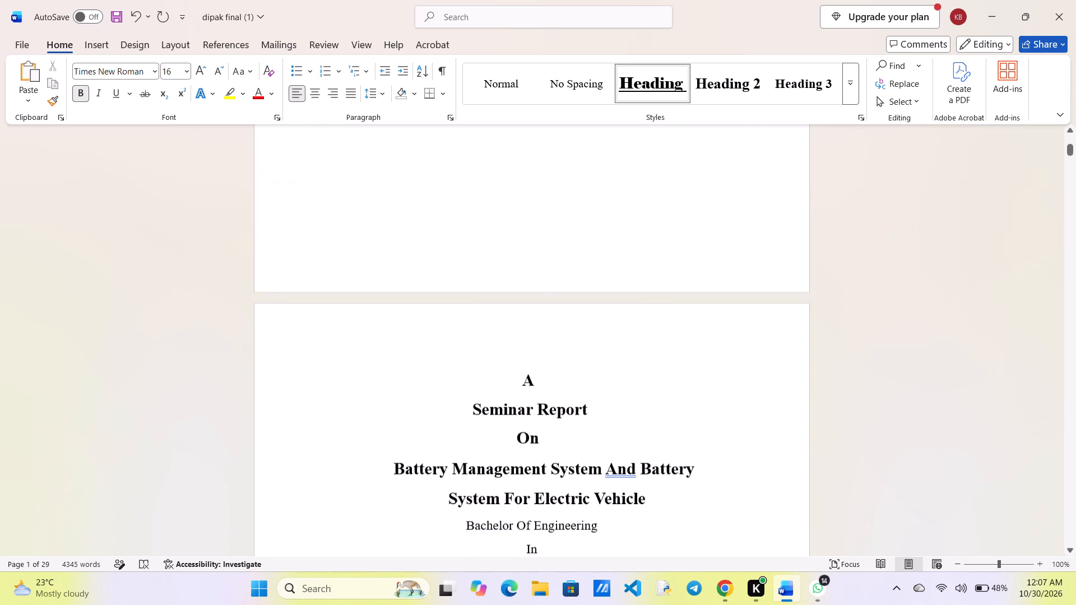
scroll(554, 288, up, 1)
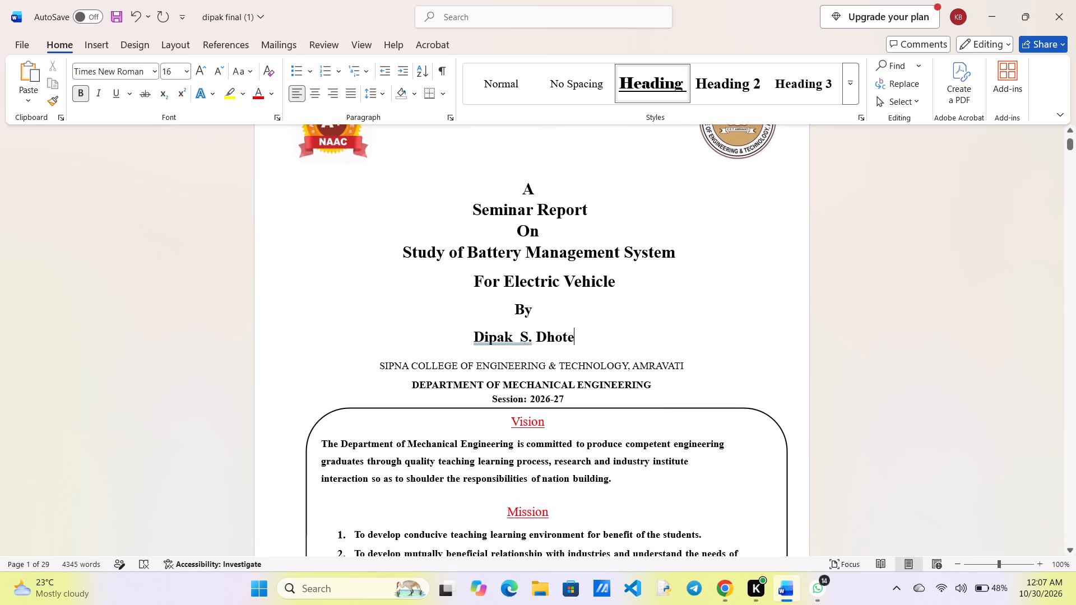
drag(400, 250, 601, 290)
key(ctrl+c)
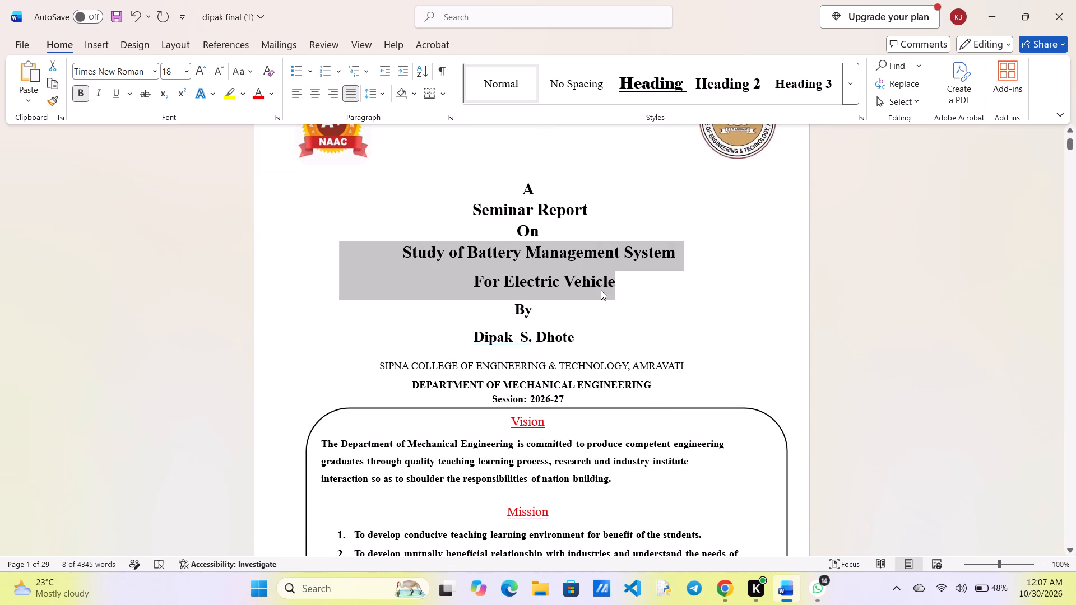
scroll(601, 290, down, 5)
drag(390, 328, 646, 368)
key(Delete)
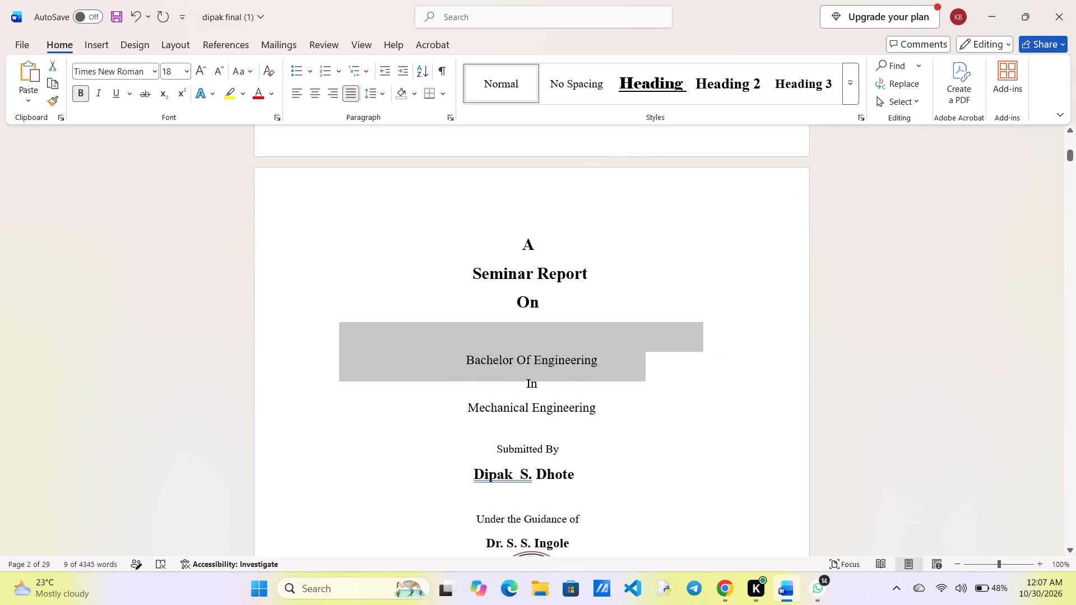
key(ctrl+v)
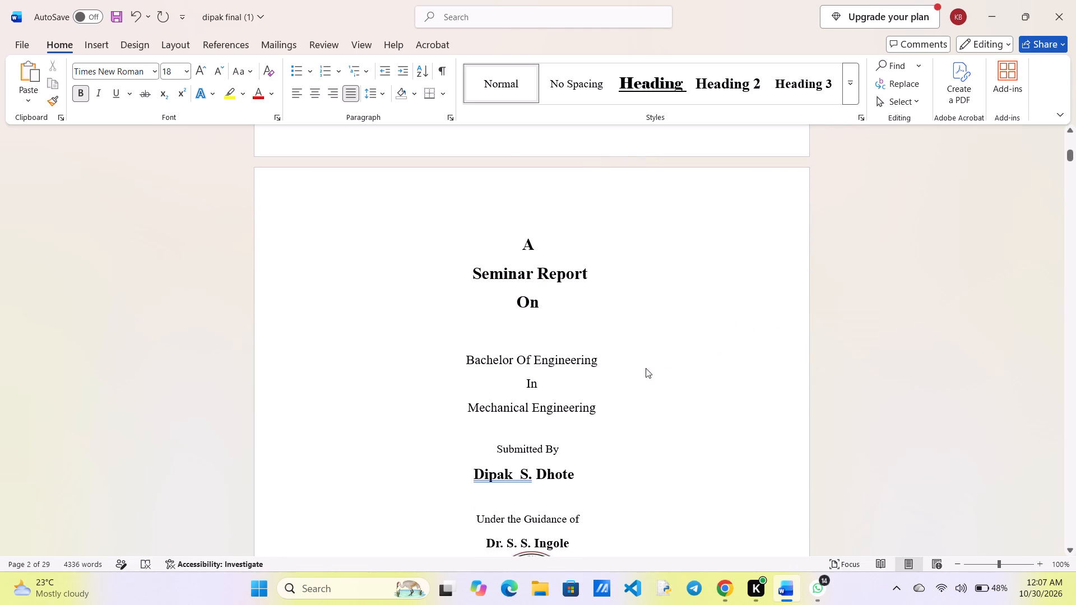
Remove three leading spaces before "For Electric Vehicle" in the page 2 title.
scroll(646, 368, down, 1)
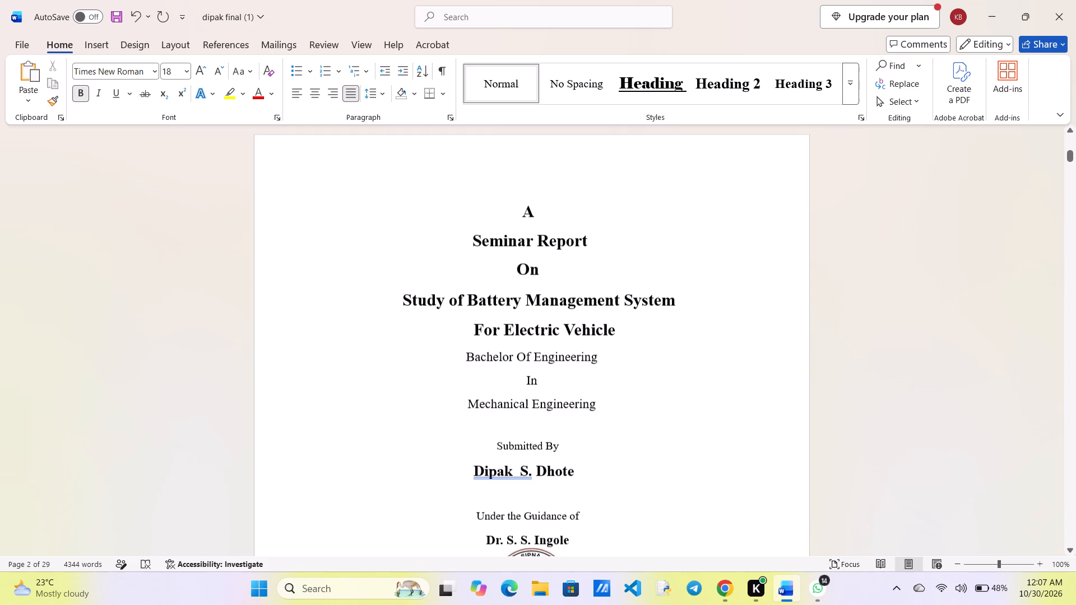
scroll(646, 368, down, 2)
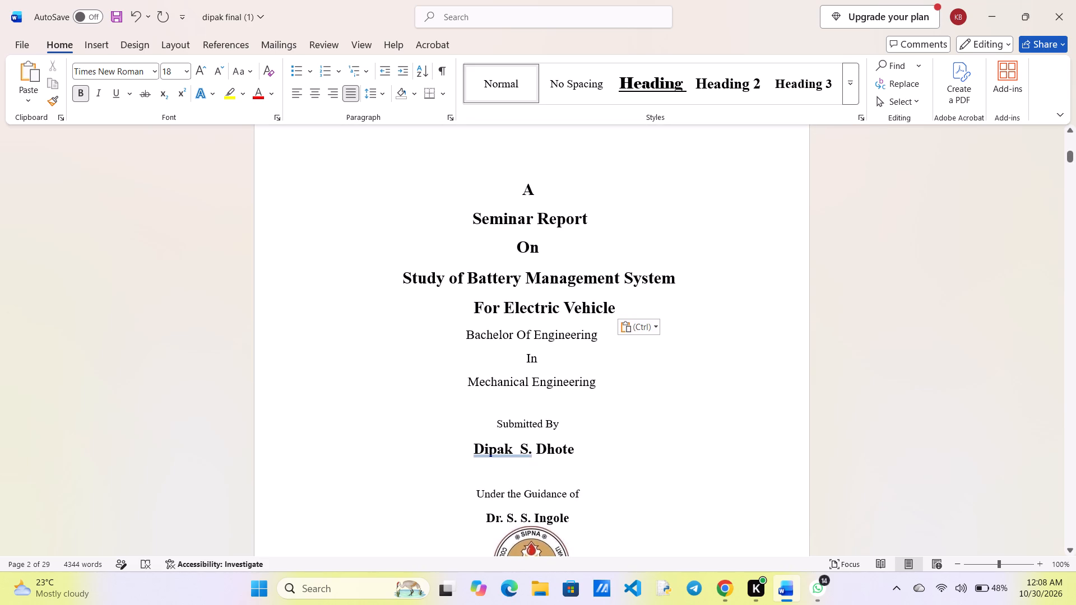
click(472, 304)
key(BackSpace)
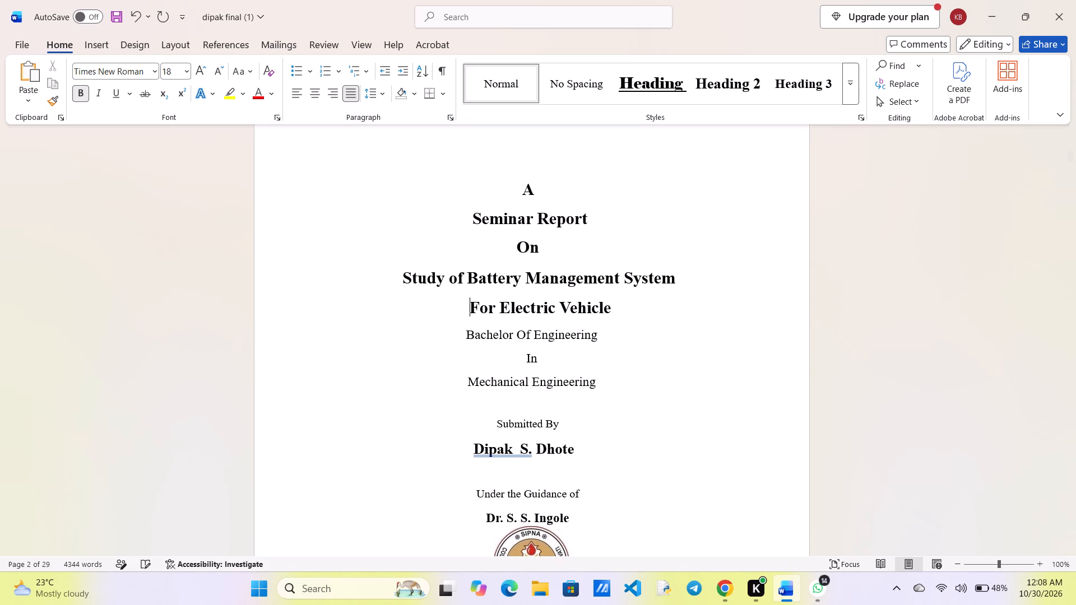
key(BackSpace)
key(BackSpace)
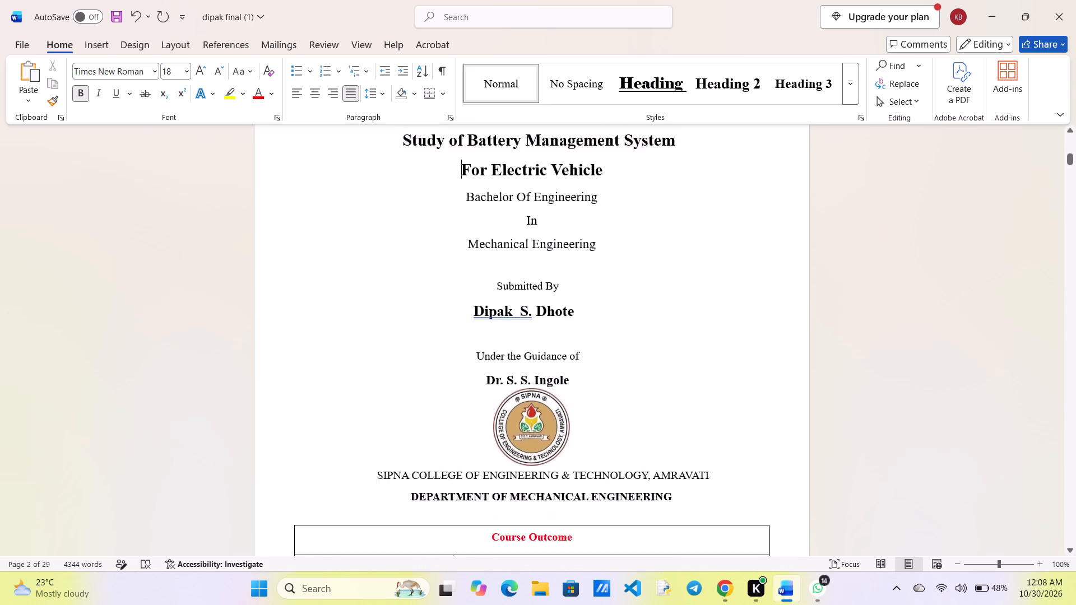
Insert "Study of" before "Battery management system" in the 7ME09.1 row of the Course Outcome table on page 2.
scroll(472, 304, down, 1)
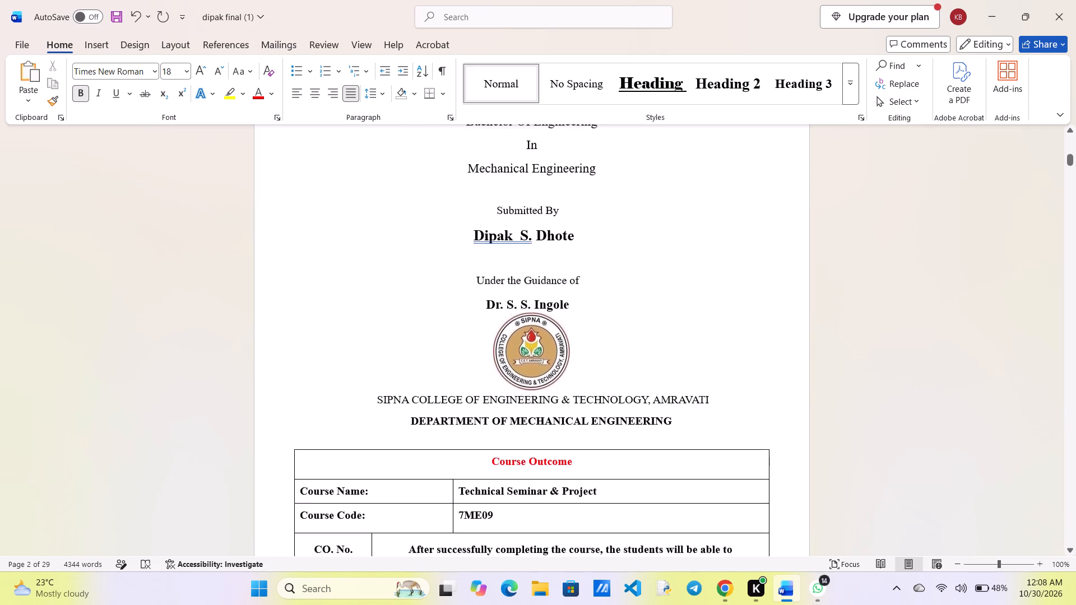
scroll(472, 304, down, 2)
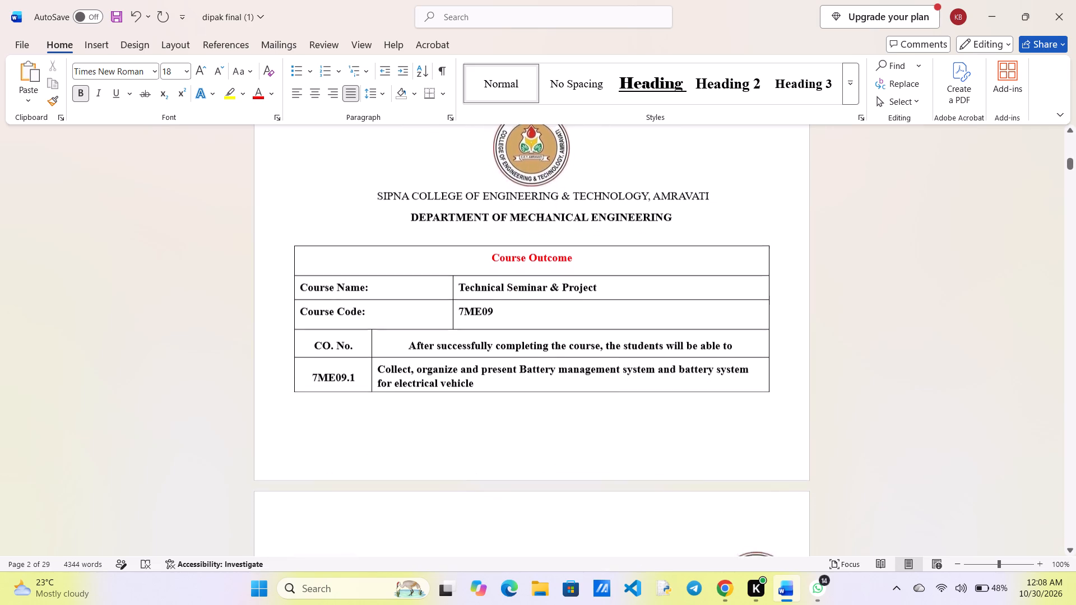
scroll(472, 304, down, 1)
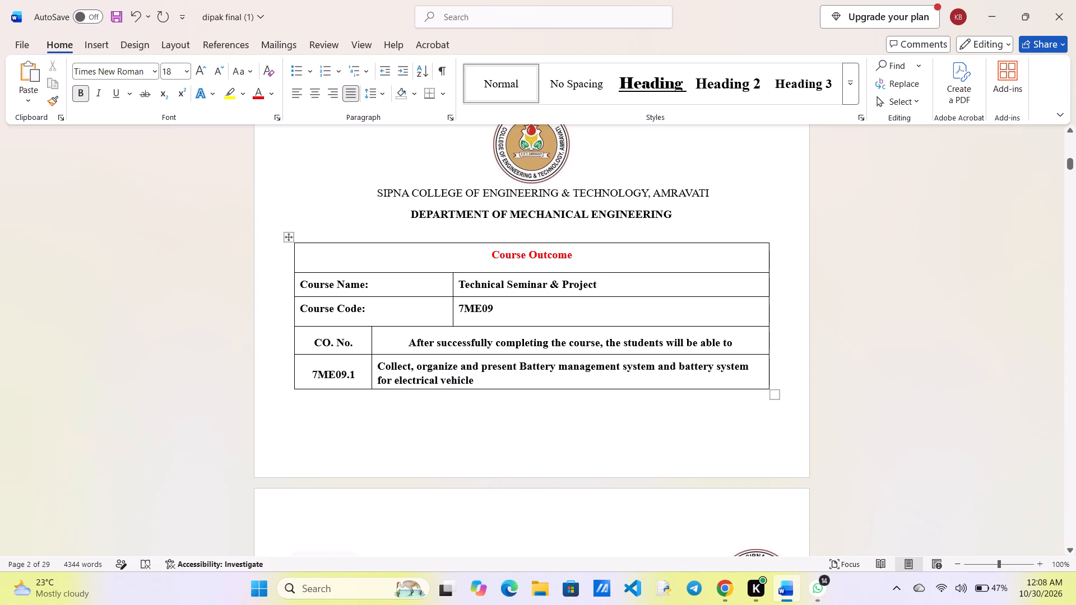
click(520, 363)
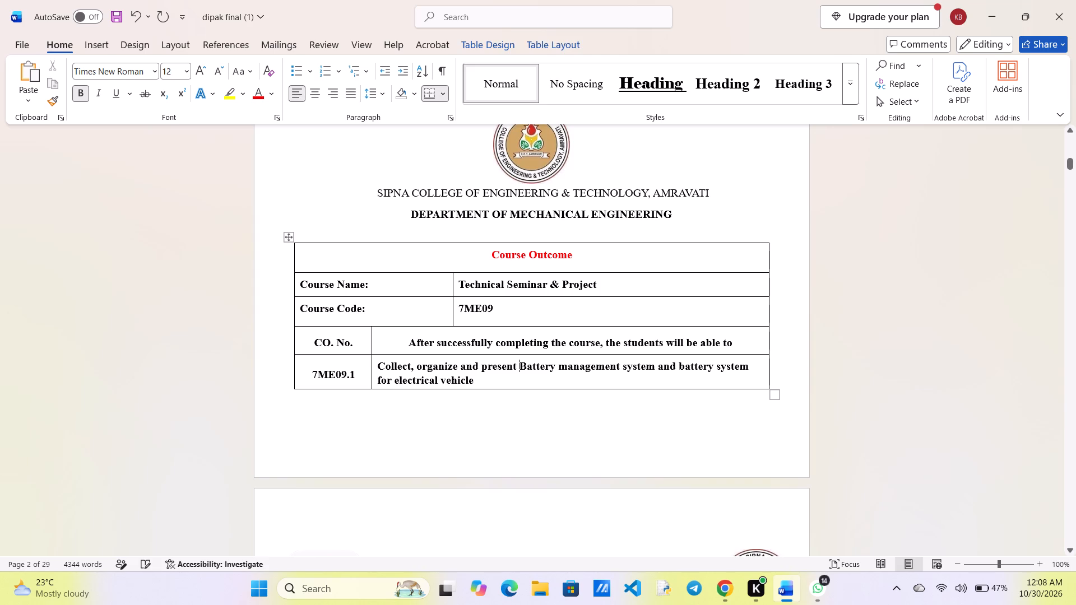
text(St)
text(udy of)
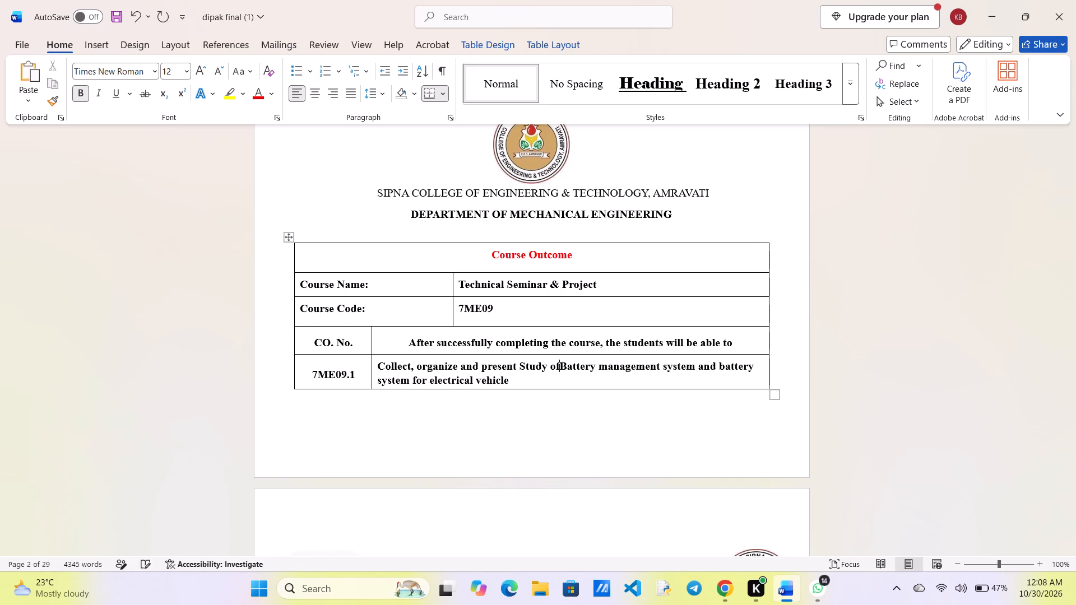
key(space)
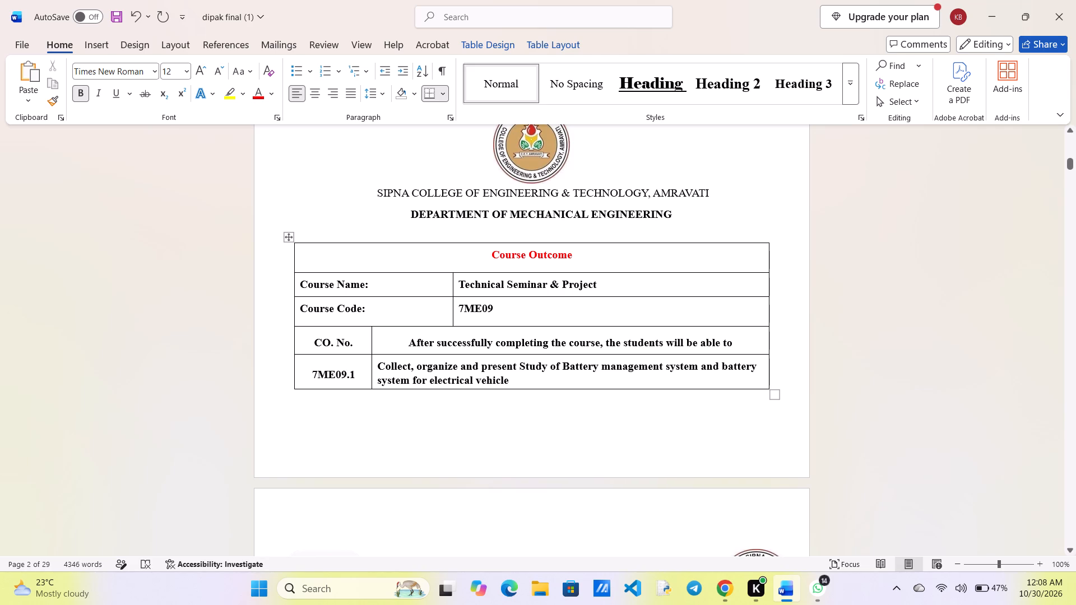
Delete "system and battery system" from the 7ME09.1 outcome, leaving "Battery management" before "for electrical vehicle".
click(409, 384)
key(BackSpace)
key(BackSpace)
key(BackSpace)
key(BackSpace)
key(BackSpace)
key(BackSpace)
key(BackSpace)
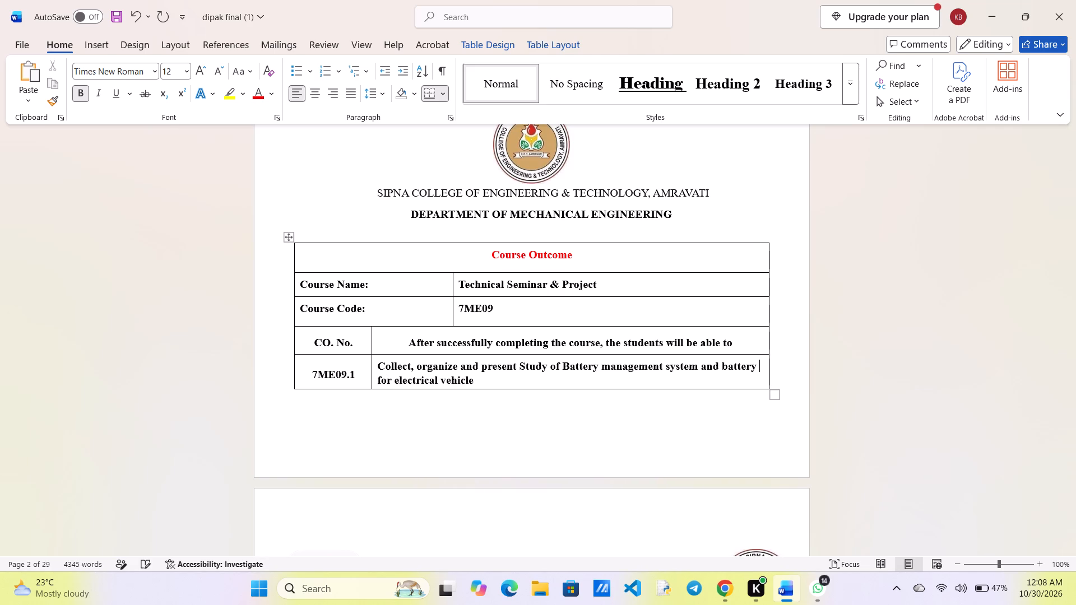
key(BackSpace)
key(BackSpace)
key(BackSpace)
key(BackSpace)
key(BackSpace)
key(BackSpace)
key(BackSpace)
key(BackSpace)
key(BackSpace)
key(BackSpace)
key(BackSpace)
key(BackSpace)
key(BackSpace)
key(BackSpace)
key(BackSpace)
key(BackSpace)
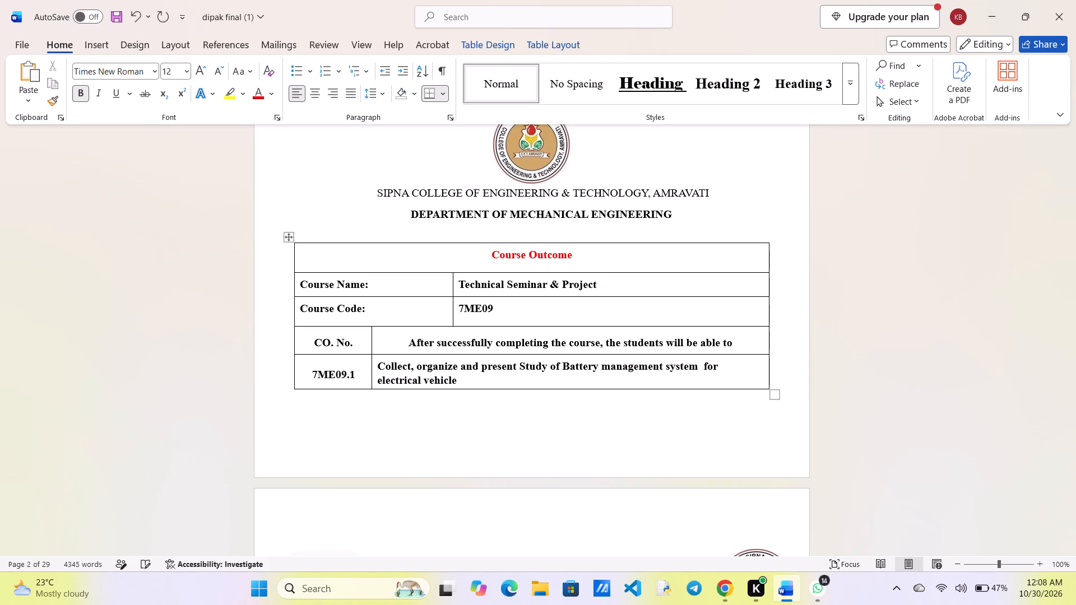
key(BackSpace)
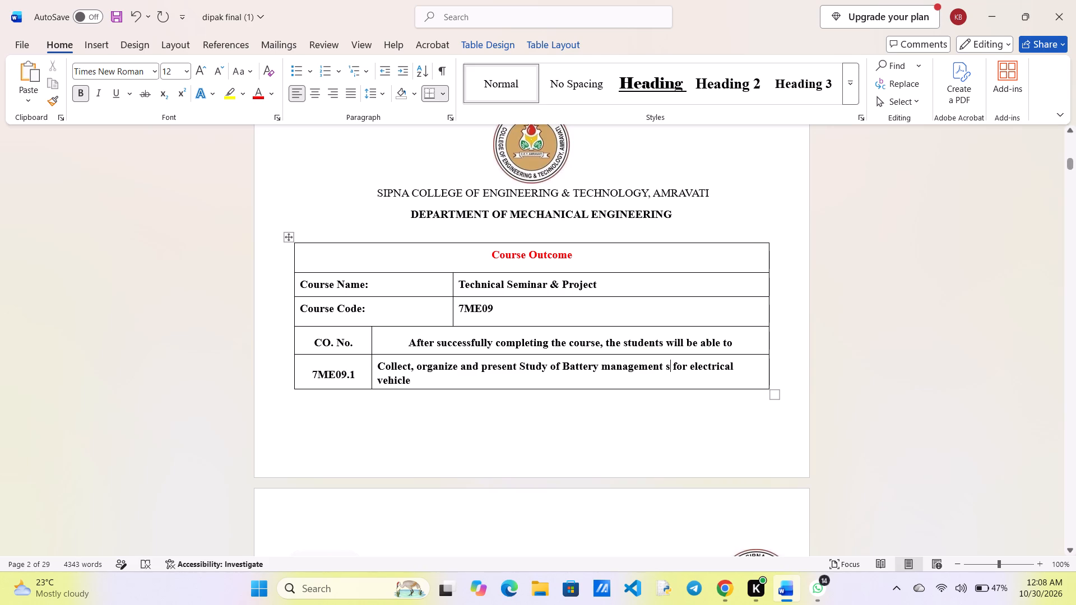
key(BackSpace)
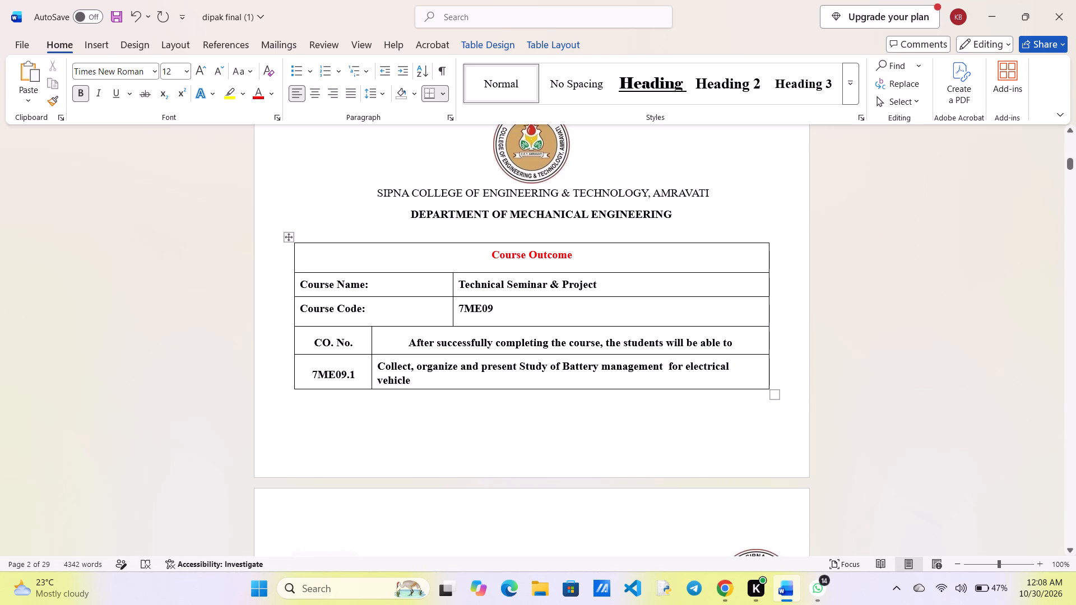
Insert "Study of" before "Battery Management" in the quoted project title on the Certificate page.
scroll(486, 432, down, 3)
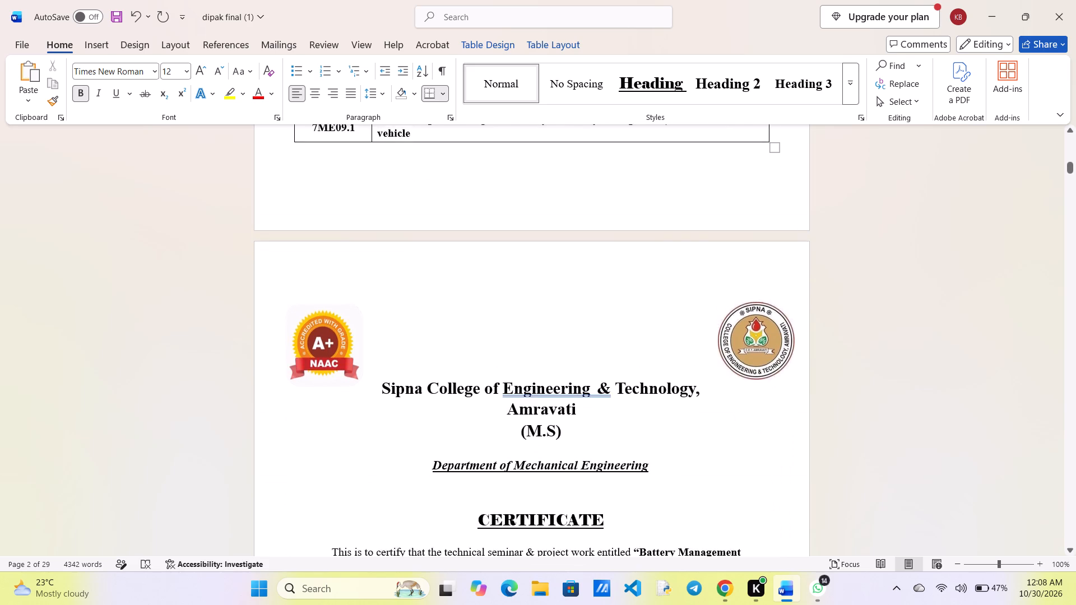
scroll(486, 432, down, 2)
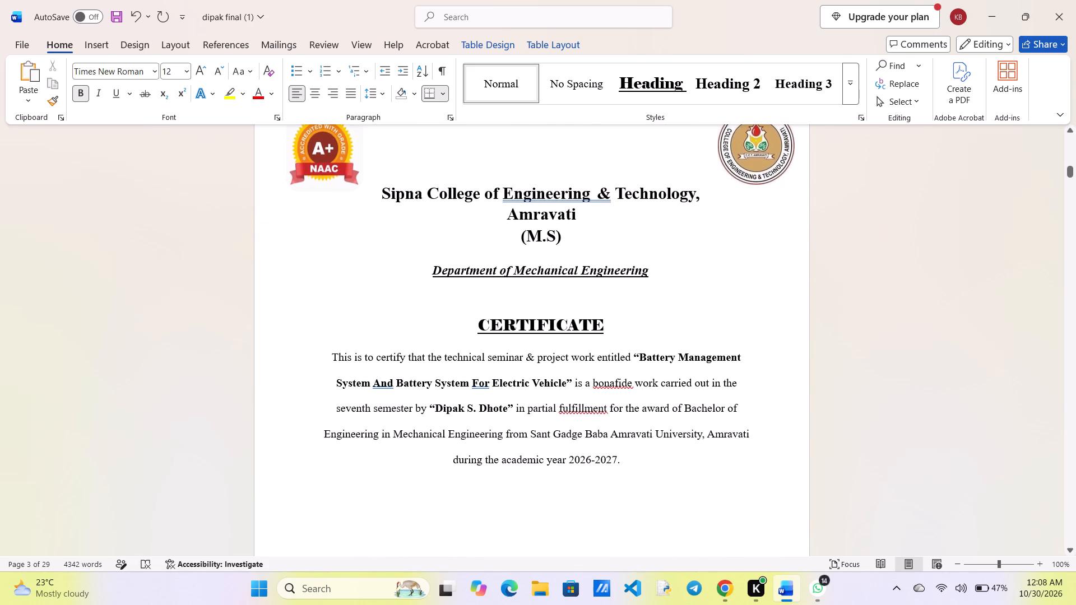
click(639, 355)
key(space)
key(shift+s)
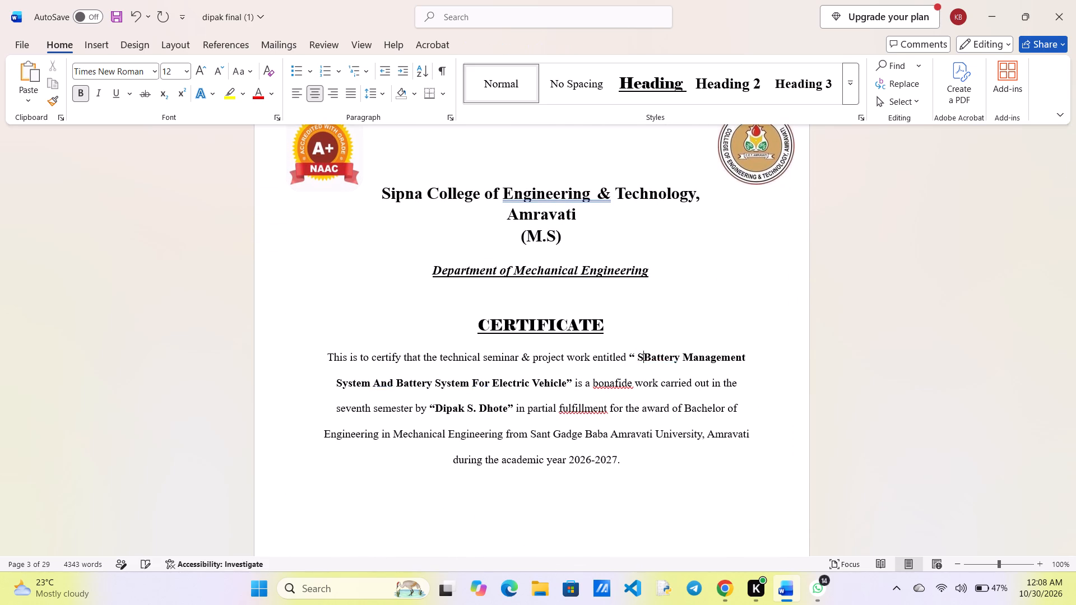
text(ty)
key(BackSpace)
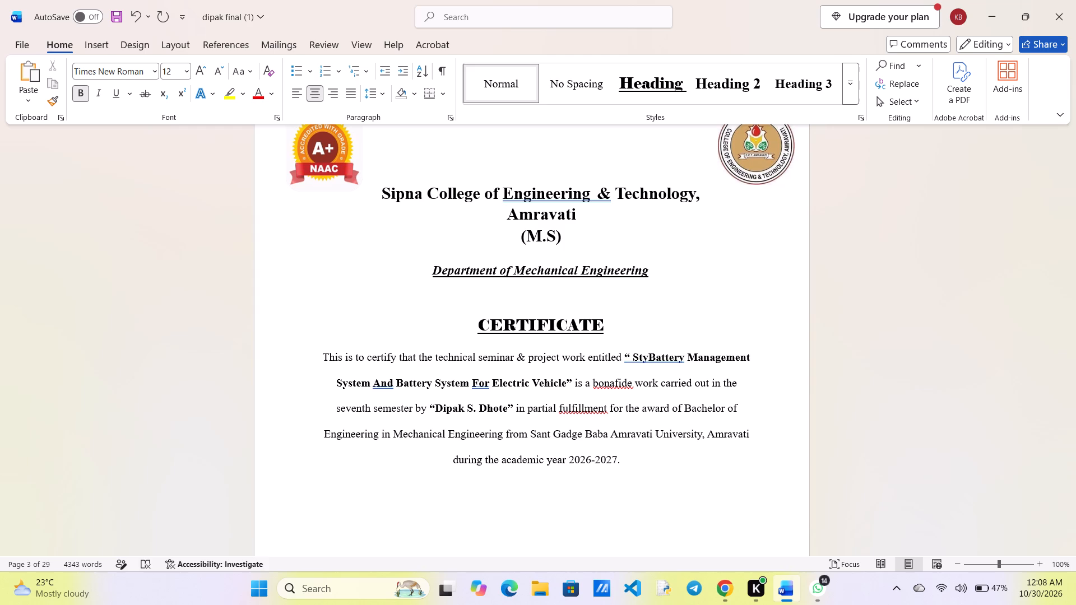
text(udy)
key(space)
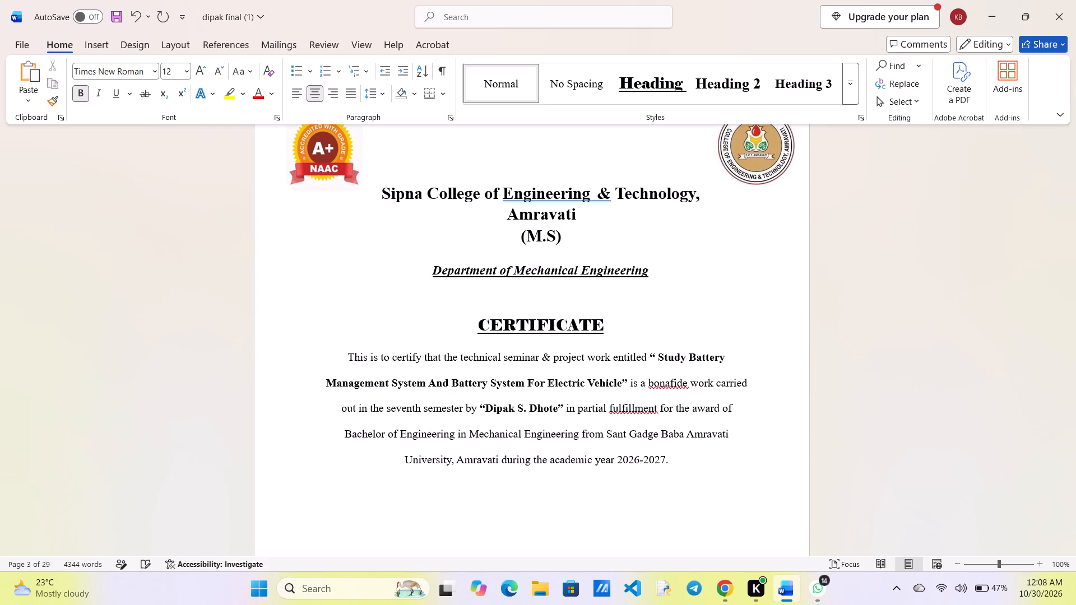
text(of)
key(space)
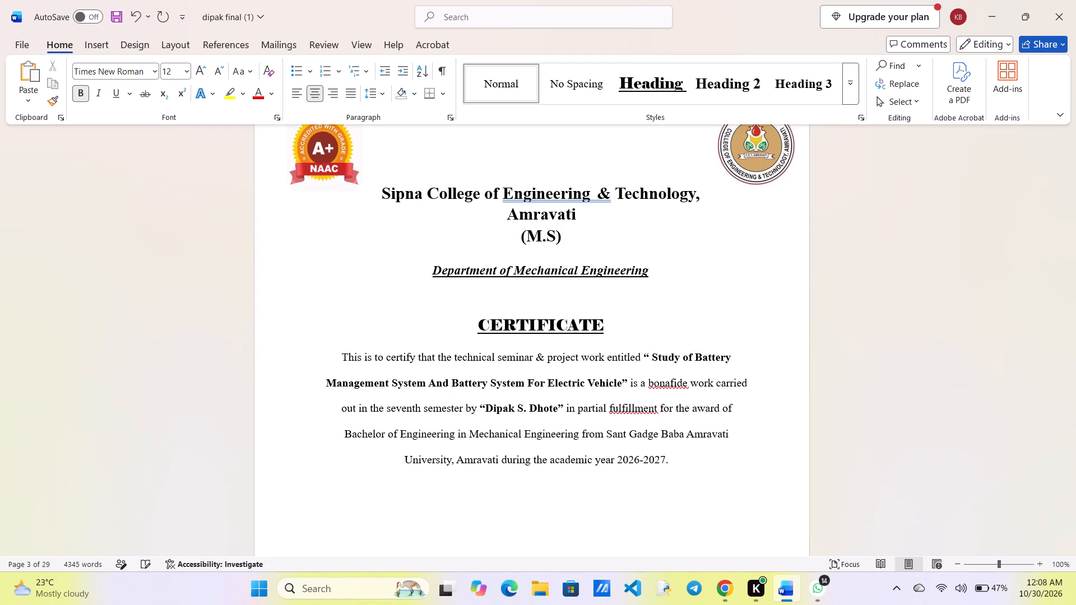
Delete "And Battery System" from the quoted project title on the Certificate page.
click(522, 382)
key(BackSpace)
key(BackSpace)
key(BackSpace)
key(BackSpace)
key(BackSpace)
key(BackSpace)
key(BackSpace)
key(BackSpace)
key(BackSpace)
key(BackSpace)
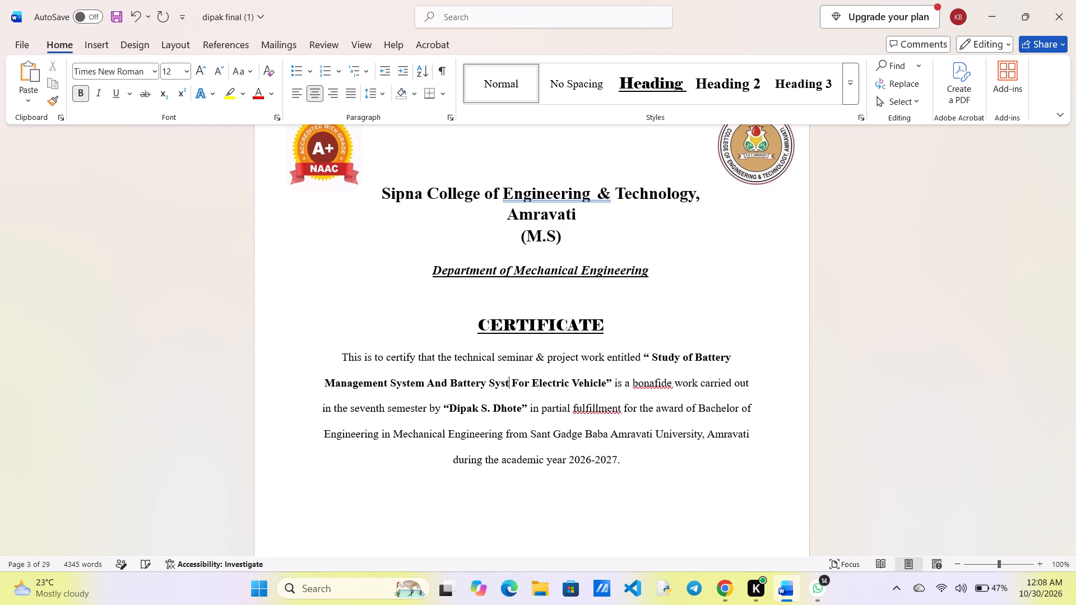
key(BackSpace)
key(BackSpace)
key(BackSpace)
key(BackSpace)
key(BackSpace)
key(BackSpace)
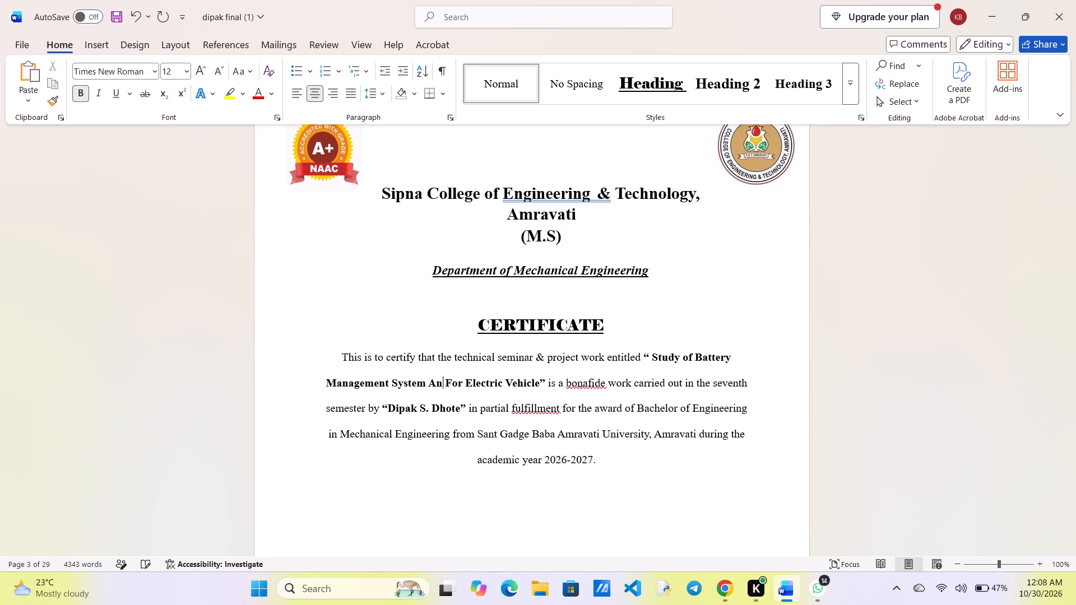
key(BackSpace)
key(BackSpace)
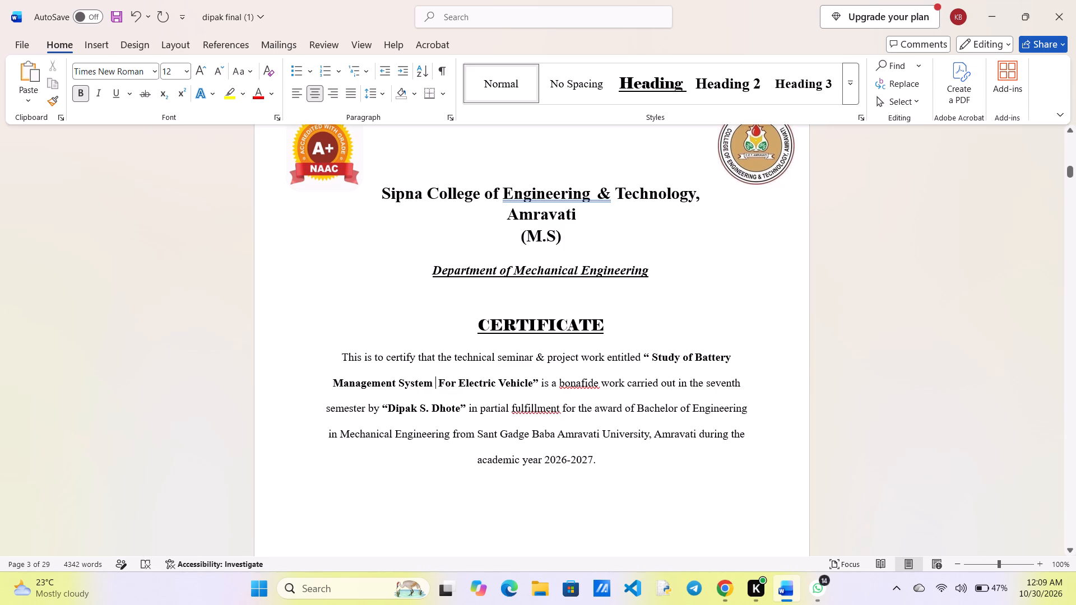
Look through the pages from the Certificate through the Contents to the Introduction for other places that use the old title.
scroll(636, 397, down, 1)
ctrl+scroll(636, 397, up, 1)
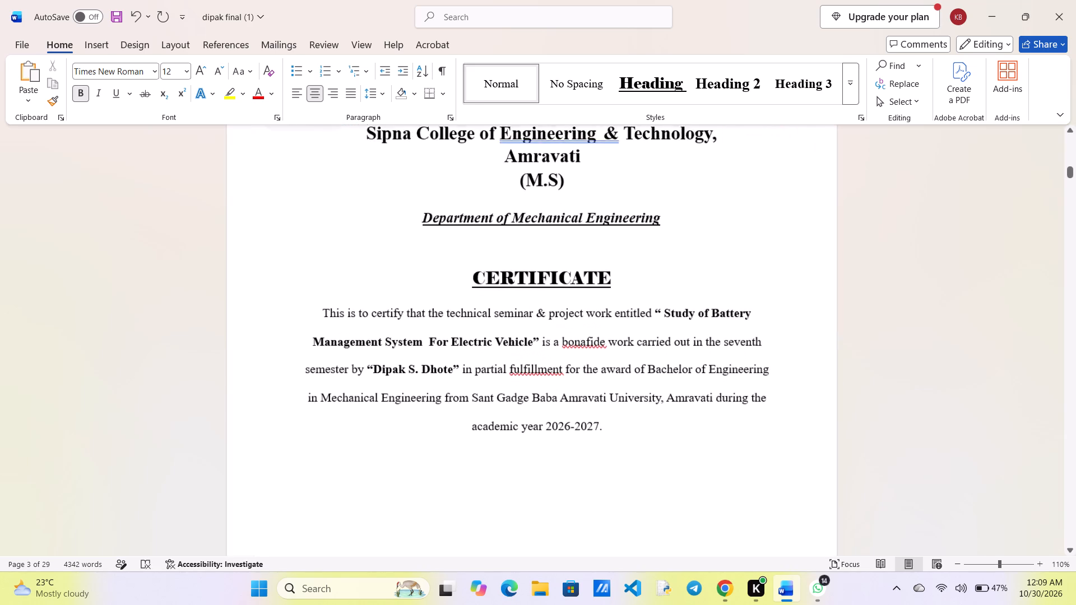
scroll(567, 389, down, 1)
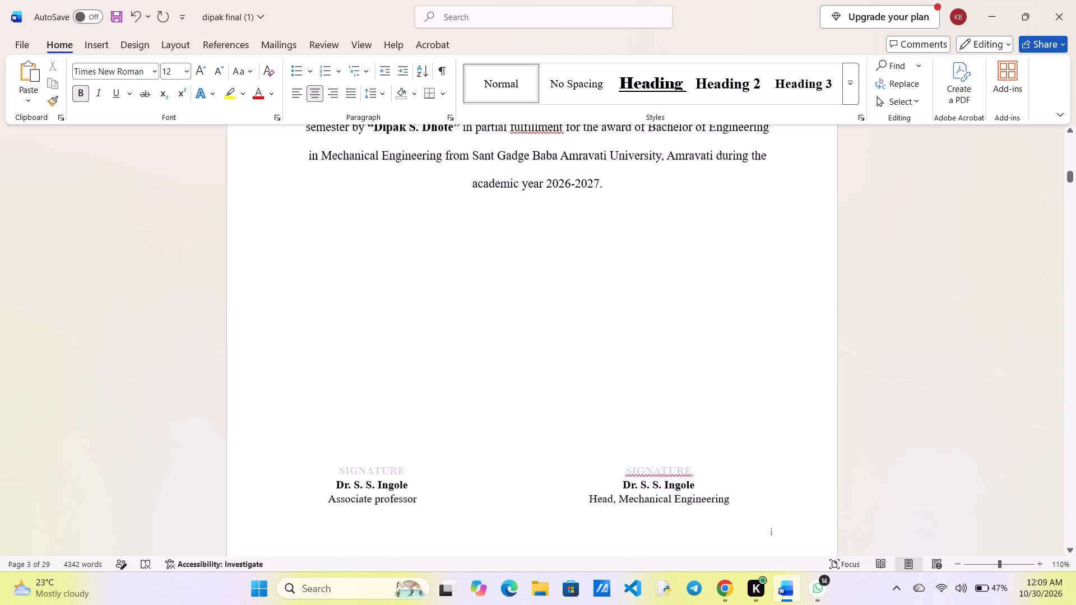
scroll(567, 389, down, 4)
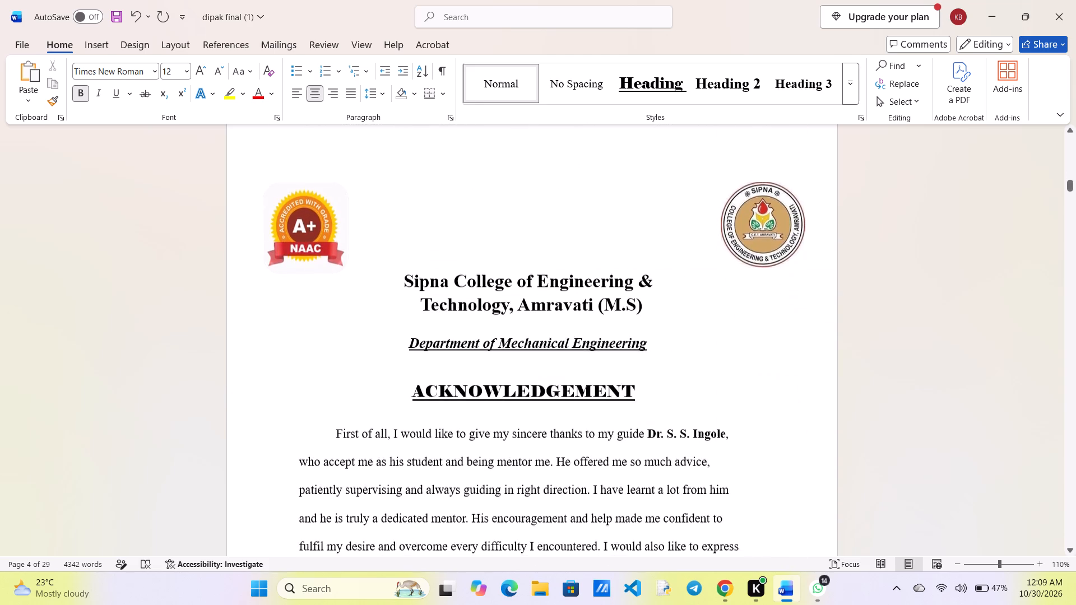
scroll(567, 389, down, 5)
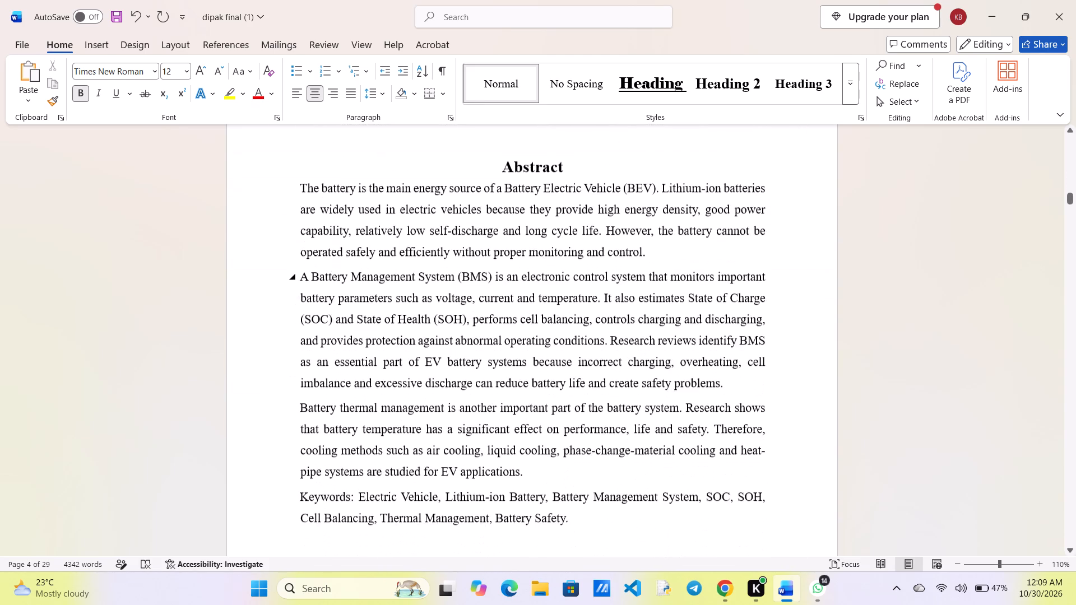
scroll(567, 389, down, 3)
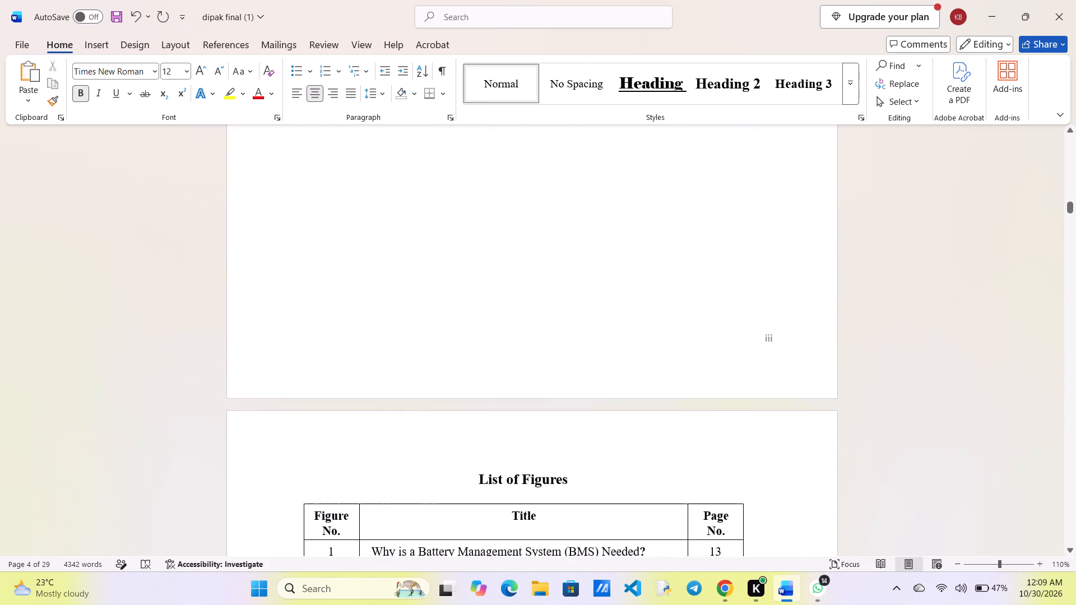
scroll(567, 389, down, 5)
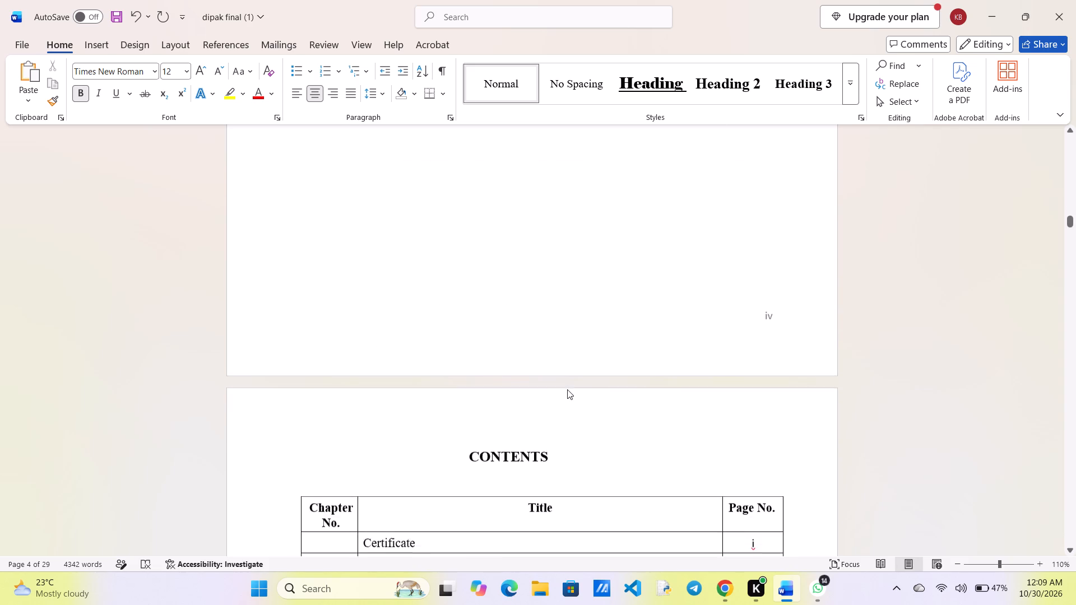
scroll(567, 389, down, 4)
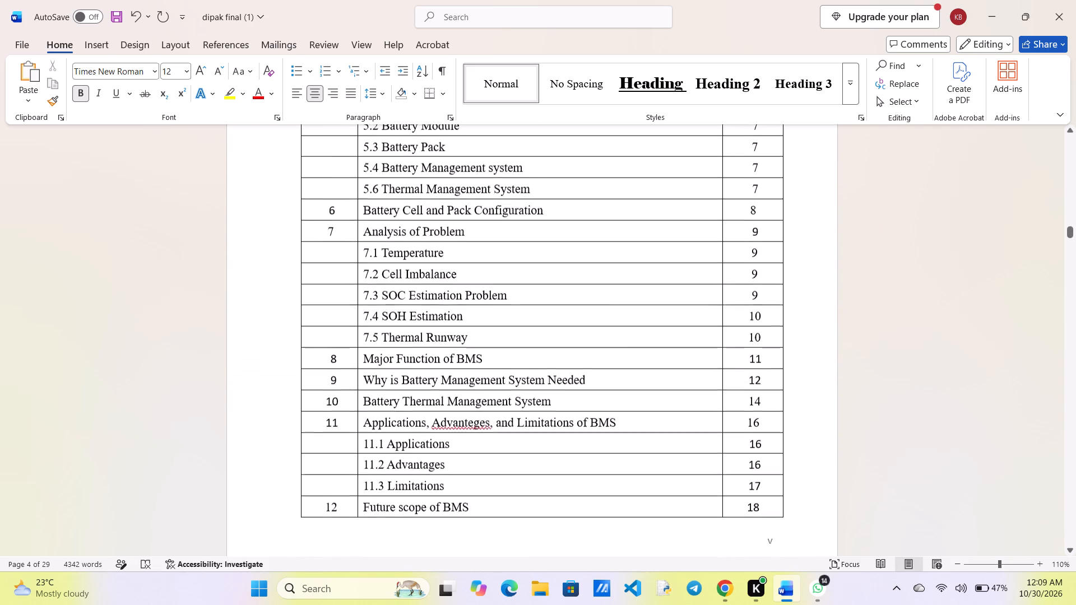
scroll(567, 389, down, 7)
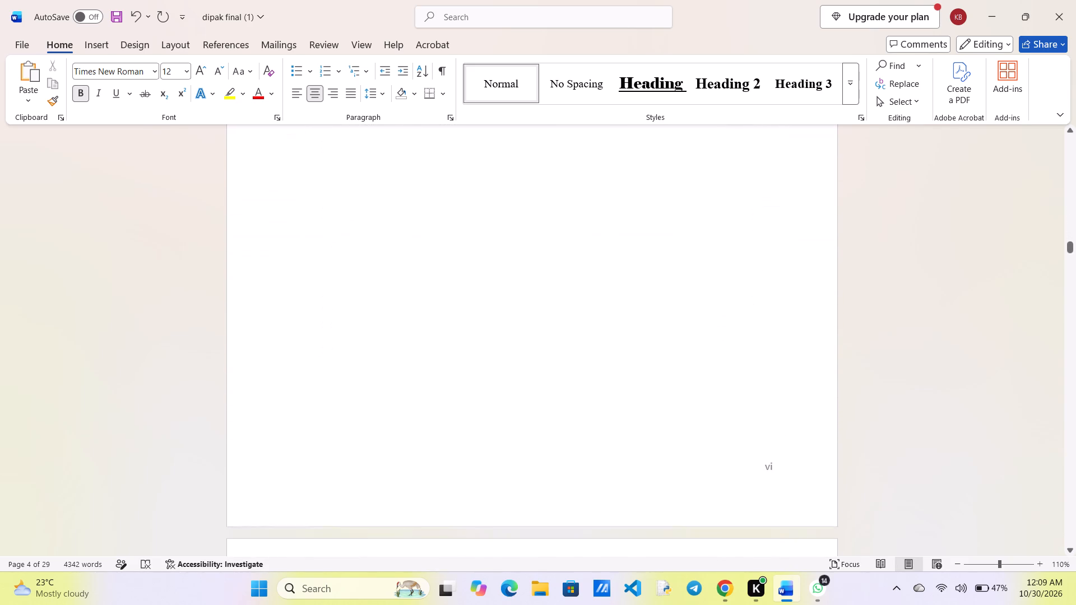
scroll(567, 389, down, 2)
scroll(567, 389, up, 4)
scroll(567, 389, down, 1)
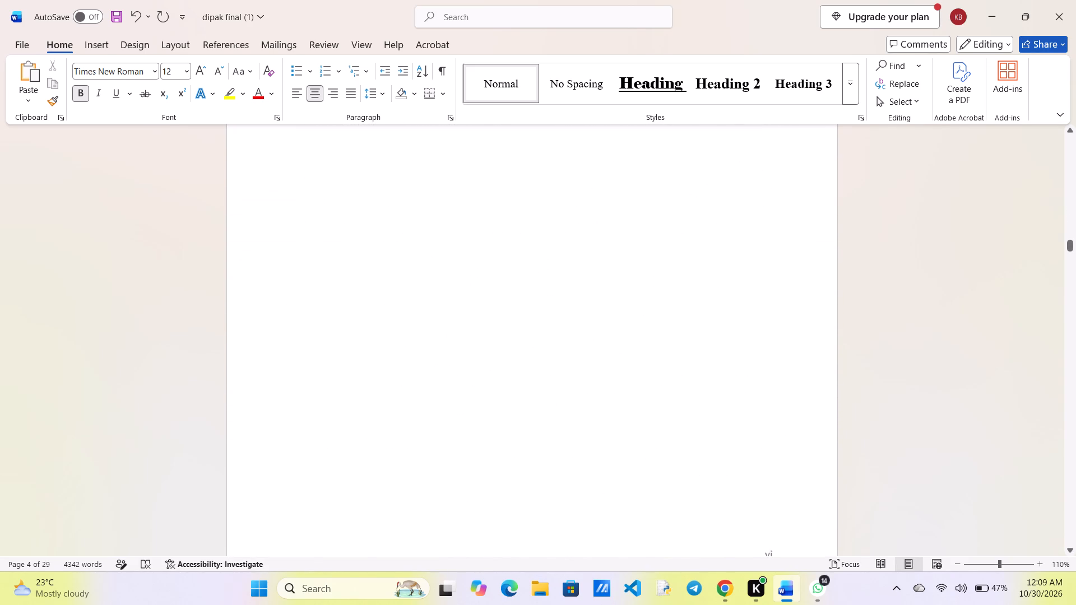
scroll(567, 389, down, 2)
Open the page header above the Introduction for editing and right-align its title line.
click(551, 331)
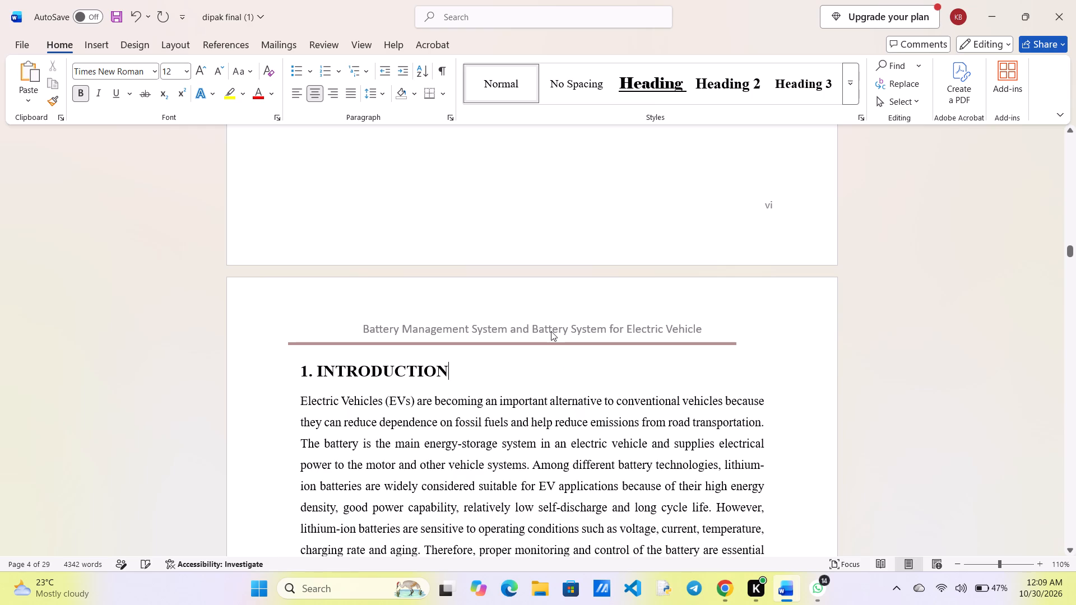
double_click(551, 331)
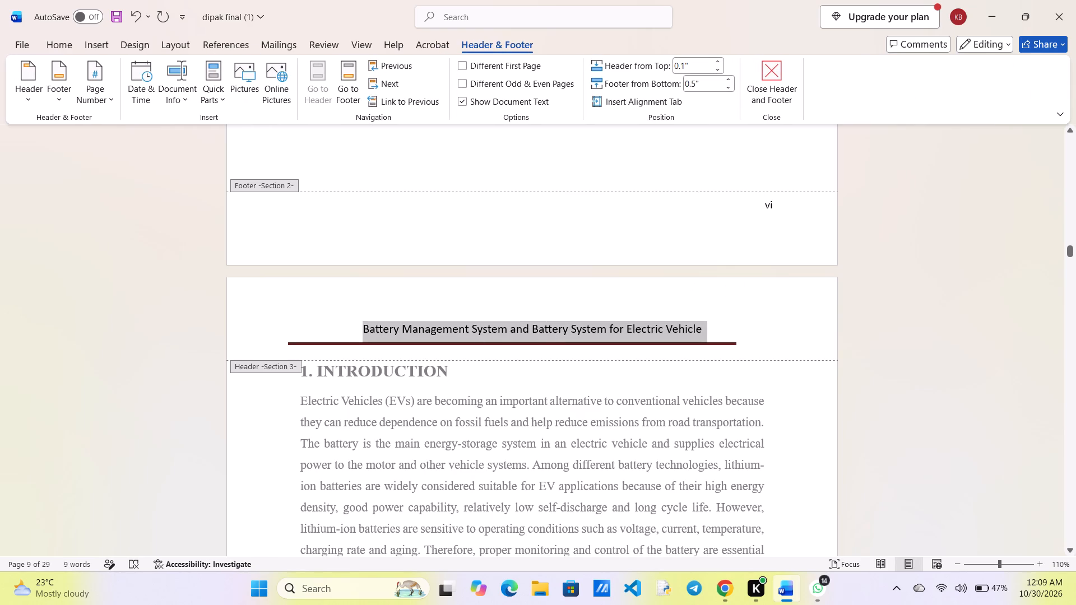
drag(351, 342, 349, 332)
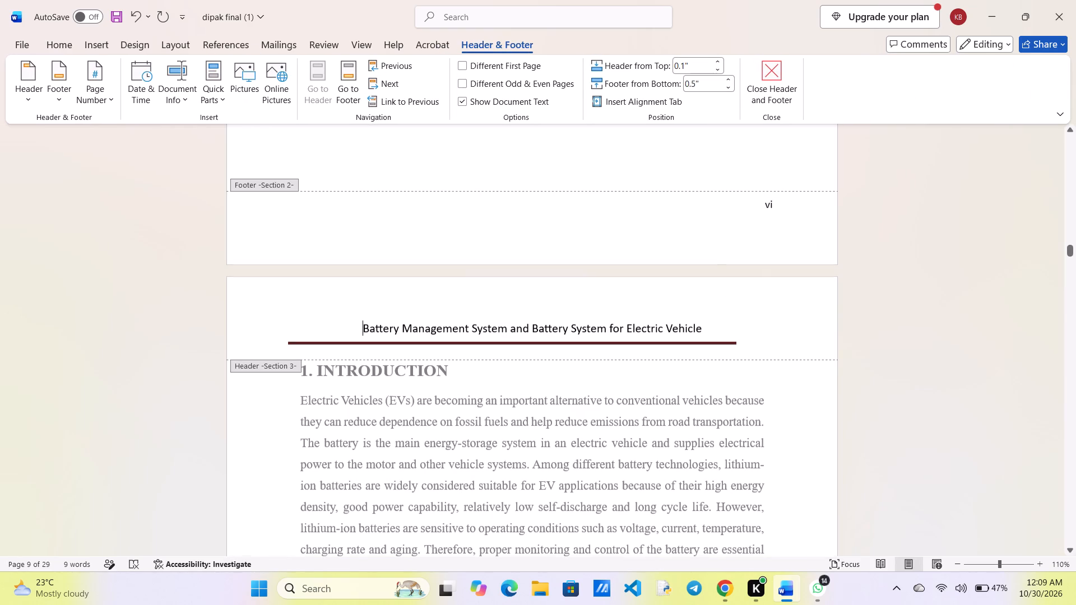
drag(358, 333, 758, 331)
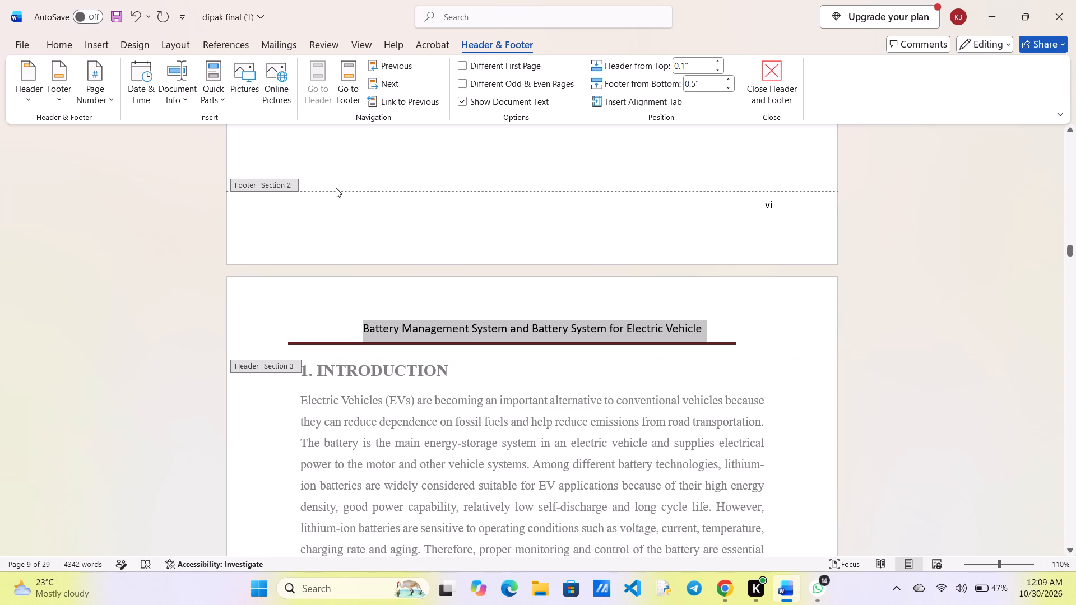
click(55, 38)
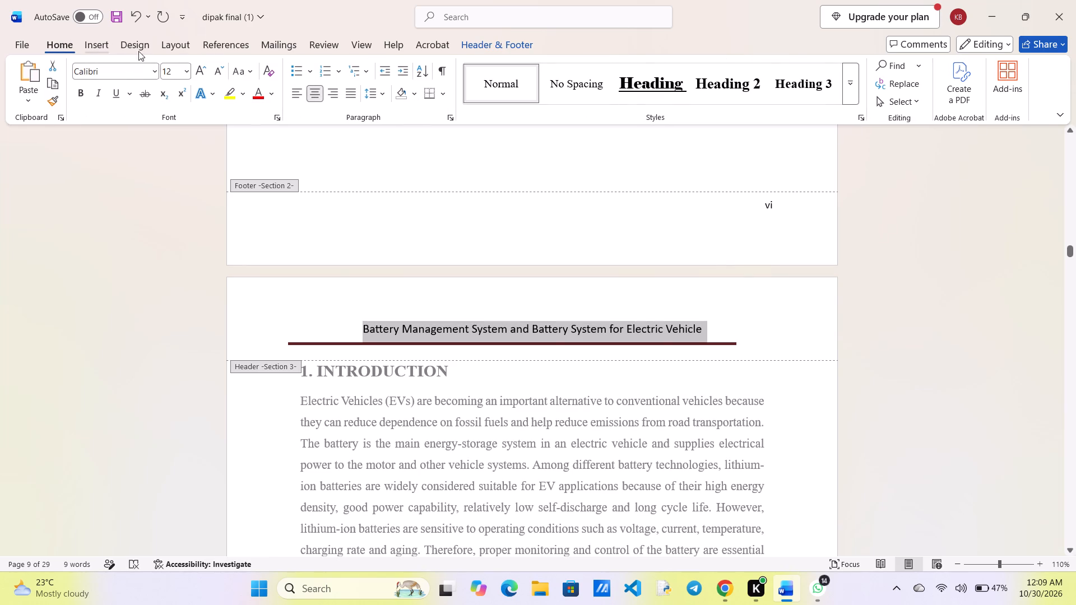
click(332, 95)
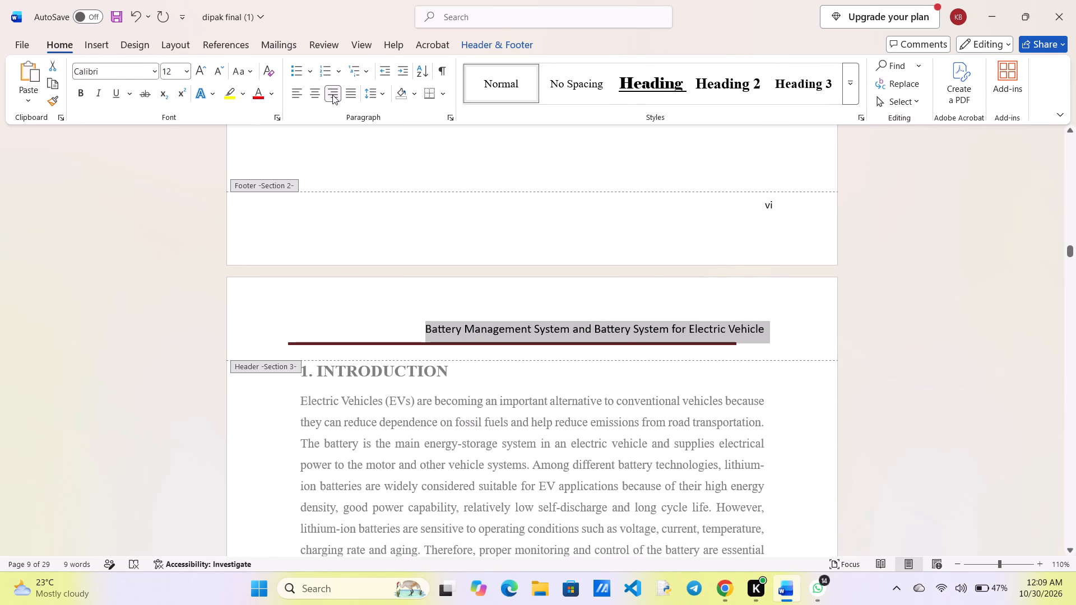
click(171, 341)
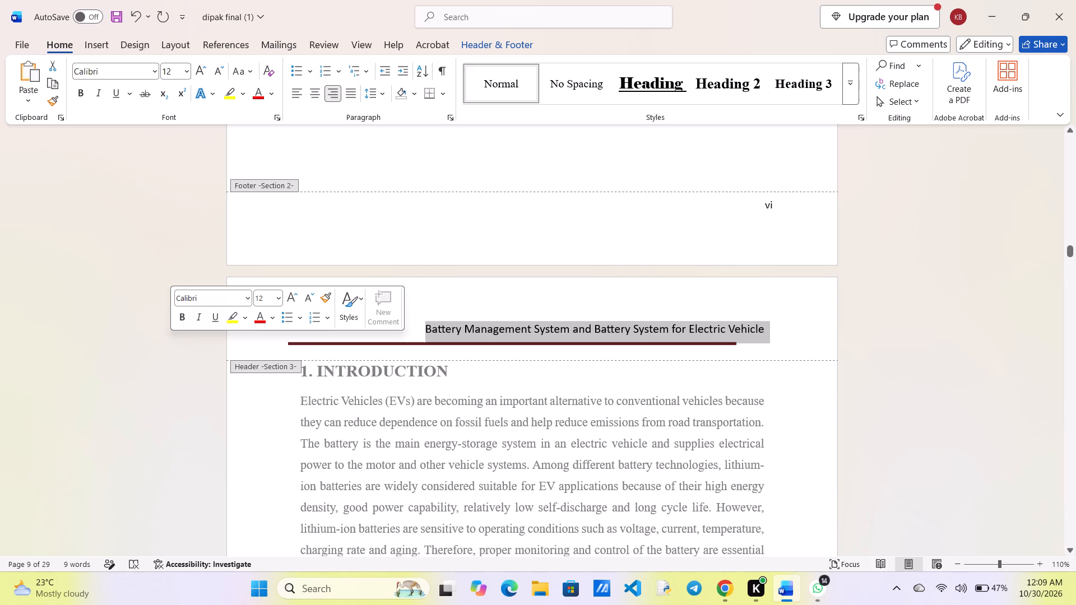
Move the dark red header line toward the right text margin and slightly upward, above the title.
drag(344, 345, 357, 345)
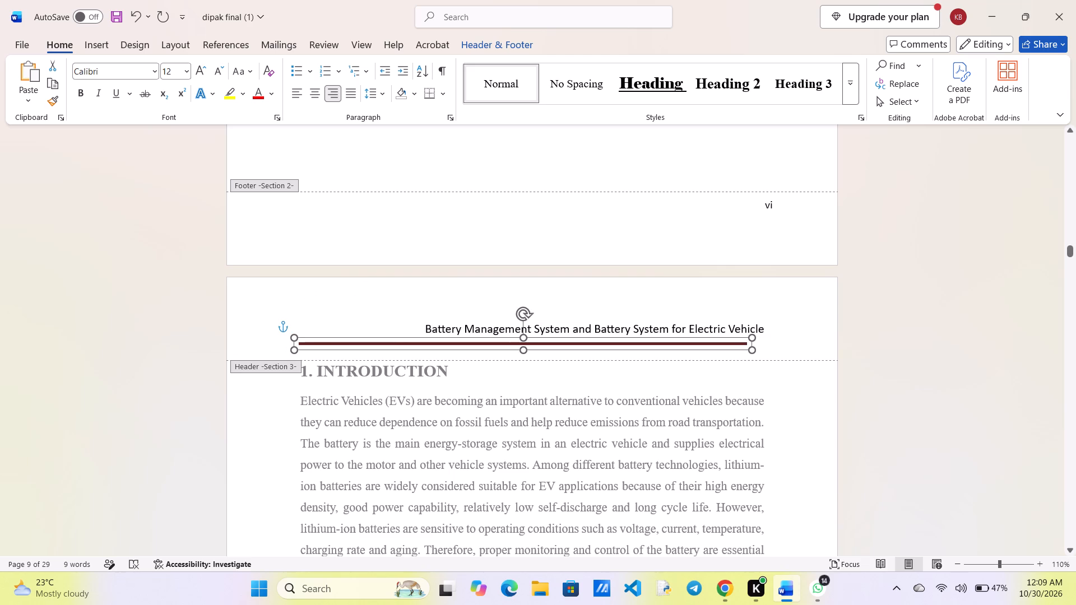
drag(357, 345, 362, 341)
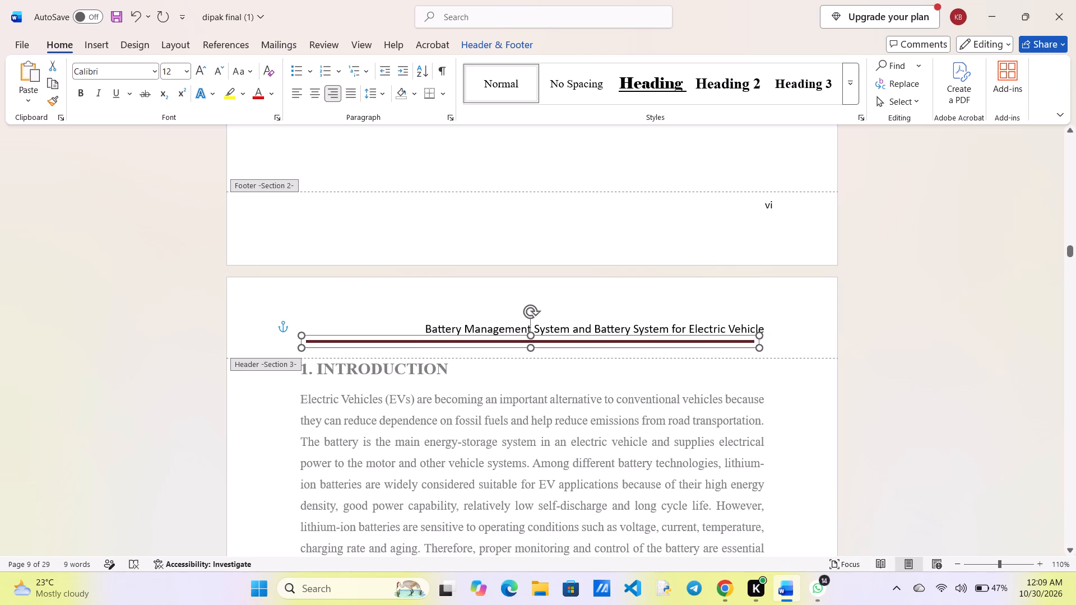
drag(362, 341, 362, 336)
Copy the full title text in the Introduction's page header and delete it from beneath the red line.
click(440, 346)
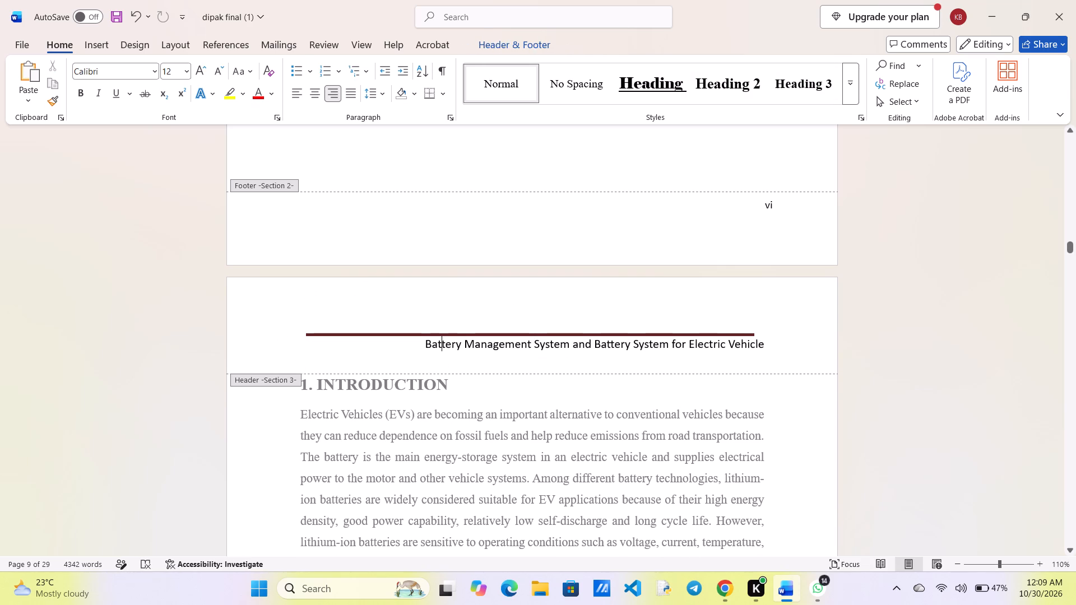
drag(421, 345, 670, 348)
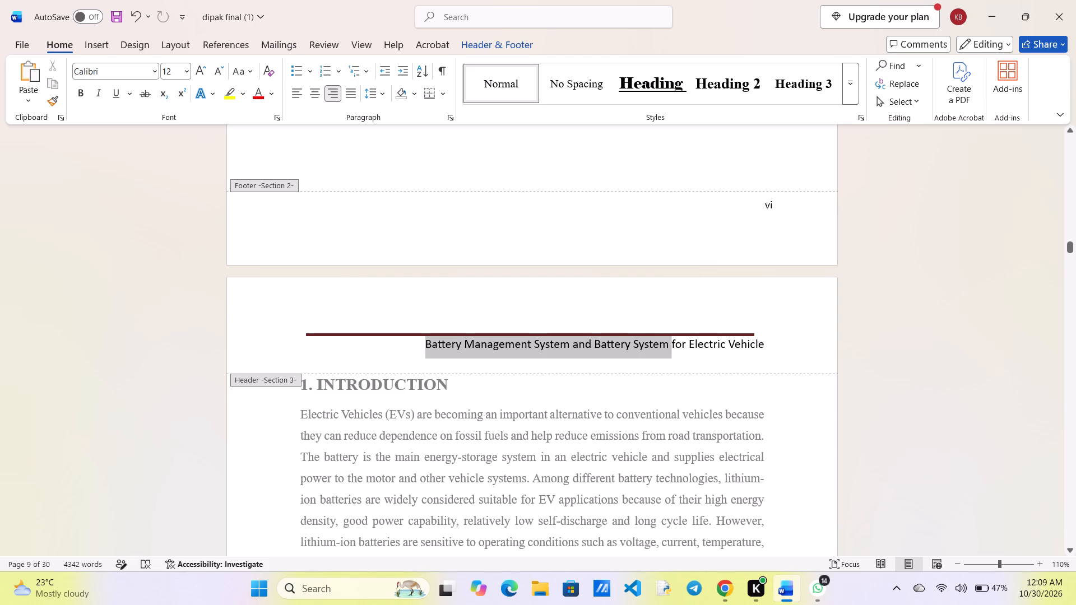
drag(670, 348, 766, 347)
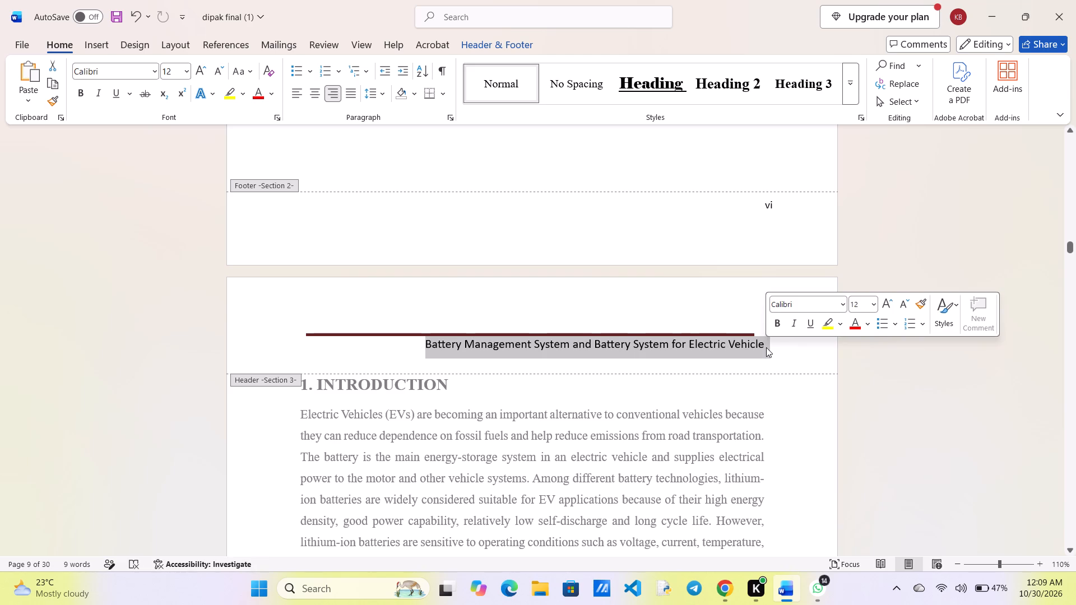
key(ctrl+c)
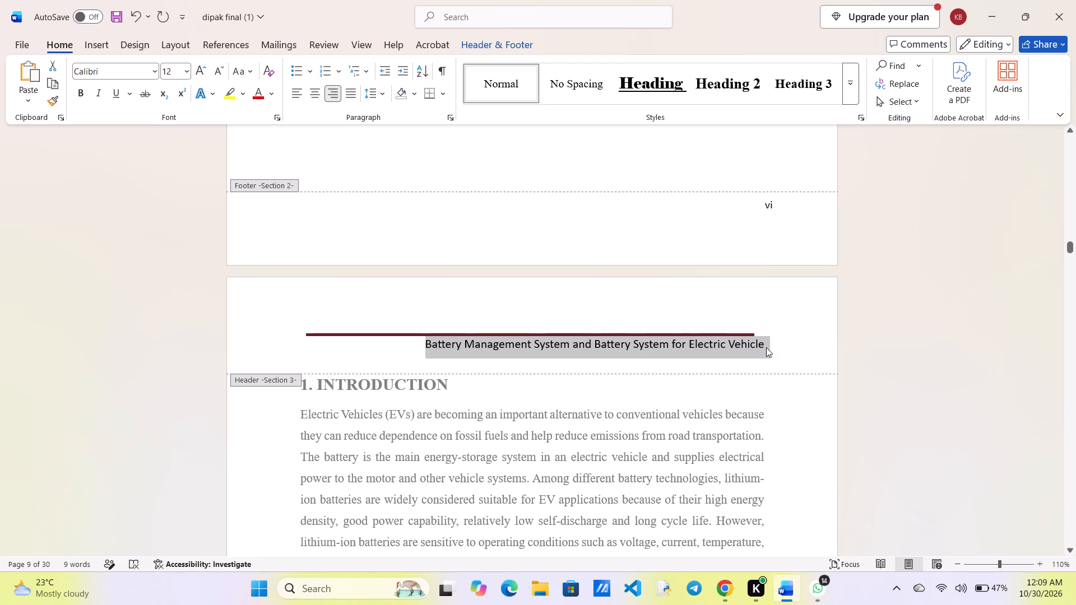
key(Insert)
key(Delete)
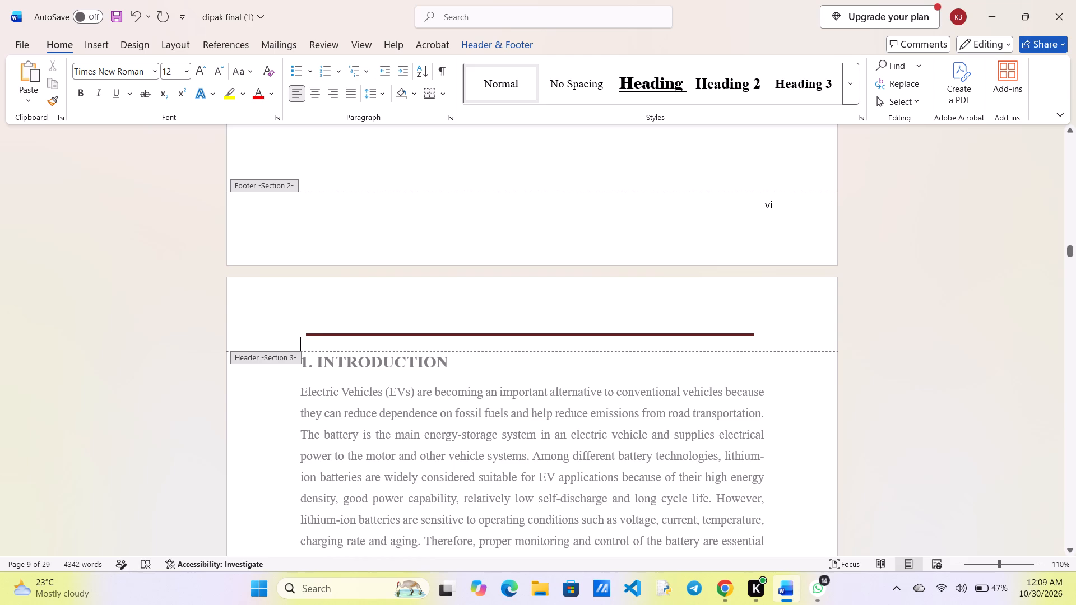
Nudge the dark red header line slightly up and toward the left text margin.
click(399, 333)
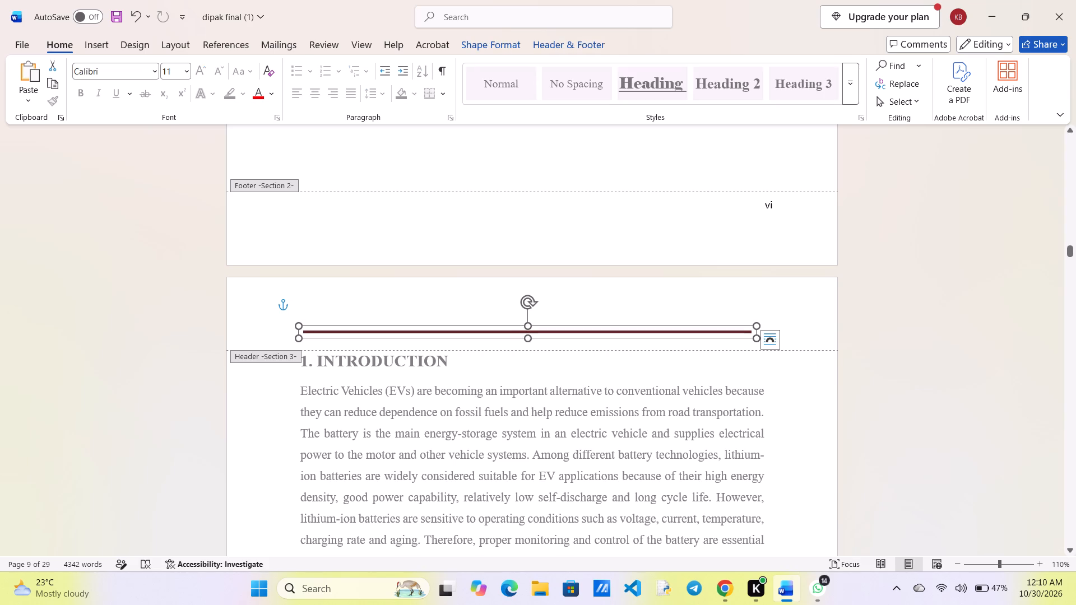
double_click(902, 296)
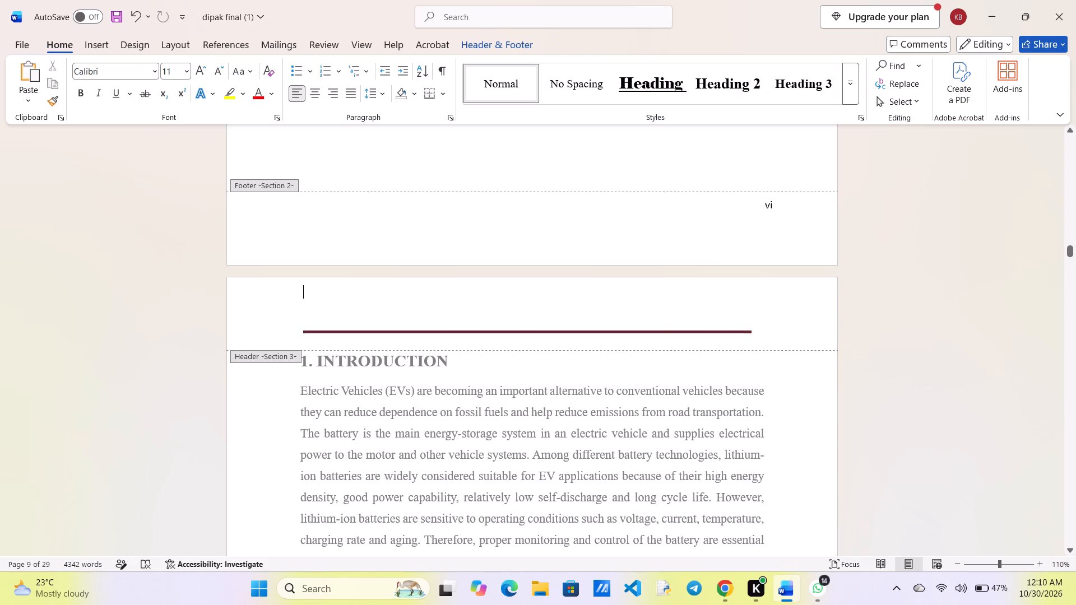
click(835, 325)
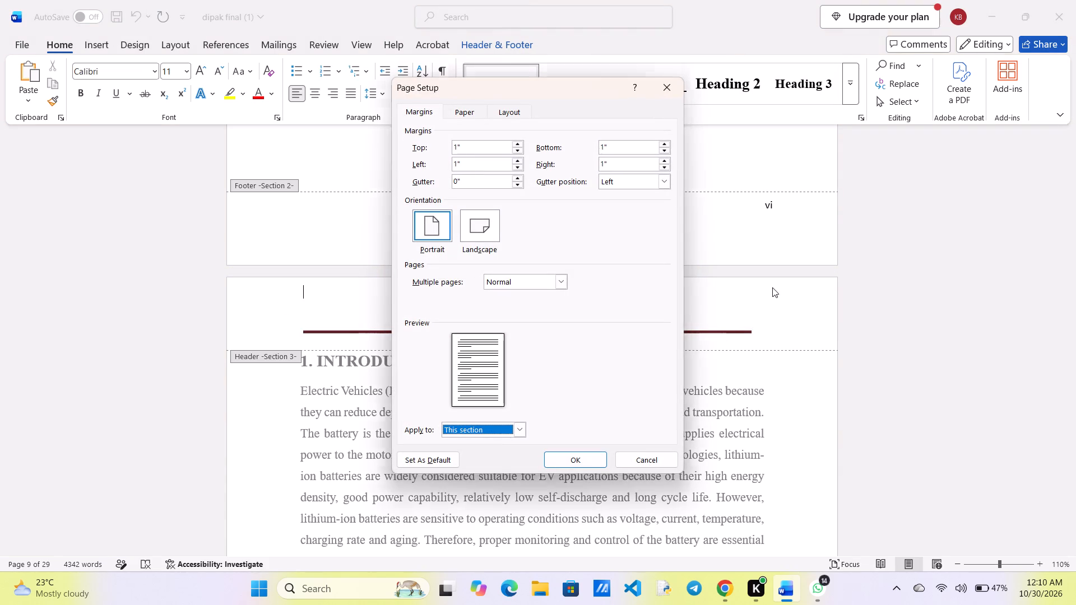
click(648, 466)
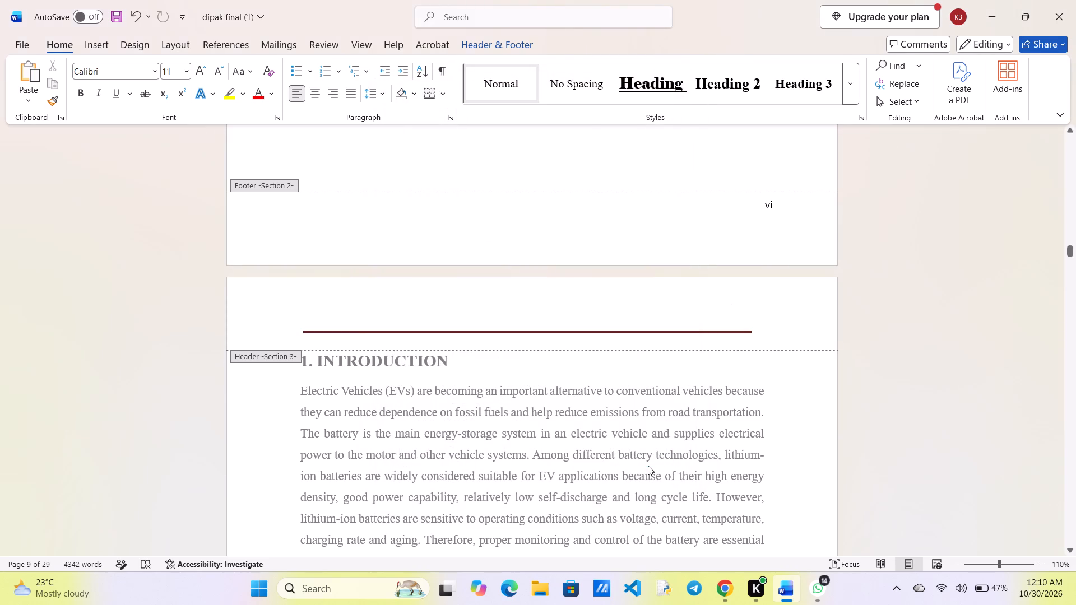
Paste the copied title into the Introduction's page header, on the line just above the red rule.
double_click(464, 318)
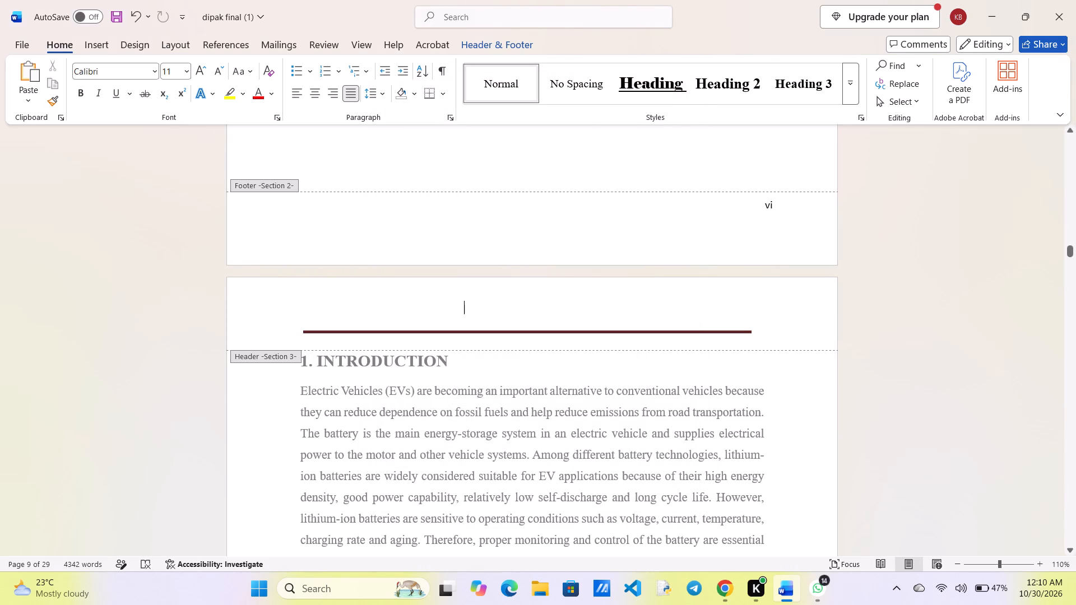
double_click(491, 323)
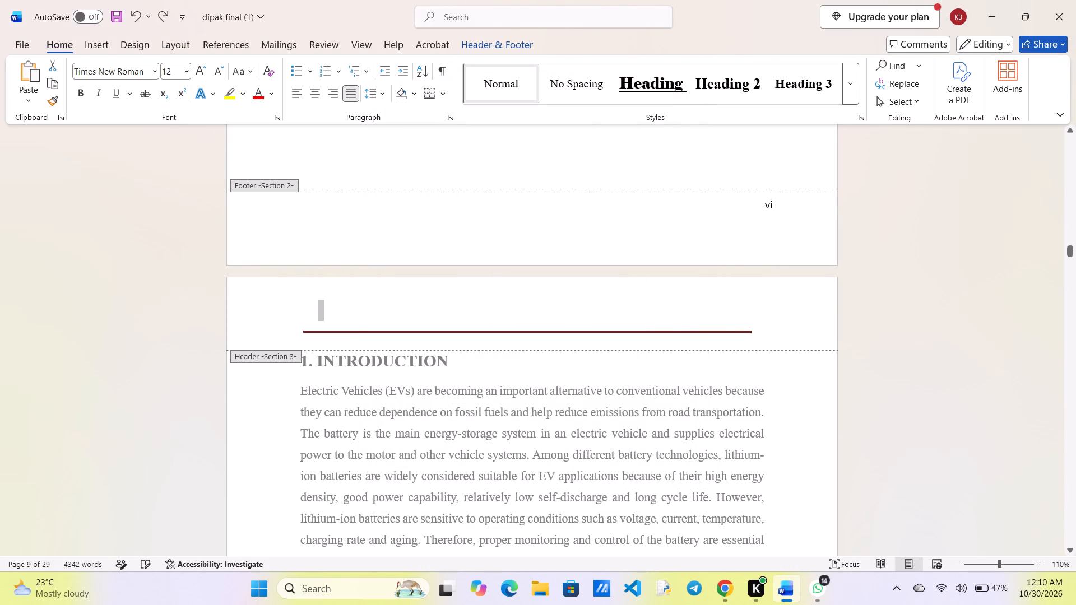
click(348, 318)
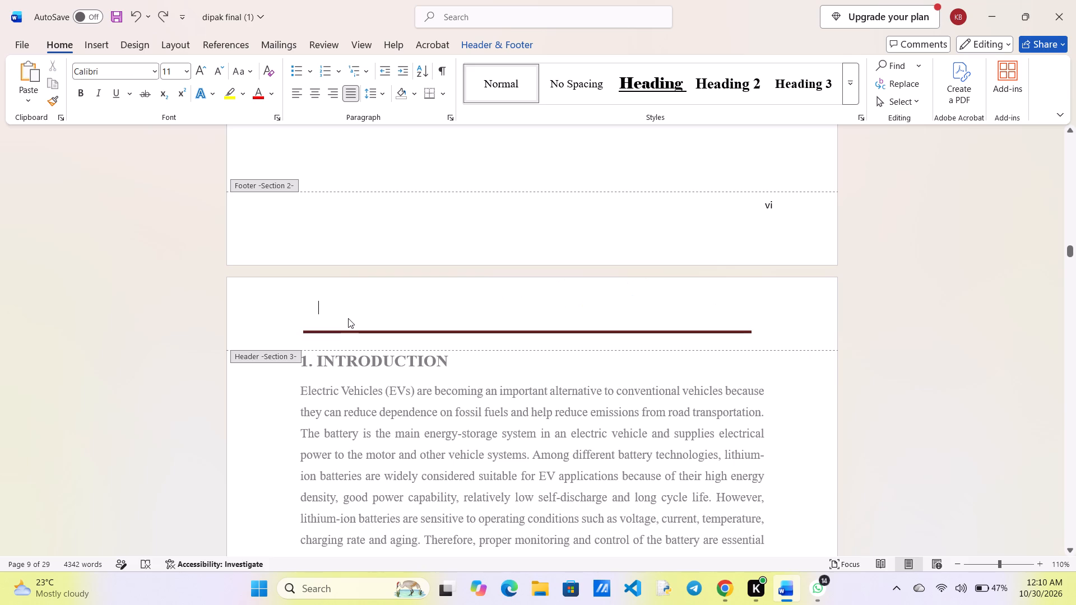
key(Return)
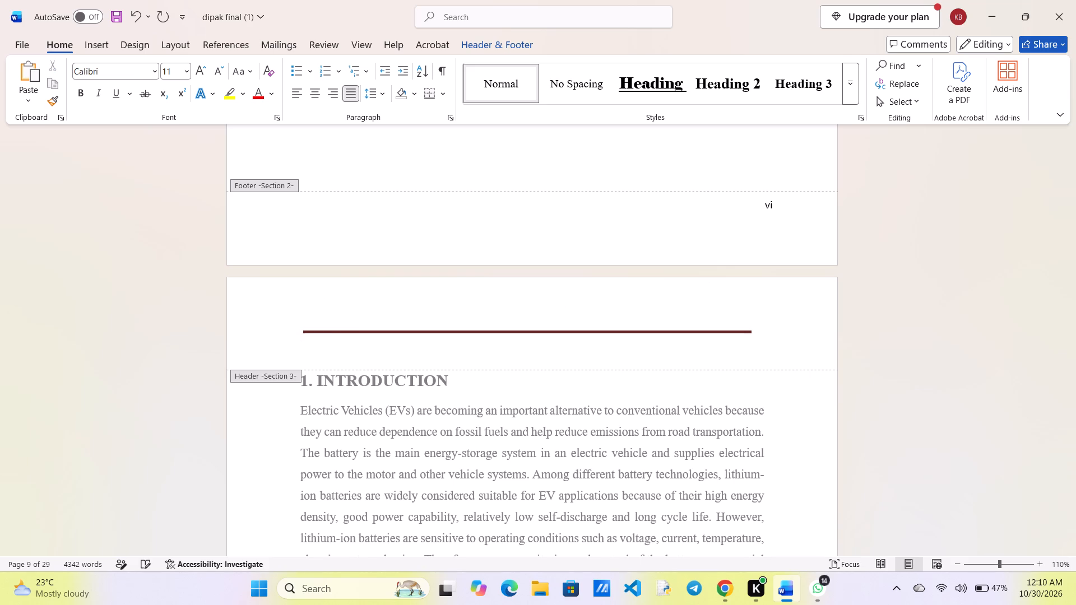
key(BackSpace)
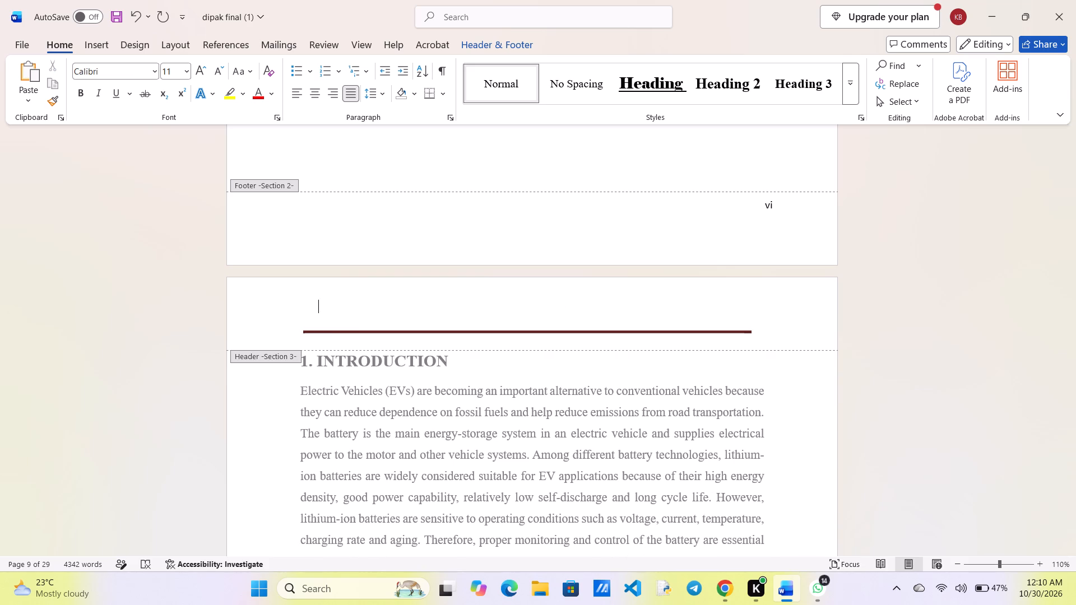
key(ctrl+v)
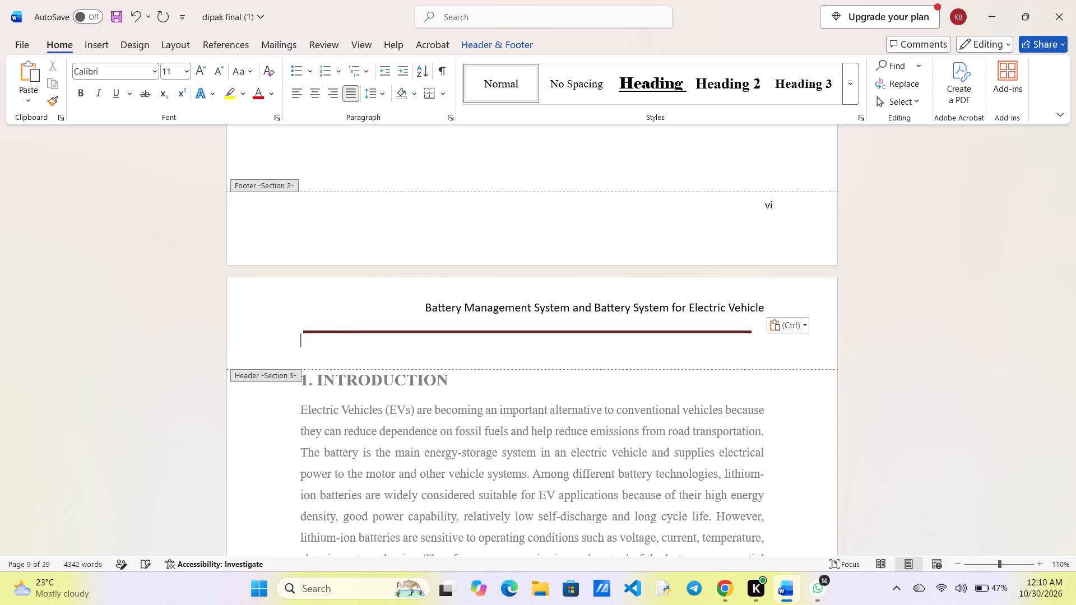
Set the left indent of the pasted header title to -0.2".
drag(416, 309, 769, 319)
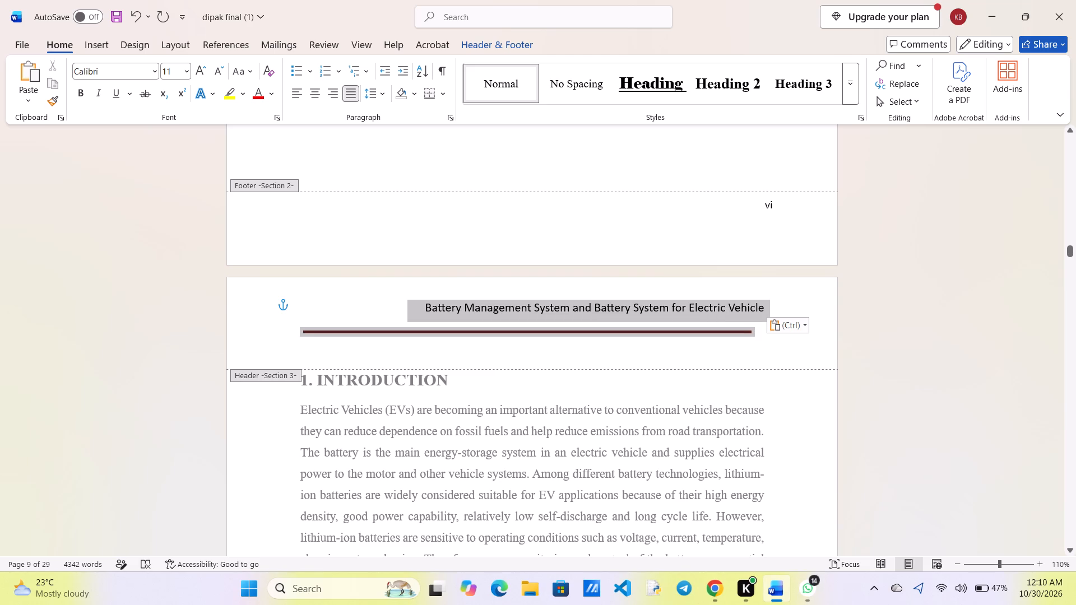
drag(769, 319, 764, 310)
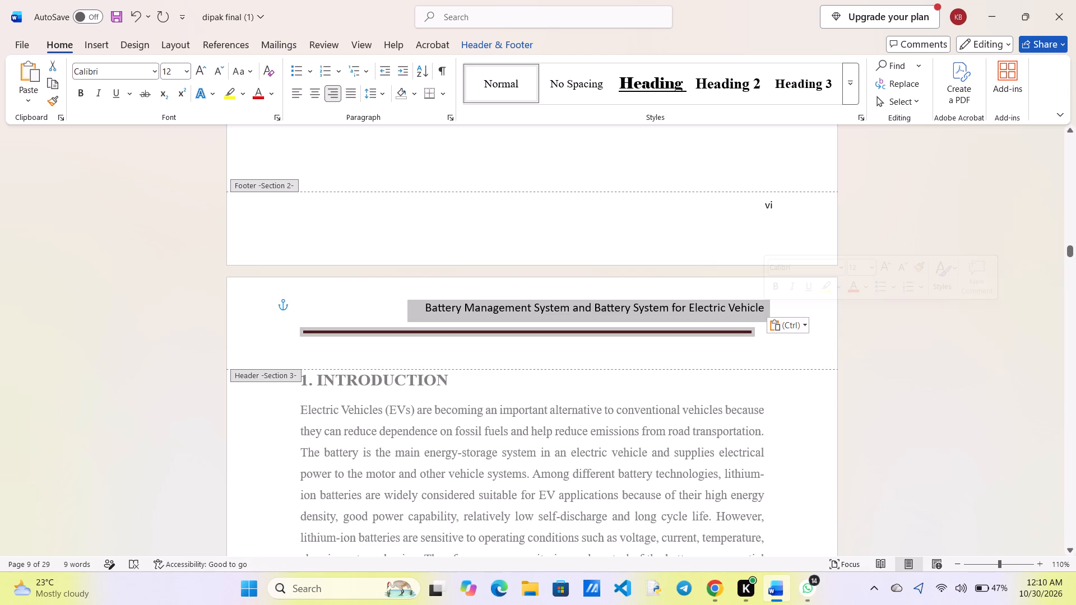
double_click(908, 366)
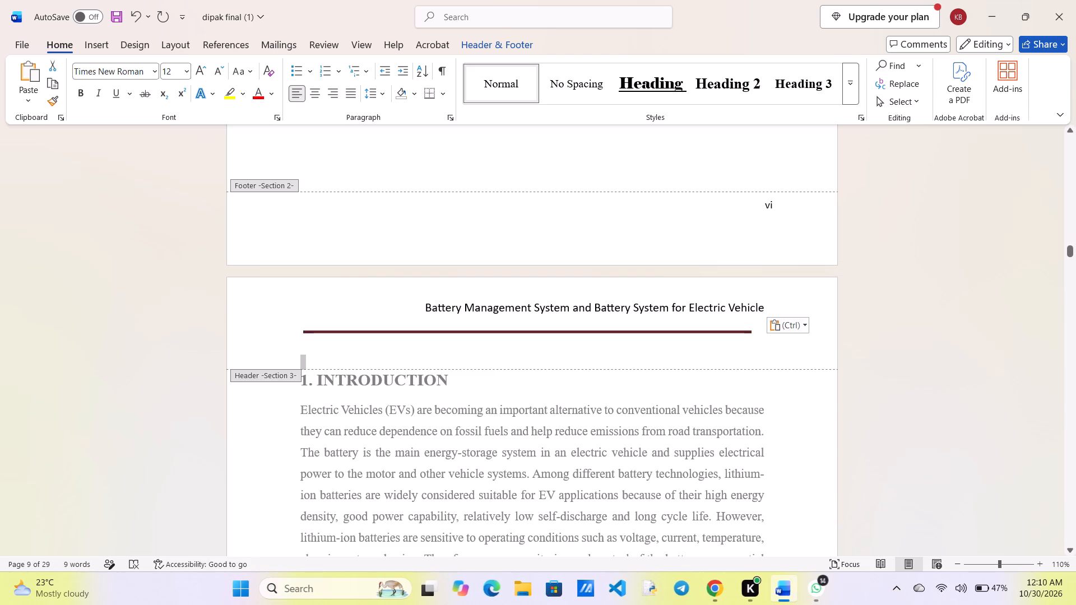
drag(419, 305, 680, 295)
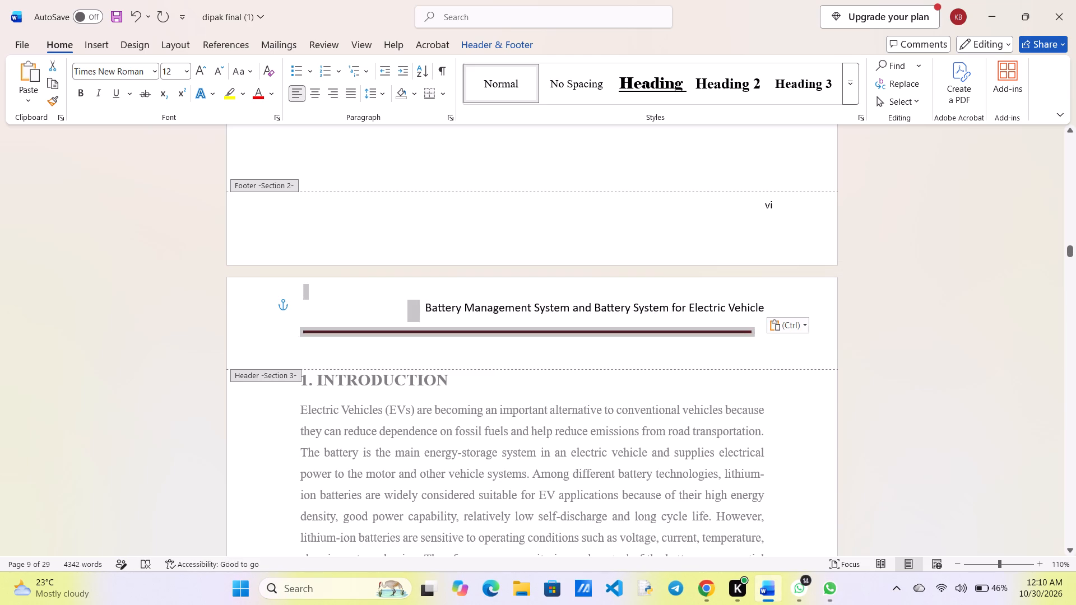
drag(680, 295, 804, 305)
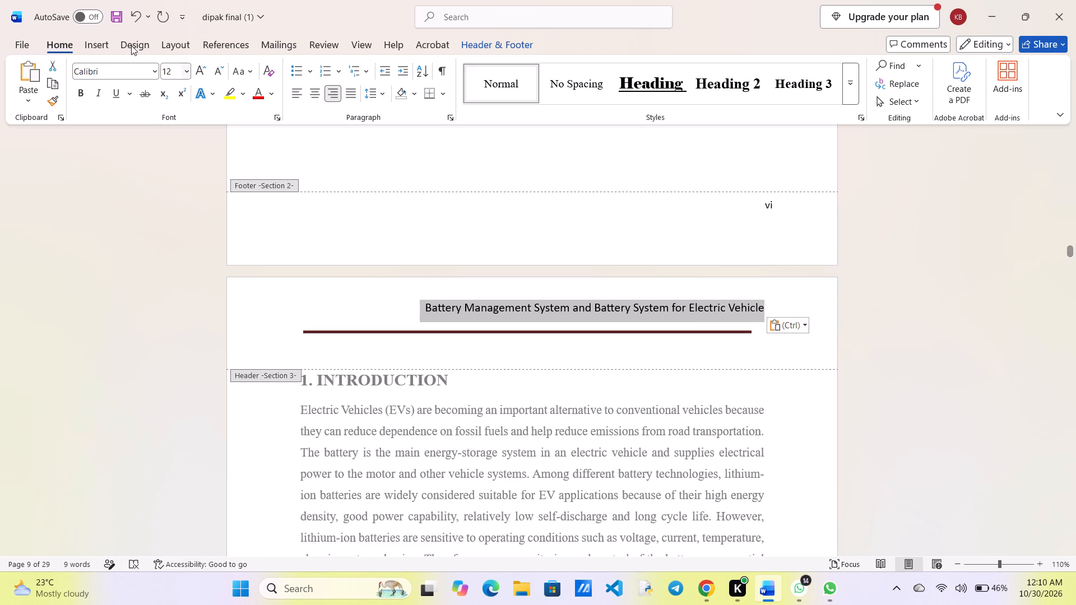
click(175, 39)
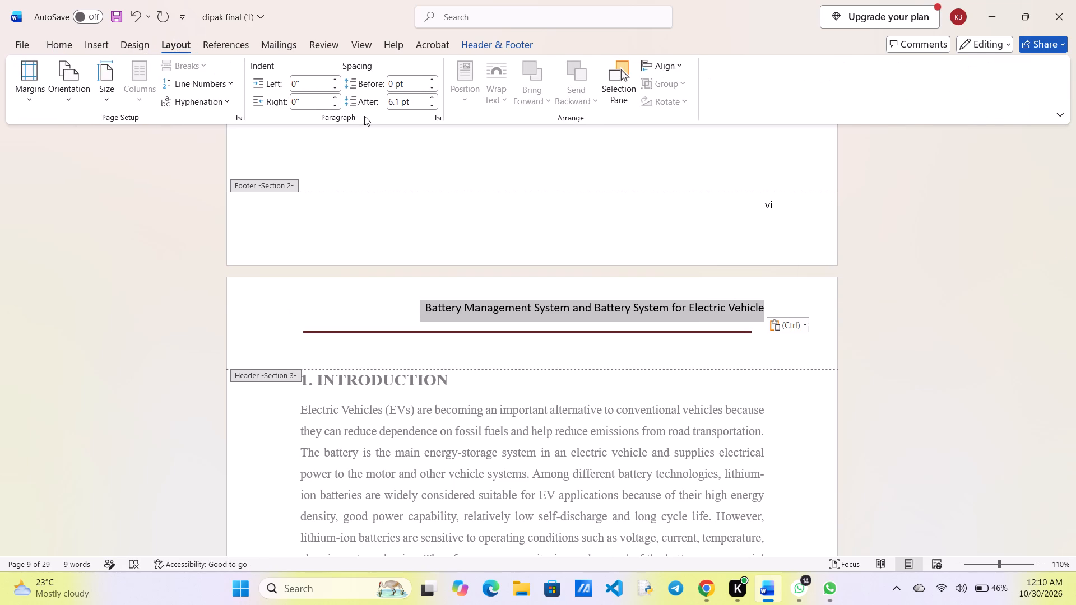
click(331, 89)
click(331, 89)
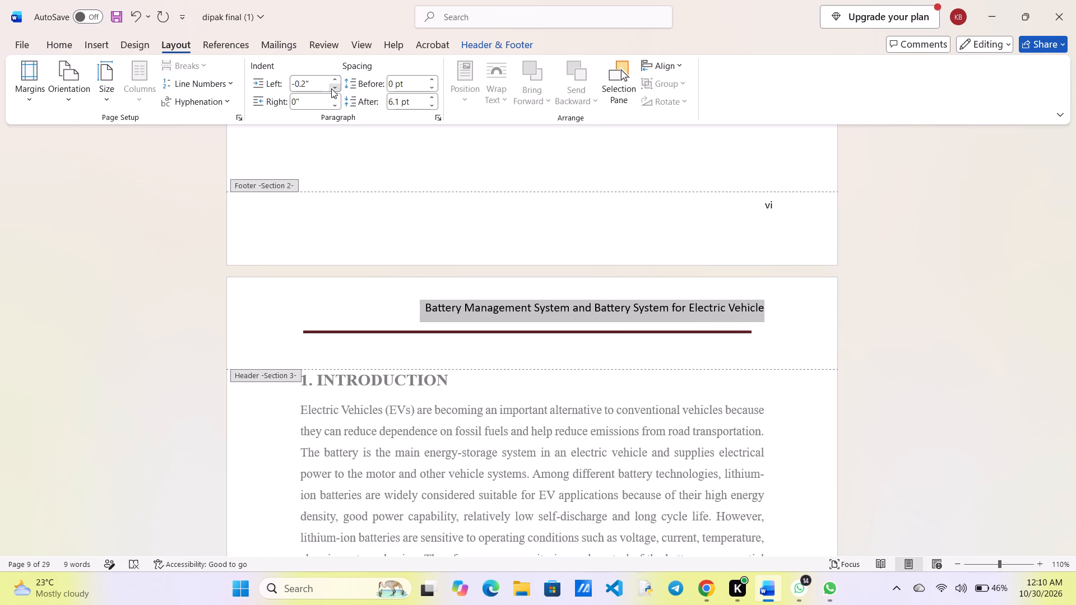
triple_click(331, 89)
drag(331, 89, 335, 78)
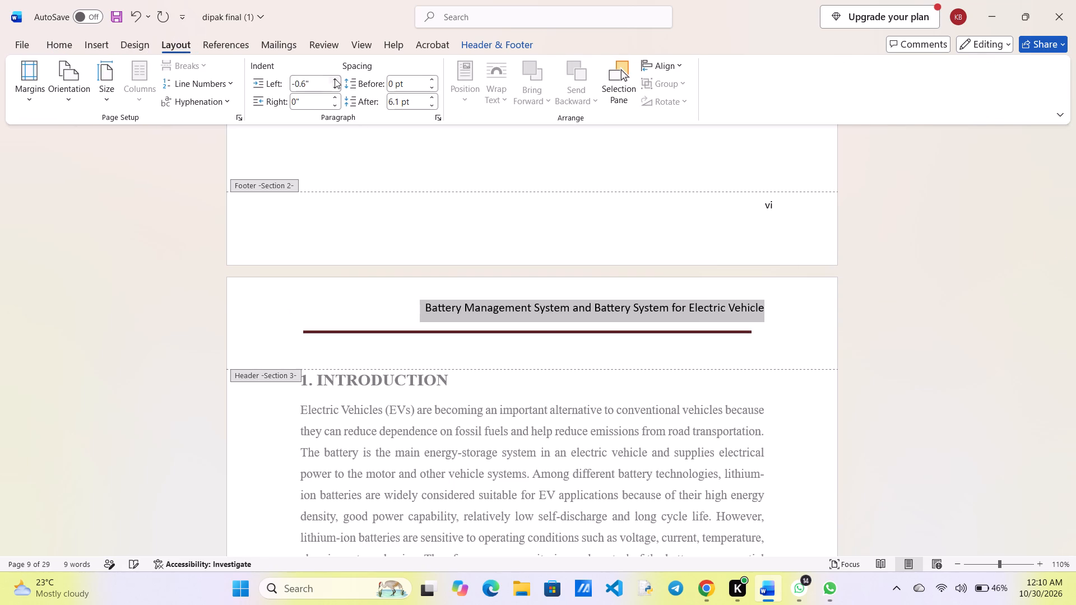
triple_click(335, 78)
click(335, 78)
Set the right indent of the Introduction's header title to 0.2" so it ends near the red rule's end.
triple_click(334, 99)
click(334, 99)
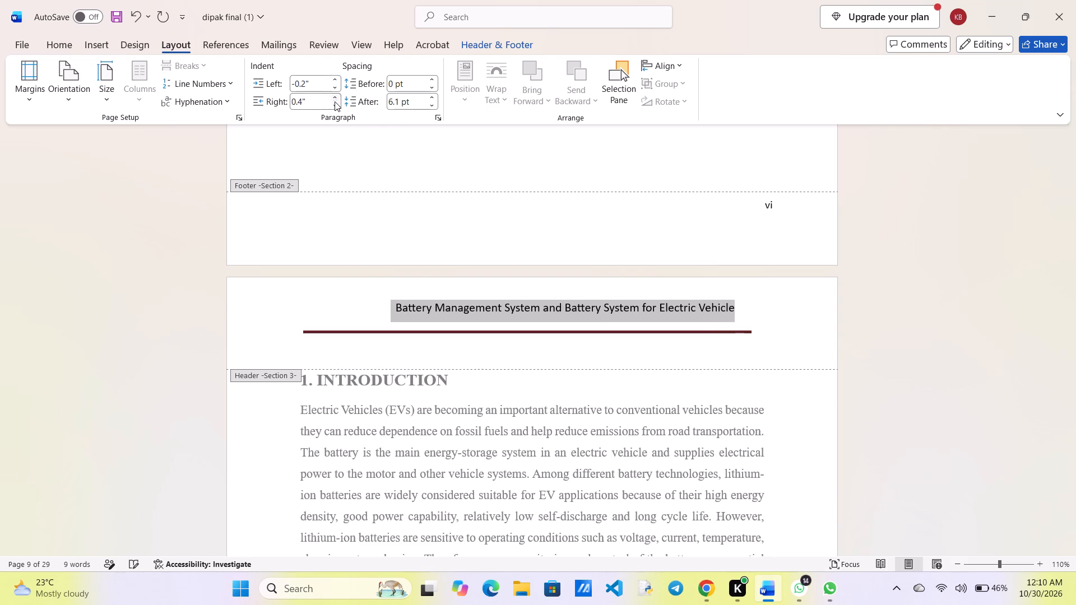
click(335, 108)
click(335, 108)
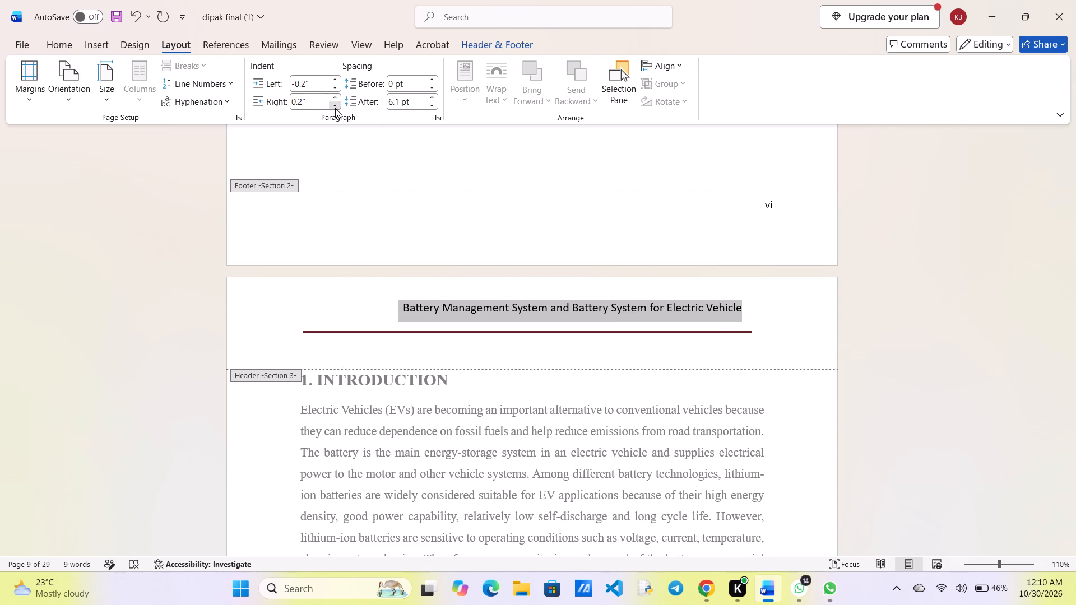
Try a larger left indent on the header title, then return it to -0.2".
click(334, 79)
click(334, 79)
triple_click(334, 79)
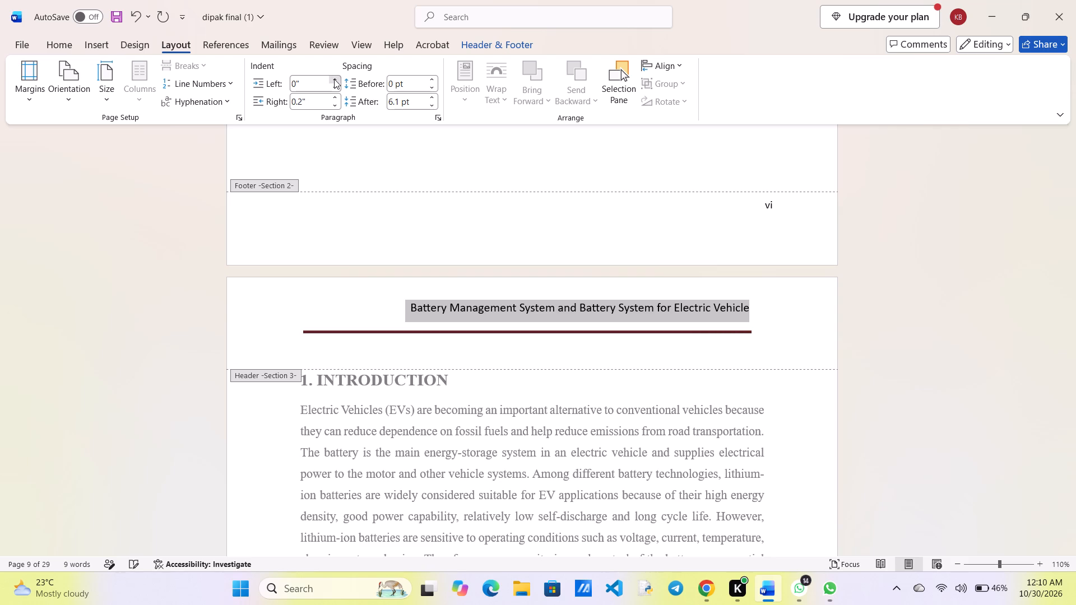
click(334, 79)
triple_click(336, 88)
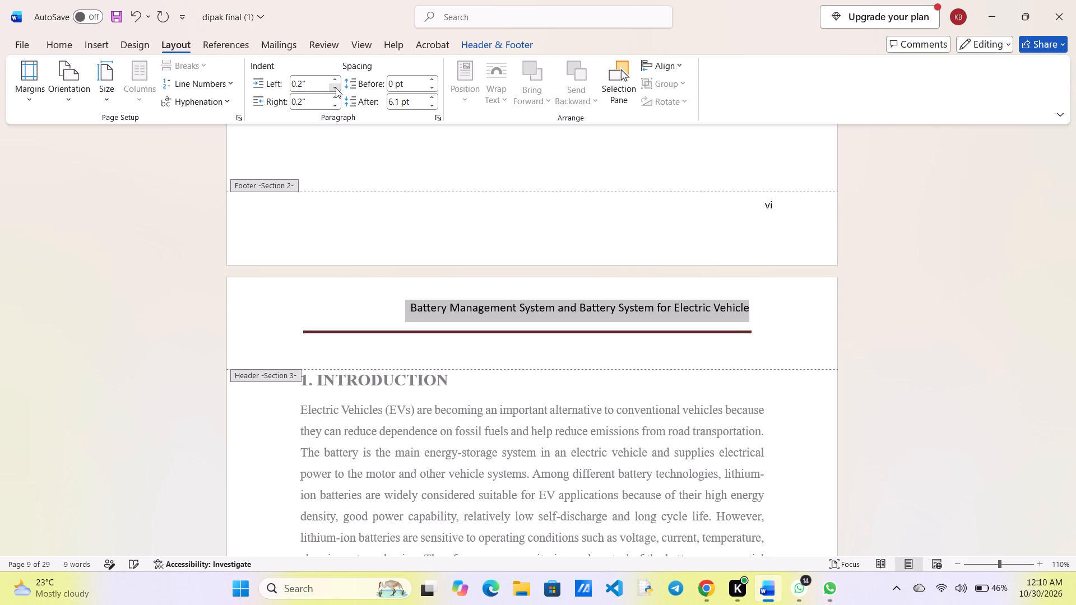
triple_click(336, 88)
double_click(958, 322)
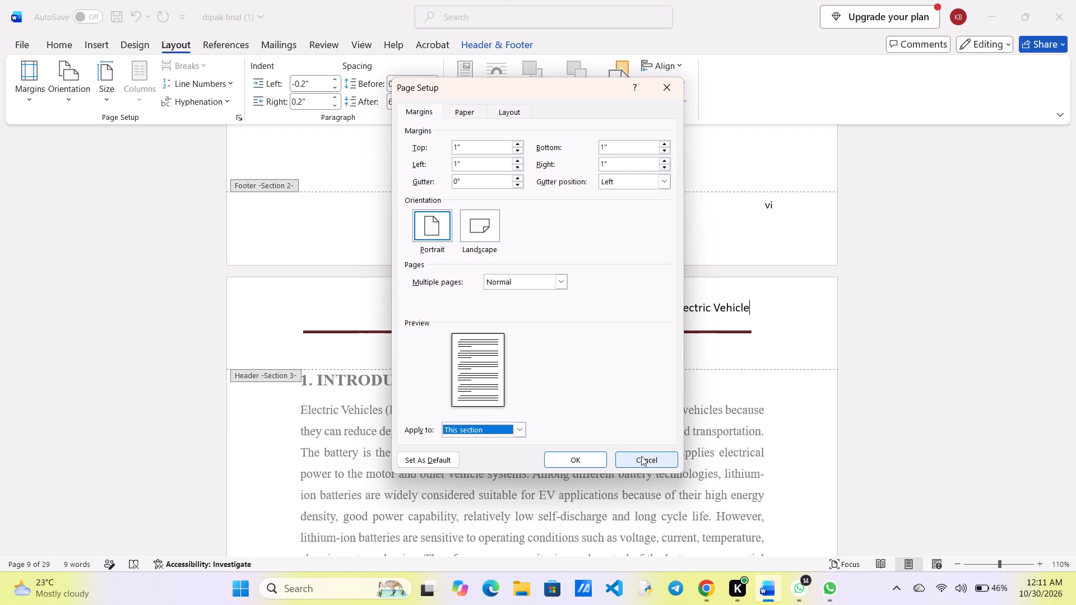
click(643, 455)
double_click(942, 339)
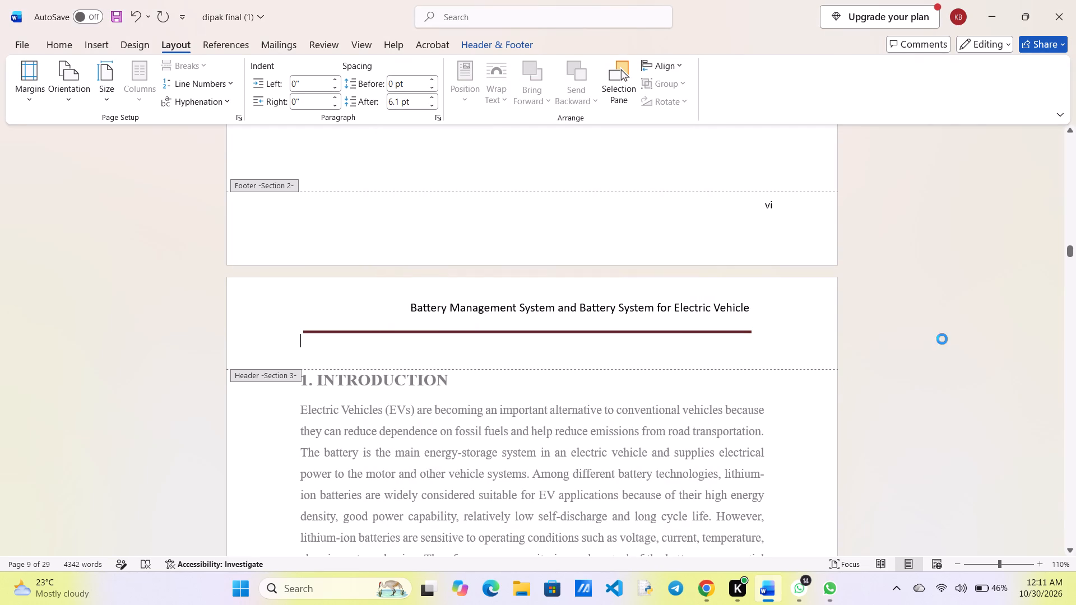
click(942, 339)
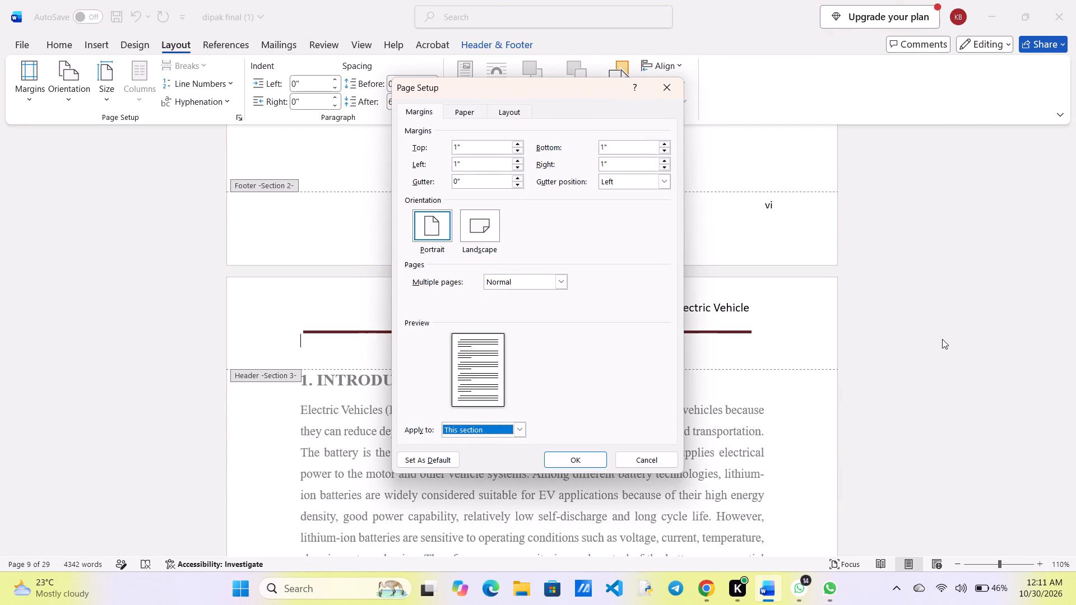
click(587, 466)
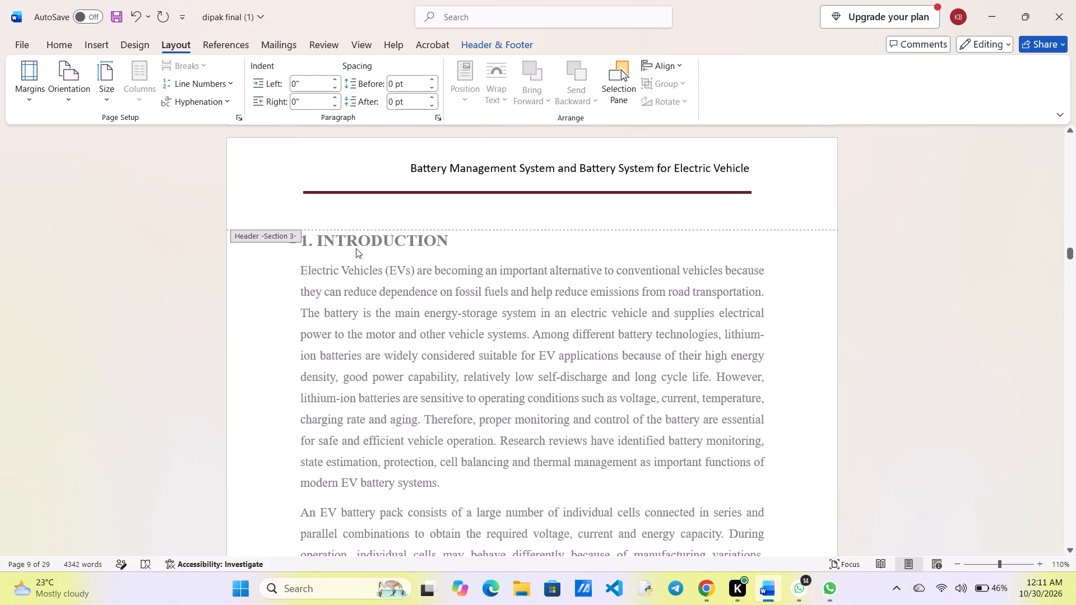
Delete the empty line beneath the red rule in the Introduction's page header.
click(310, 207)
key(BackSpace)
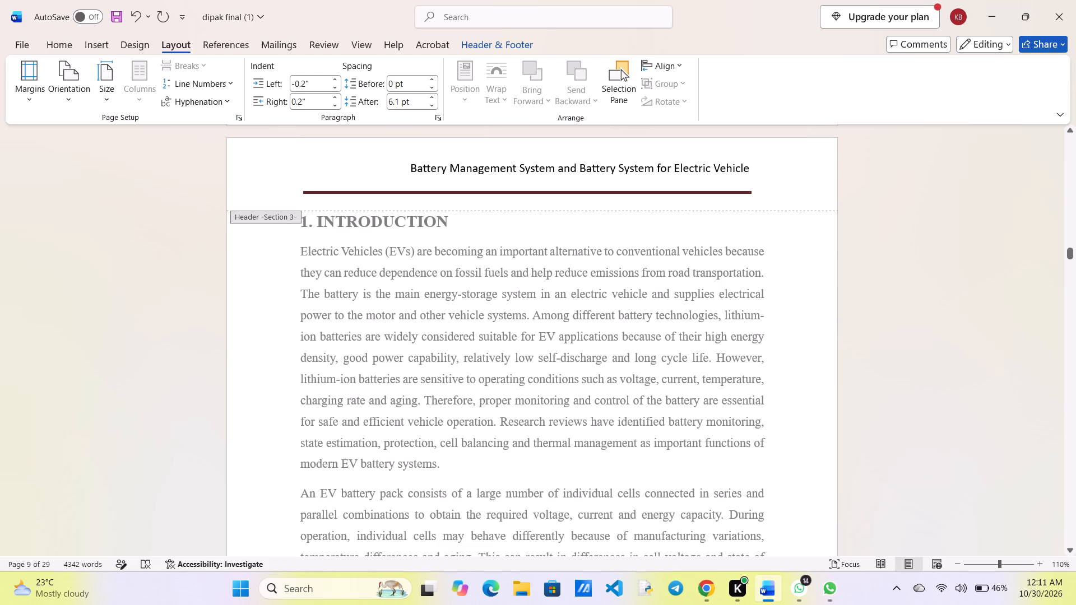
Select the full header title, set its left indent to 0.2", and leave header editing.
drag(411, 164, 643, 145)
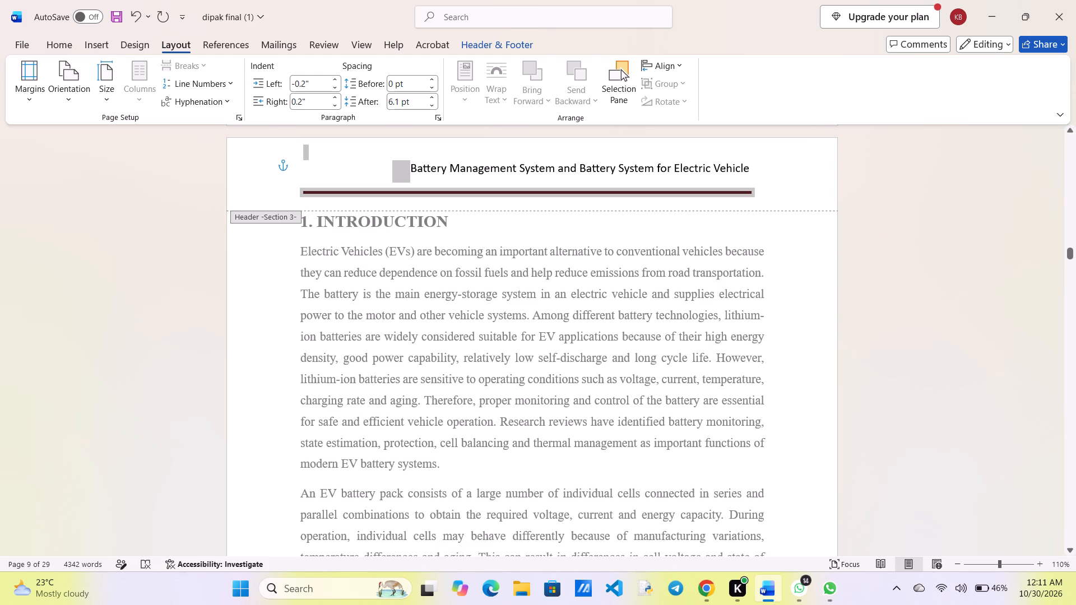
drag(643, 145, 739, 168)
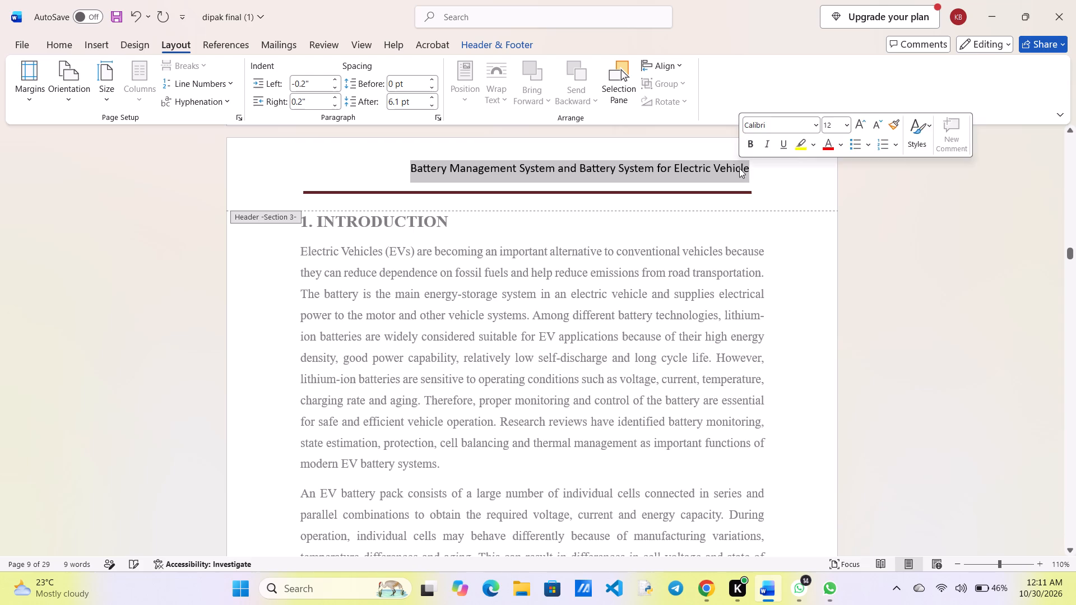
click(332, 86)
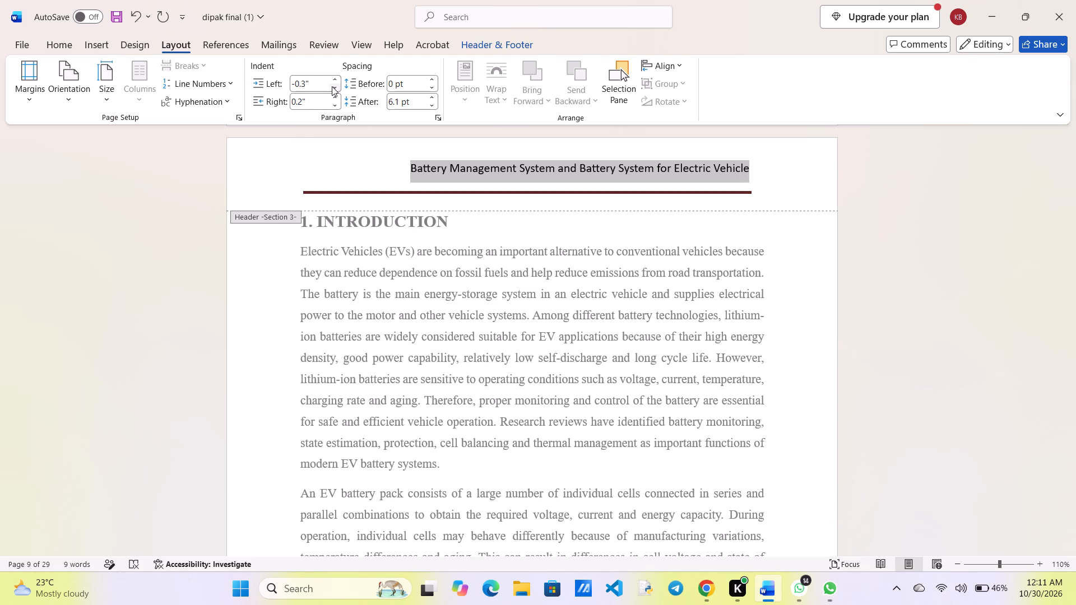
double_click(332, 86)
drag(333, 85, 337, 80)
triple_click(337, 80)
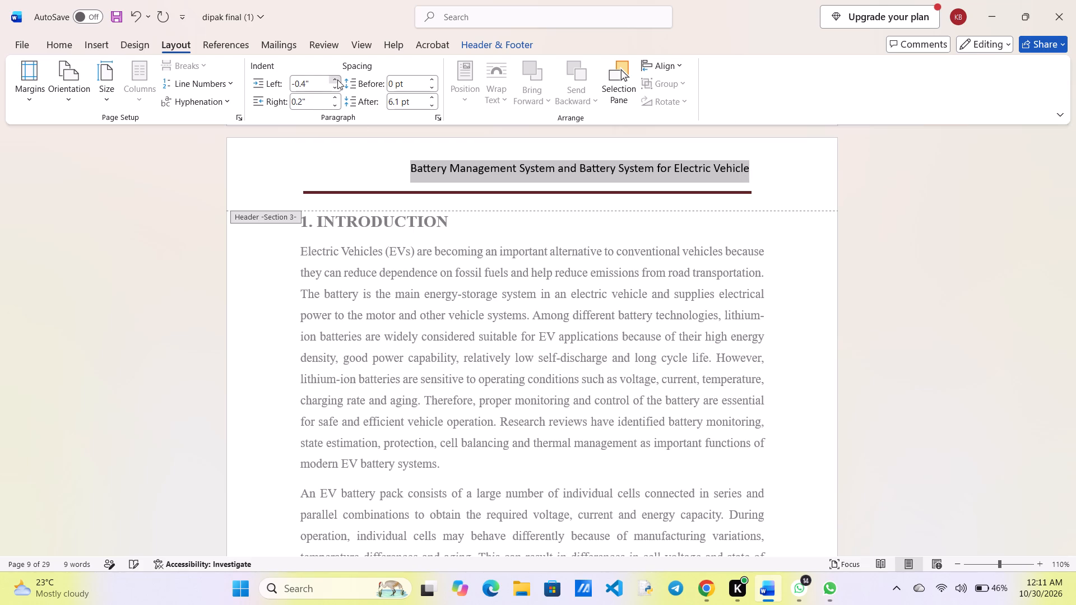
triple_click(337, 80)
triple_click(337, 80)
key(Escape)
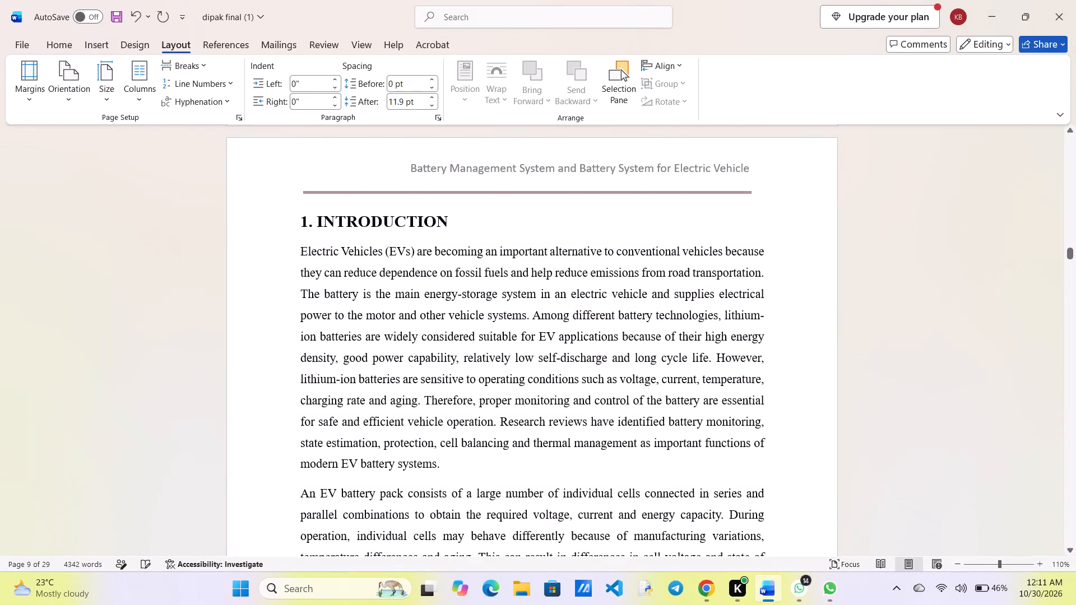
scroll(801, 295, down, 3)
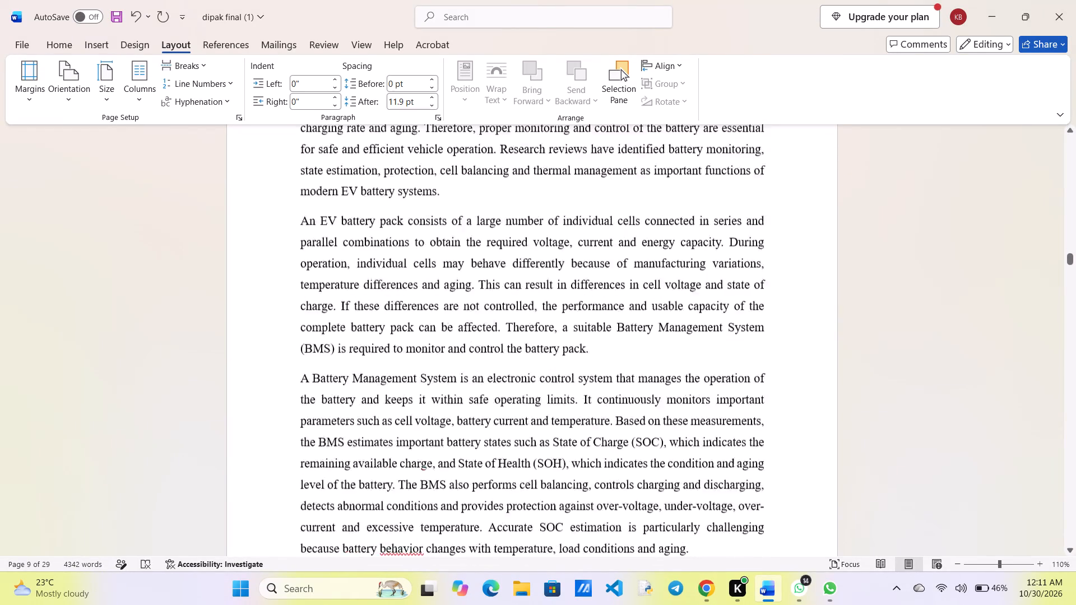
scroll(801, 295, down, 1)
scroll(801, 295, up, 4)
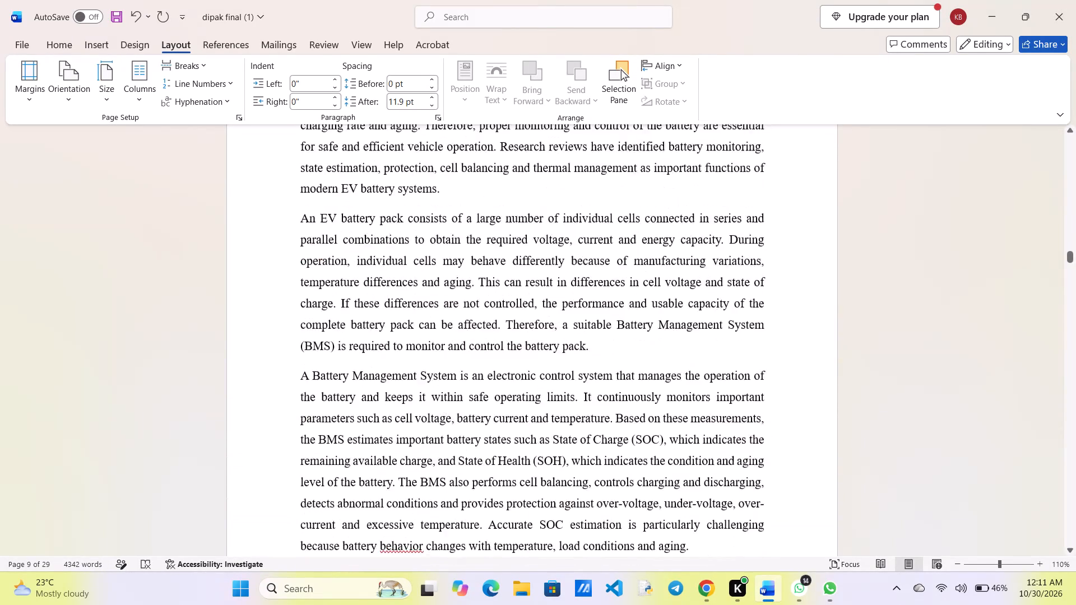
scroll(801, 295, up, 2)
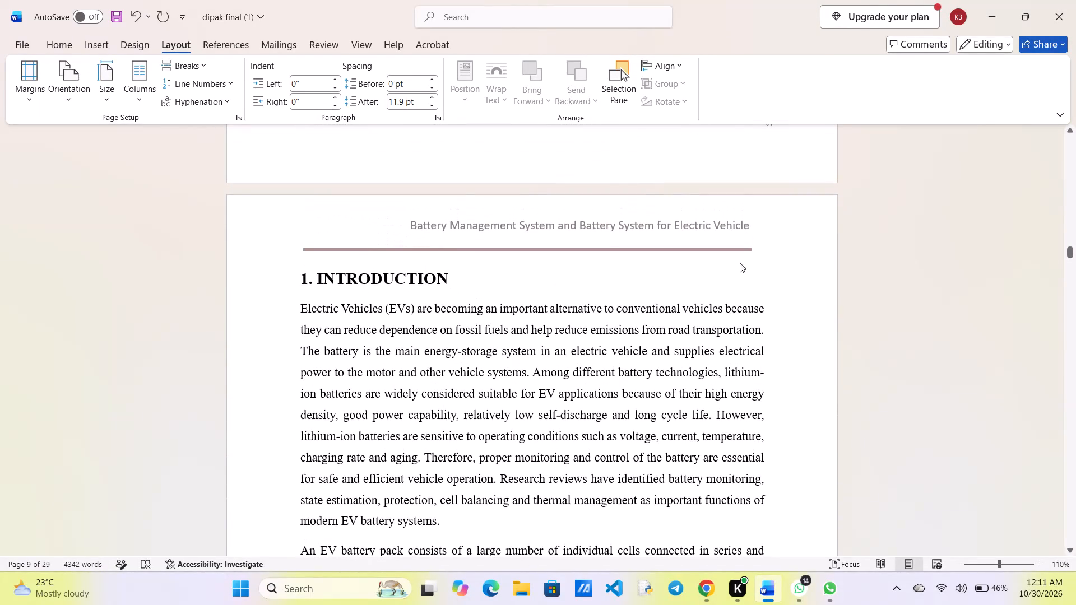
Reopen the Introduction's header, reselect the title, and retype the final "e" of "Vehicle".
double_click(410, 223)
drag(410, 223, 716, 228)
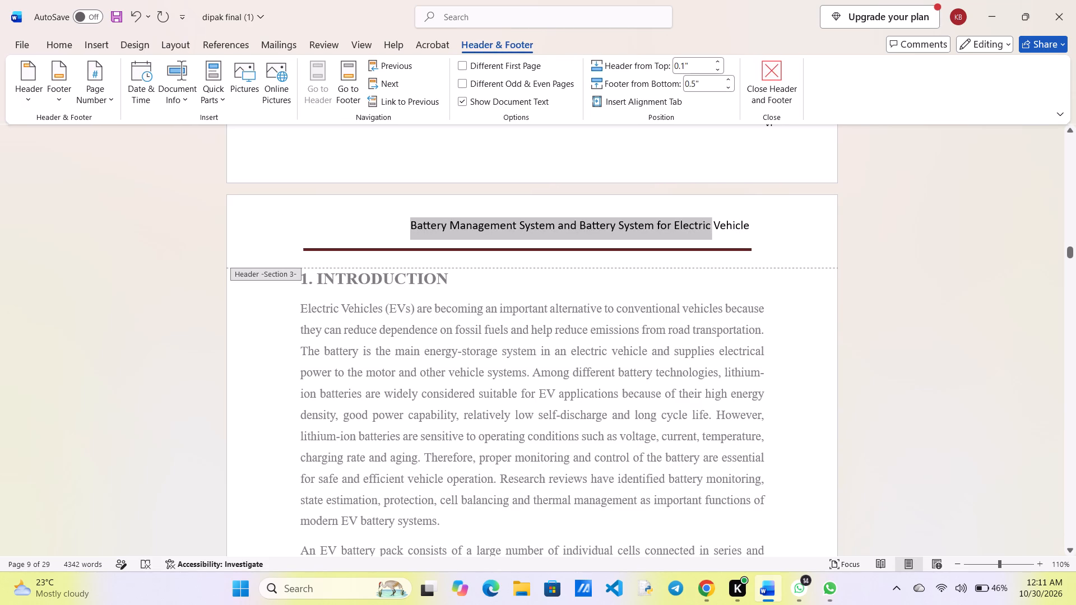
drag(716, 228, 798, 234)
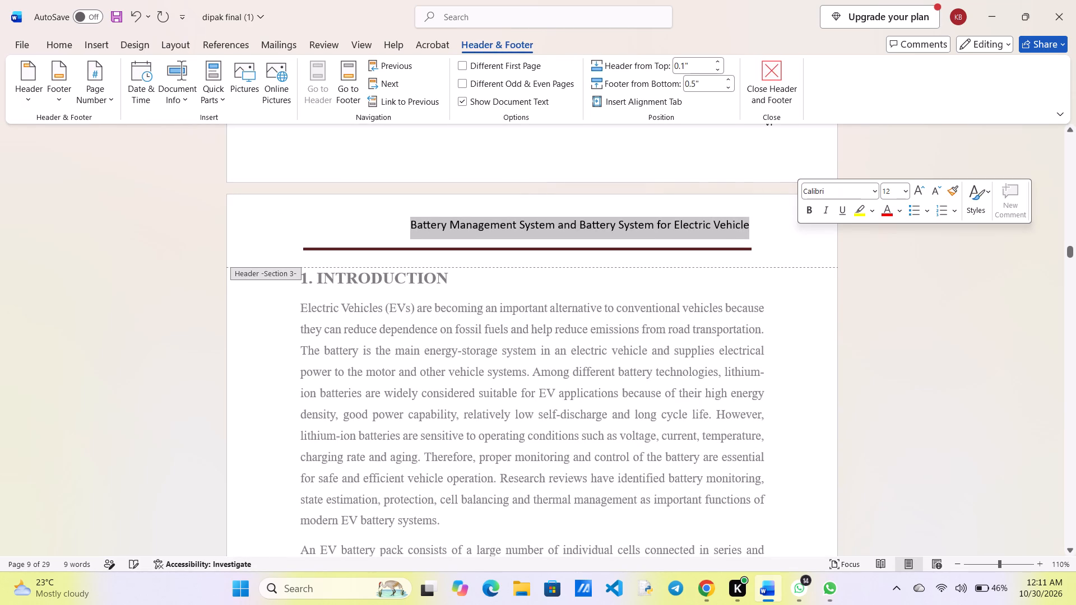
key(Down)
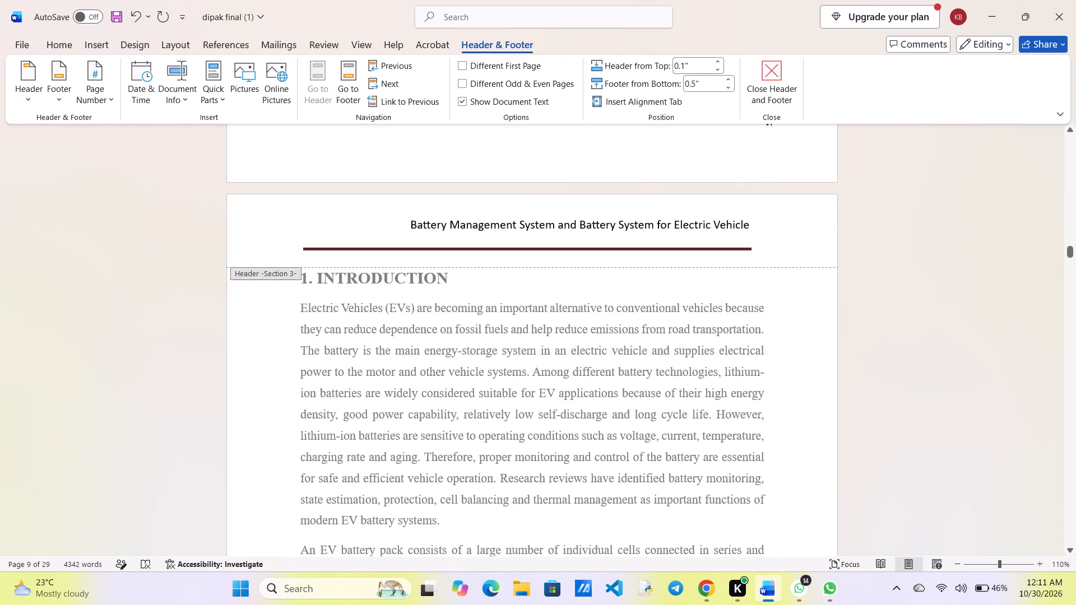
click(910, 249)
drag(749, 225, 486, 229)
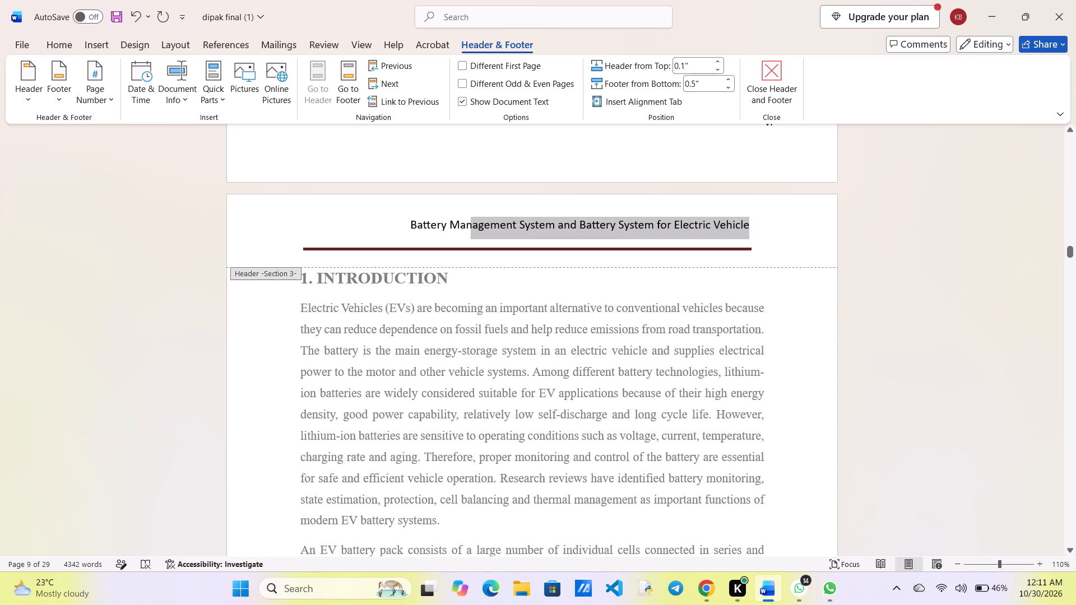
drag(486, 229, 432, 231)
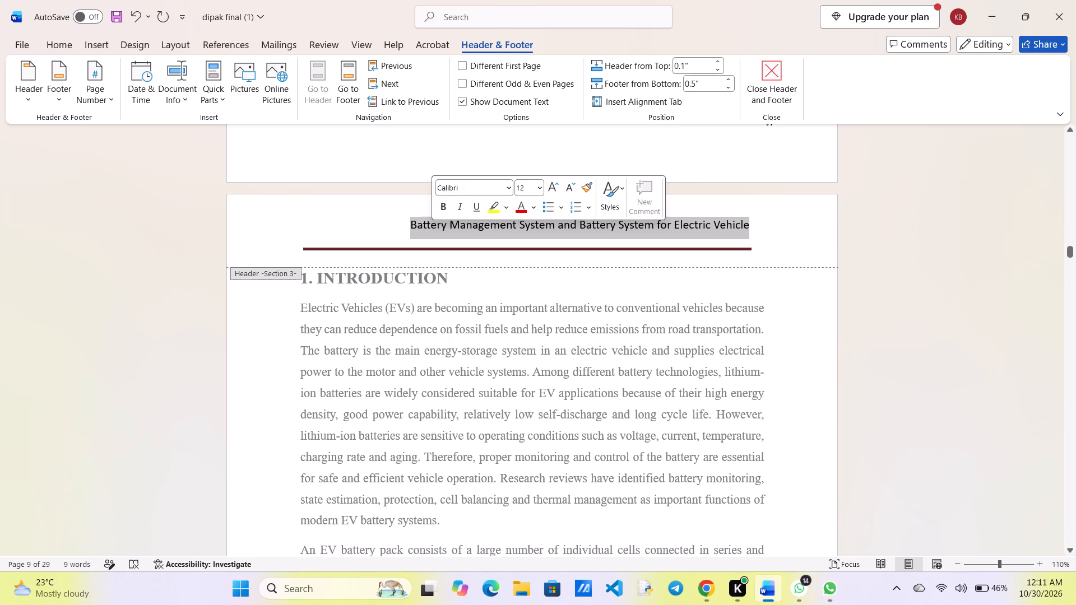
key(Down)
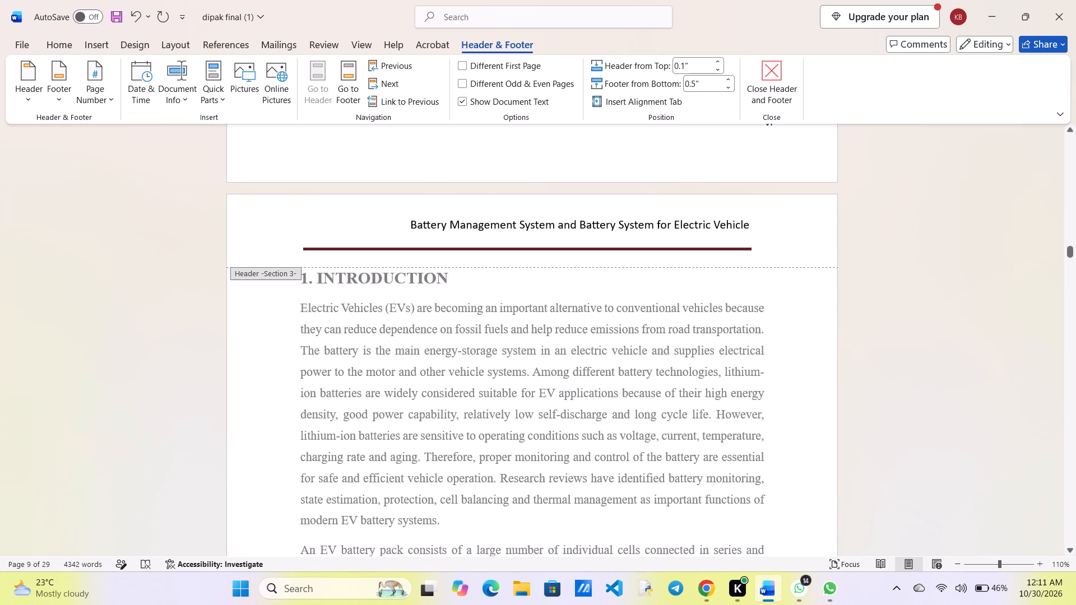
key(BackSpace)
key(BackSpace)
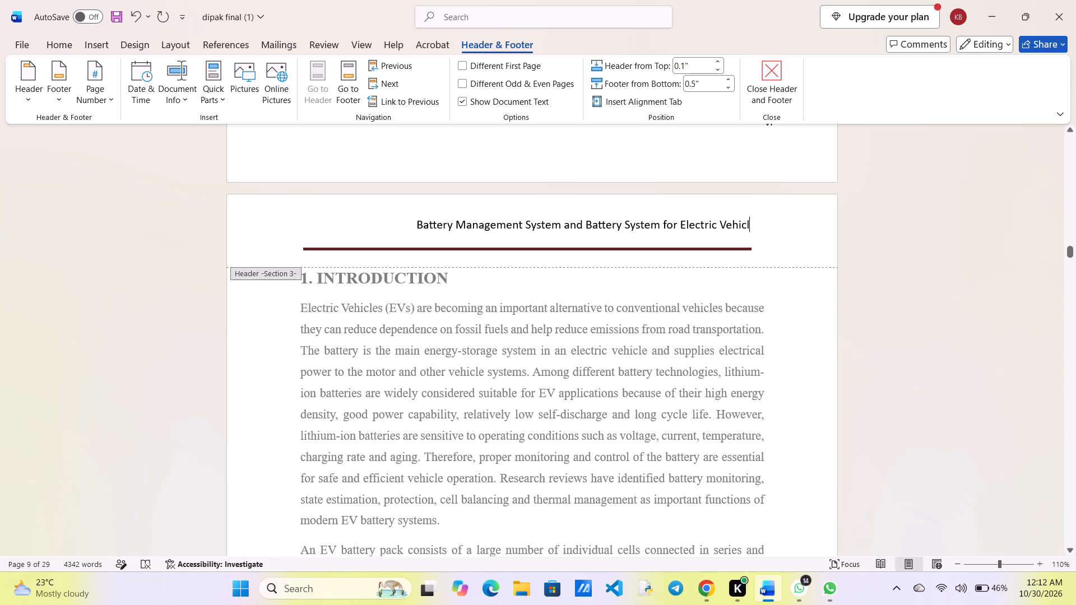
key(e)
Remove the leading spaces before "Department of Mechanical Engineering" in the Section 3 footer to align it with the red line's start.
scroll(681, 234, down, 2)
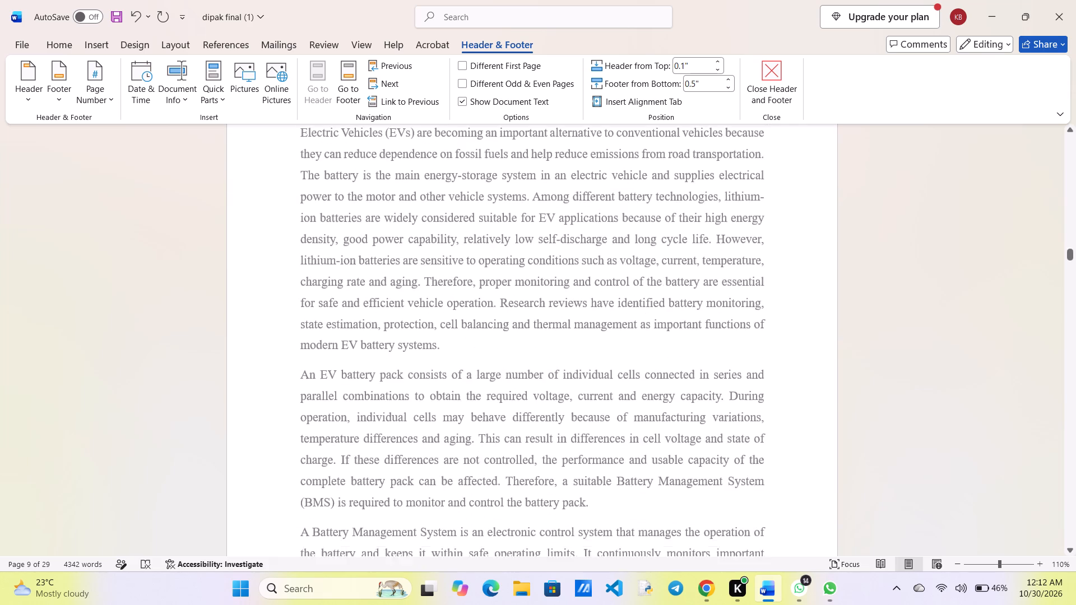
scroll(681, 234, down, 3)
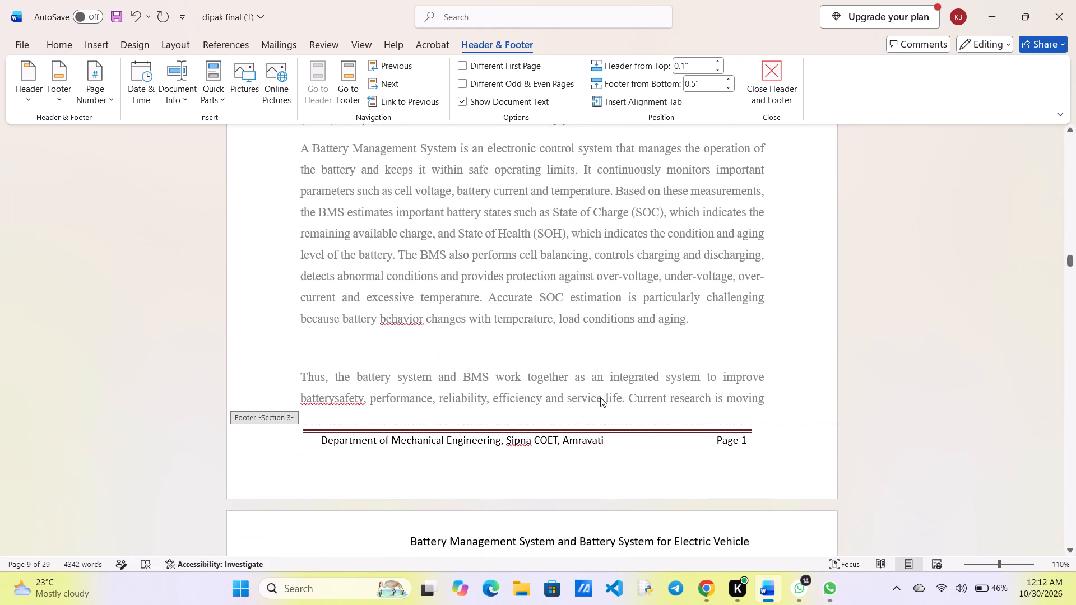
click(319, 442)
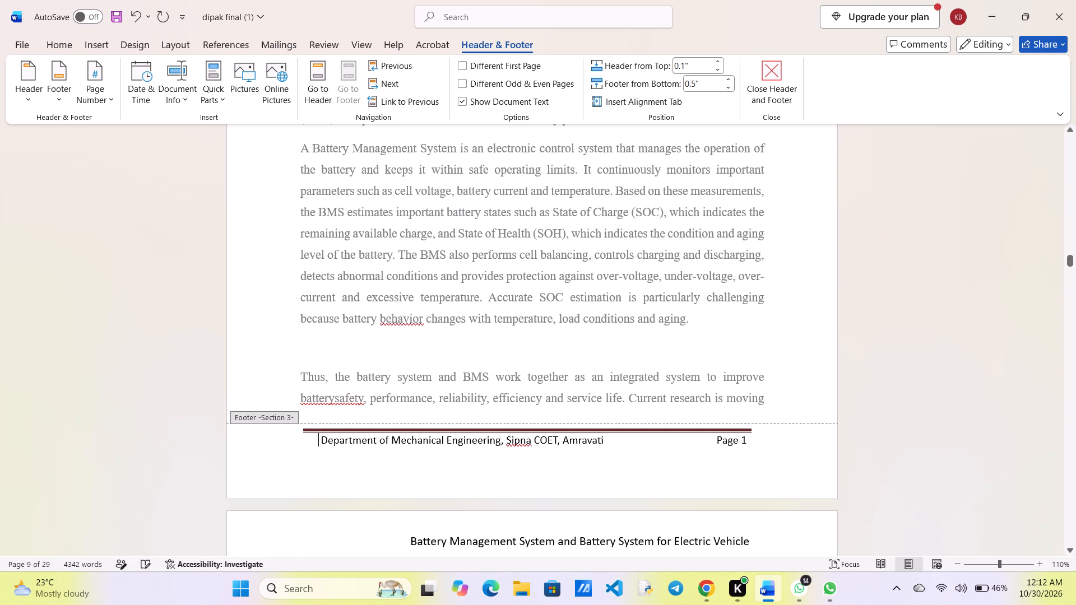
key(BackSpace)
key(BackSpace)
key(BackSpace)
key(BackSpace)
key(BackSpace)
key(BackSpace)
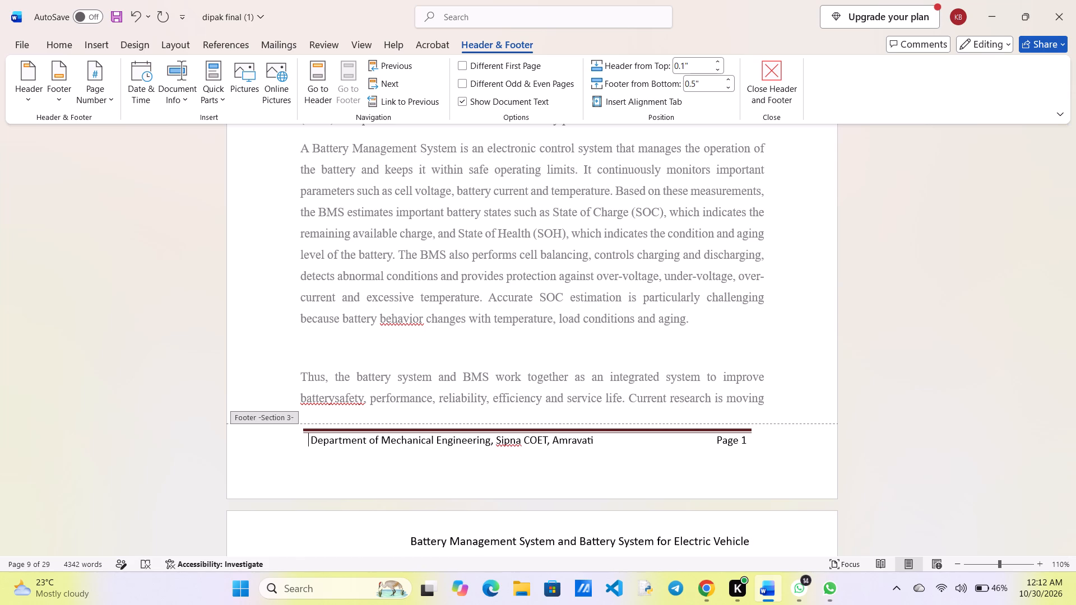
key(BackSpace)
key(BackSpace)
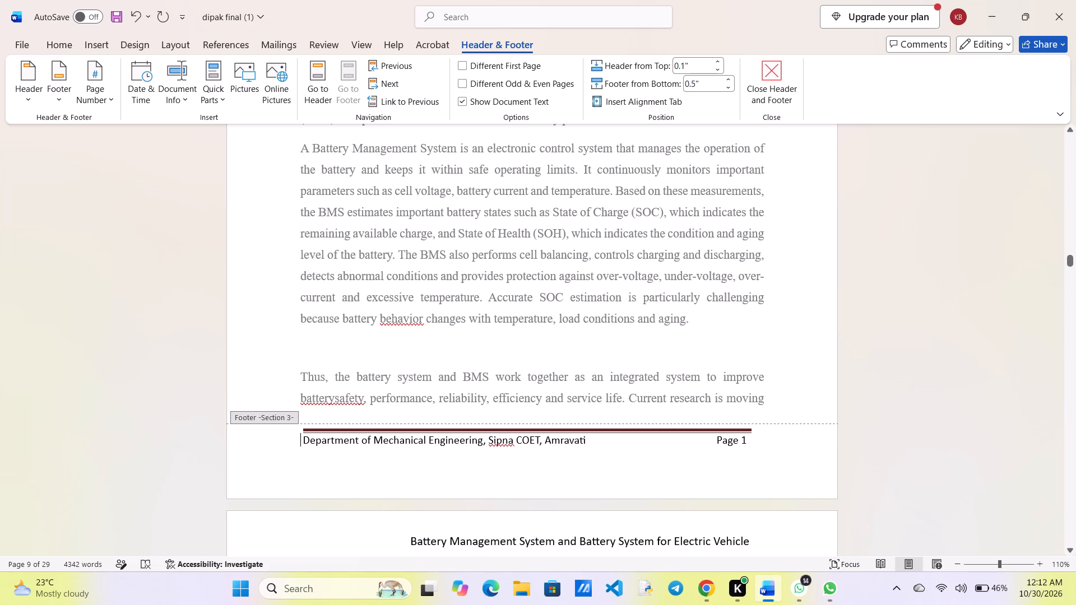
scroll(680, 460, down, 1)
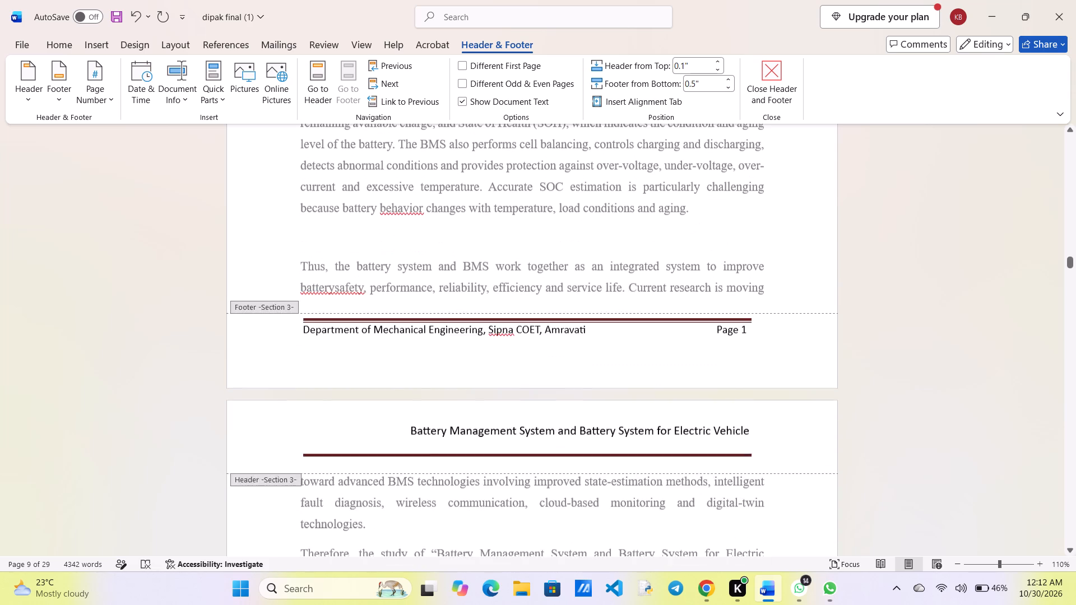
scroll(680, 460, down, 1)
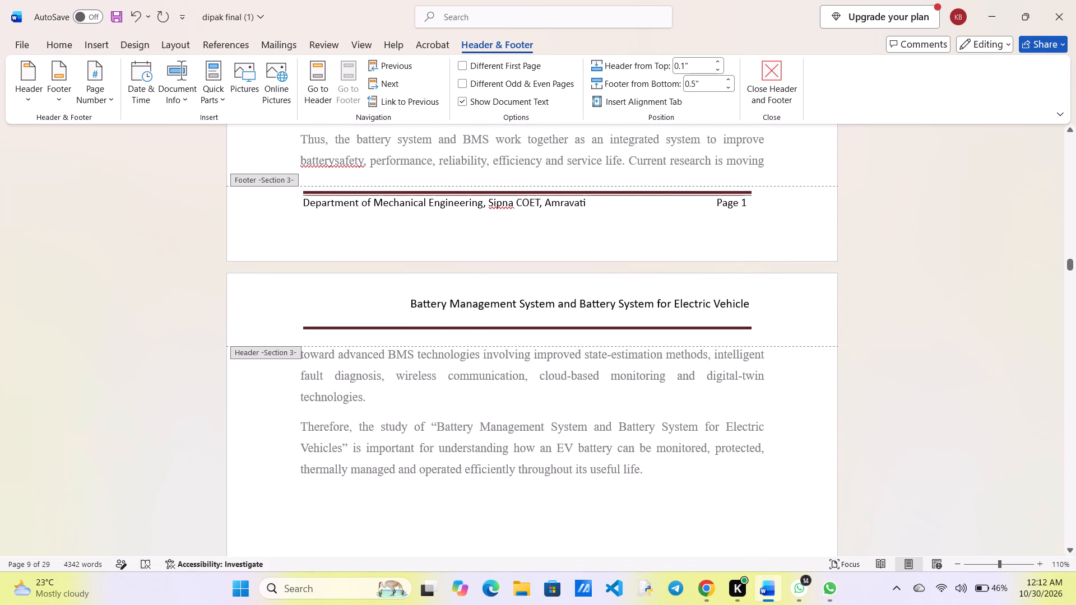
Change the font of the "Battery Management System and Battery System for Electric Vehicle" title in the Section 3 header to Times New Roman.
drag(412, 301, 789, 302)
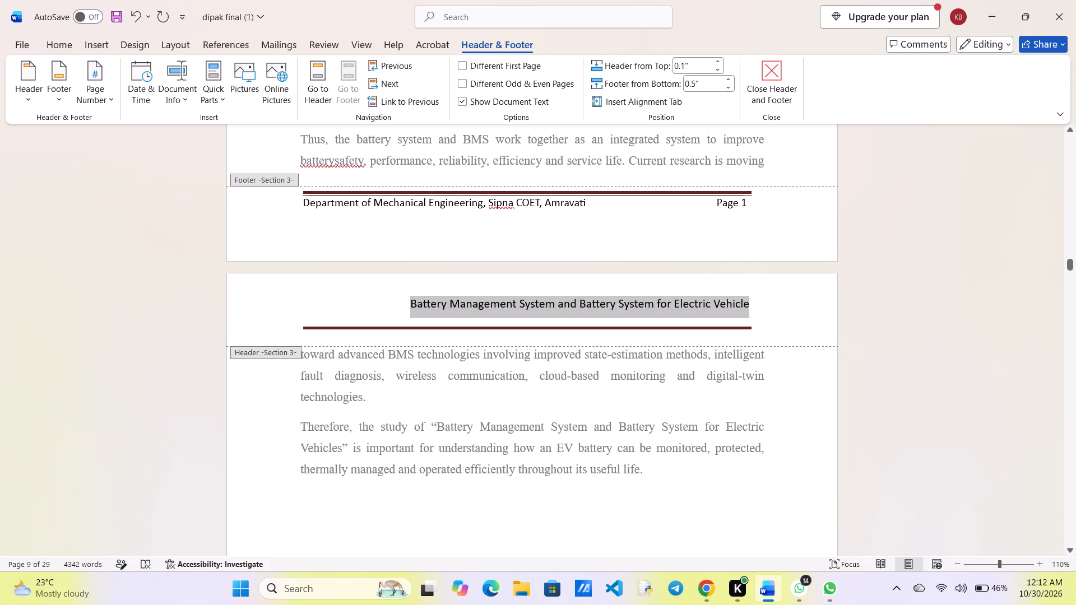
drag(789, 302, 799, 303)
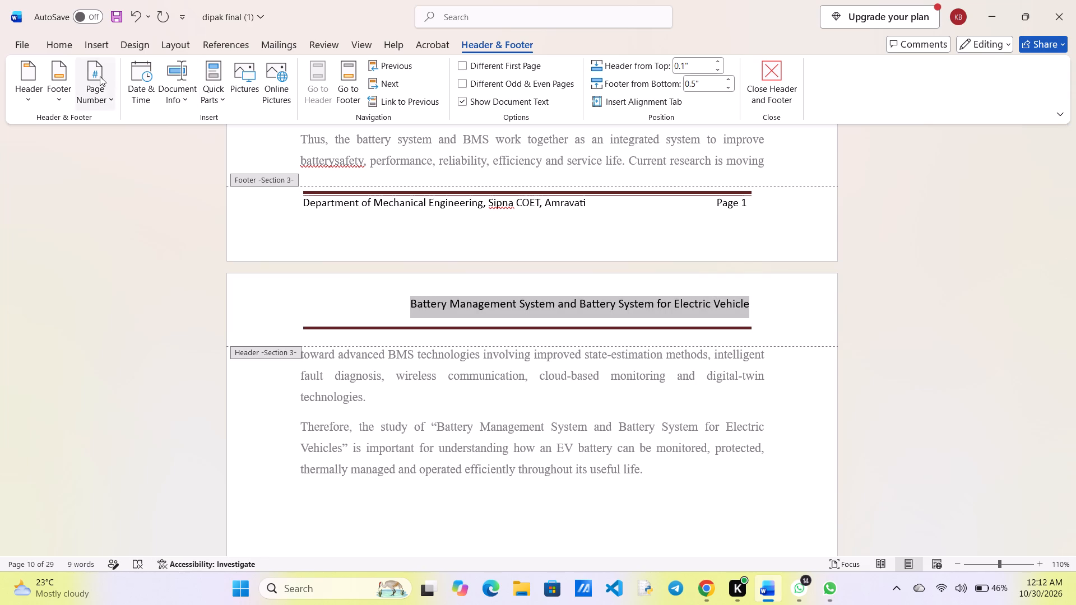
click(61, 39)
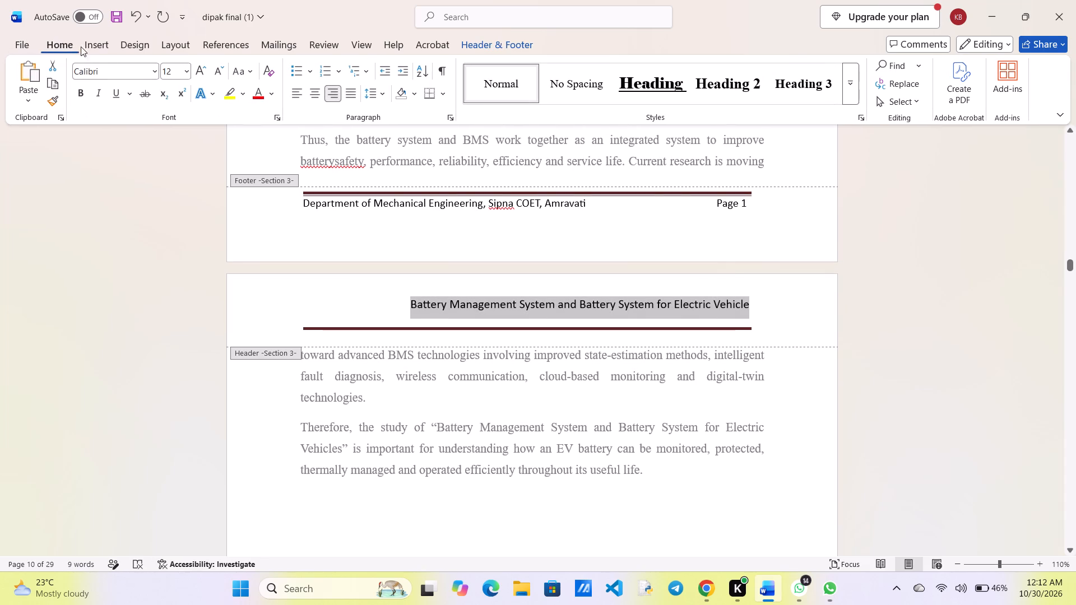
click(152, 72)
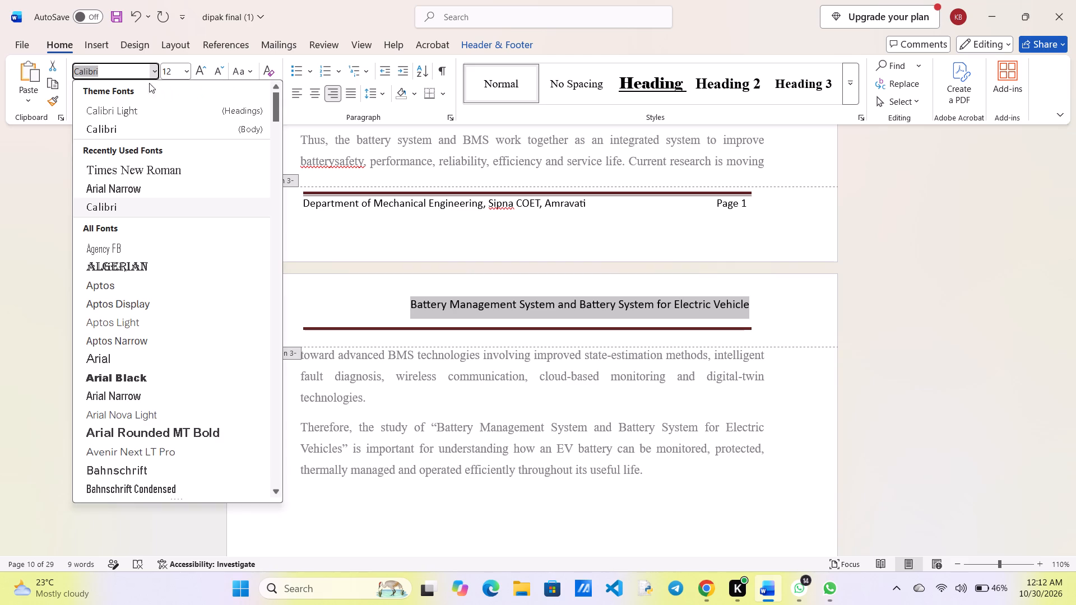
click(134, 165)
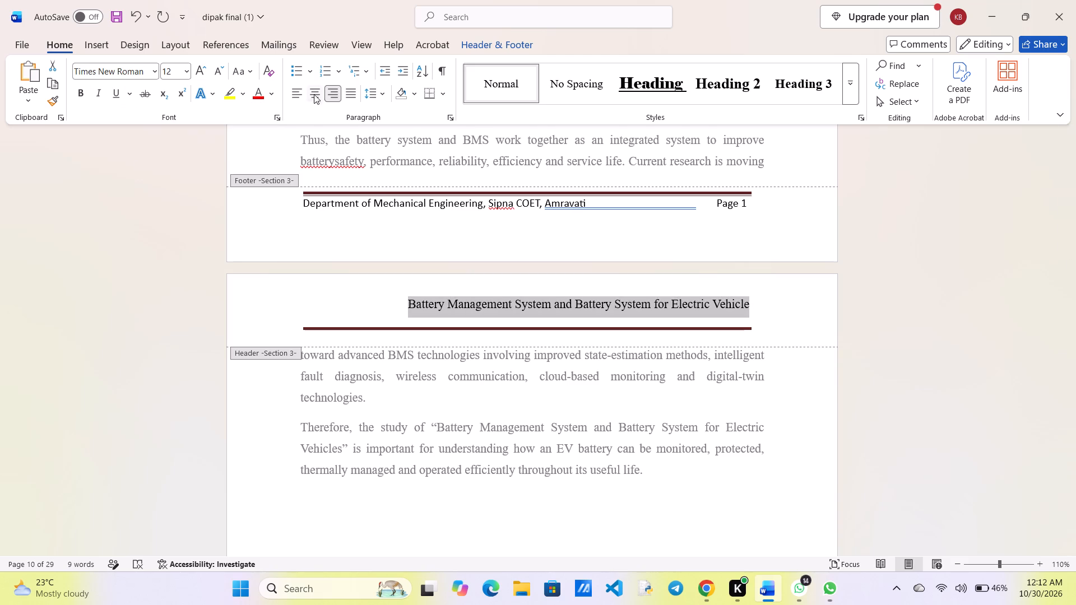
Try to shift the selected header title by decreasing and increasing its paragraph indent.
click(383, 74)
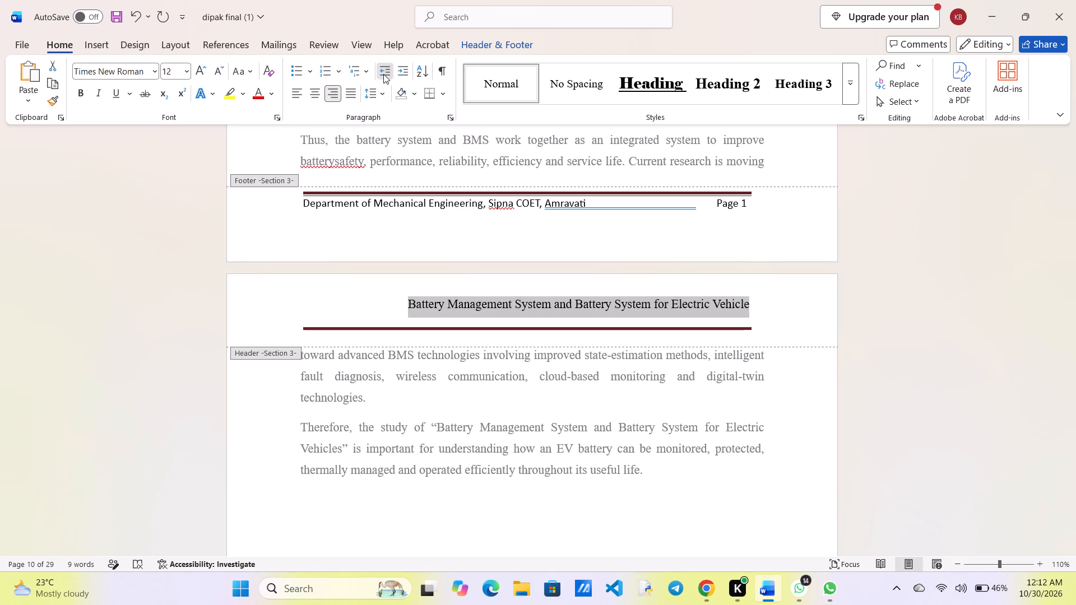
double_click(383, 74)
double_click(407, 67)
Delete the title text from the Section 3 header and return the cursor to the emptied line above the red rule.
key(Delete)
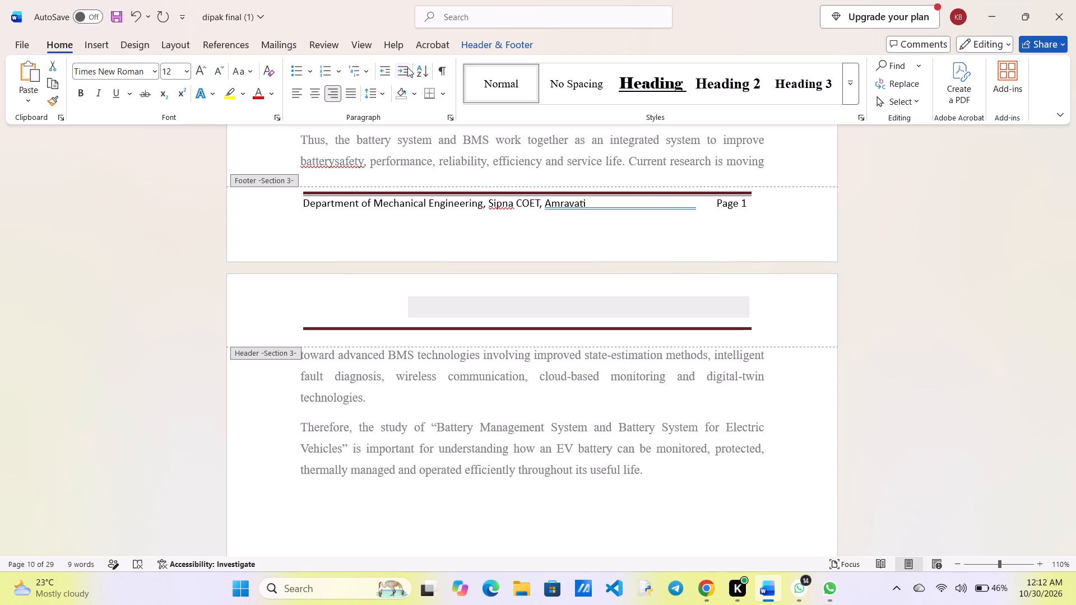
click(322, 317)
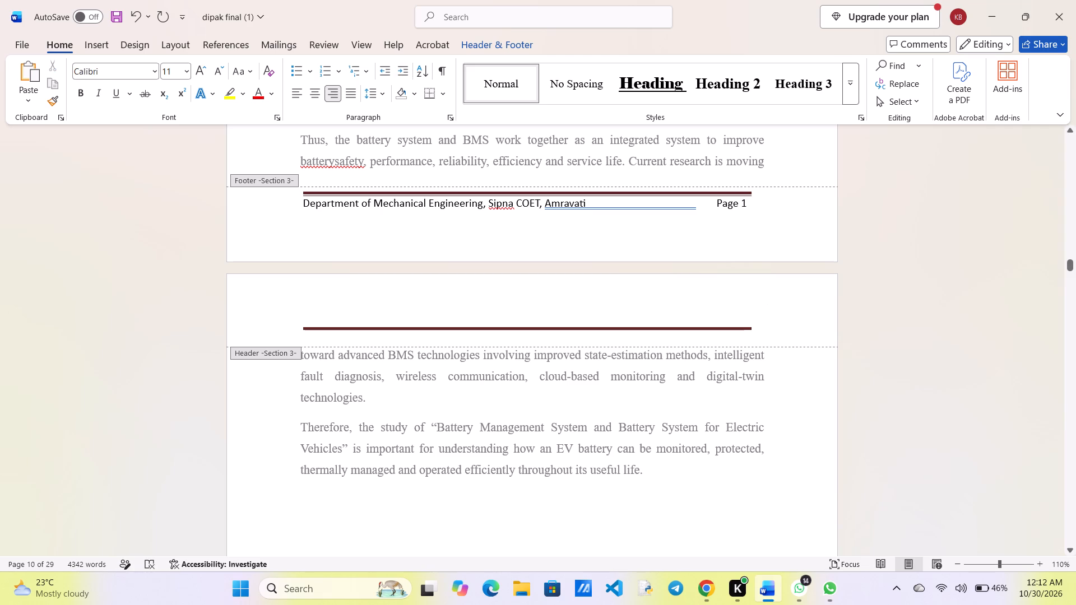
double_click(322, 317)
click(322, 317)
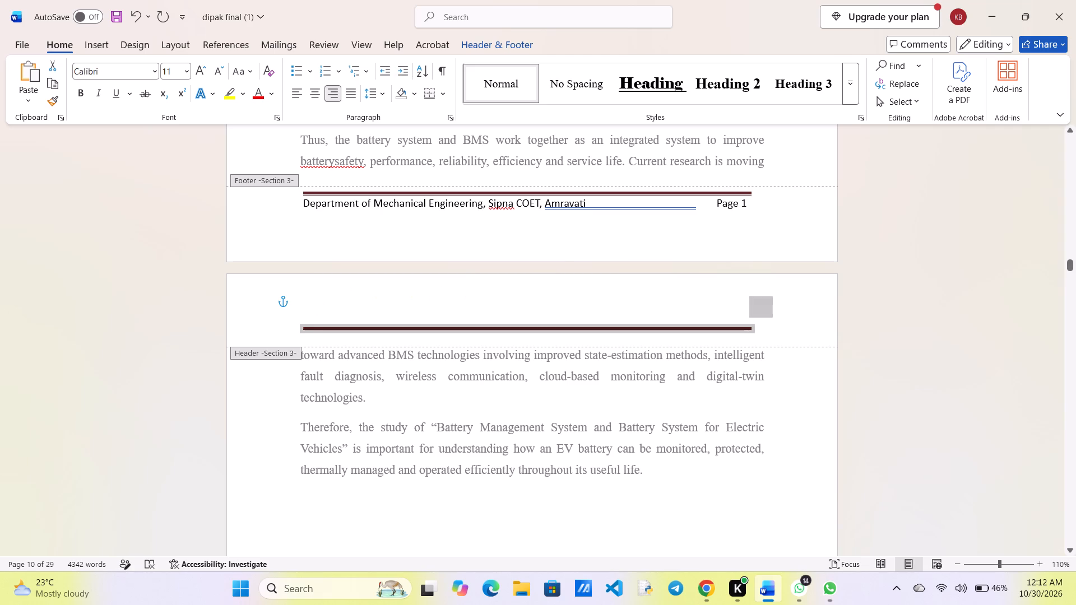
double_click(311, 305)
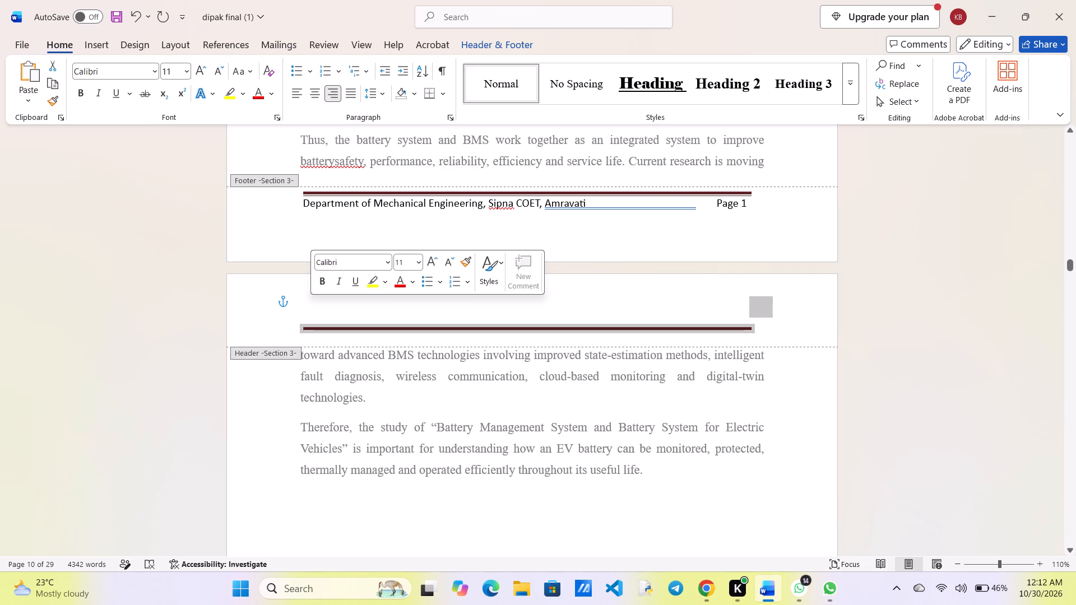
double_click(311, 305)
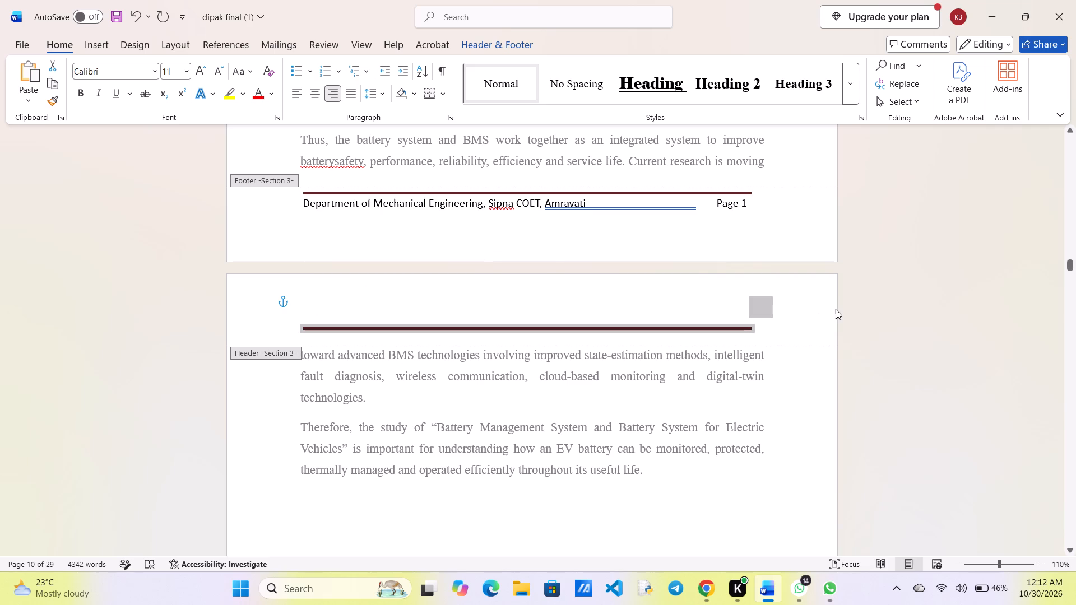
click(953, 313)
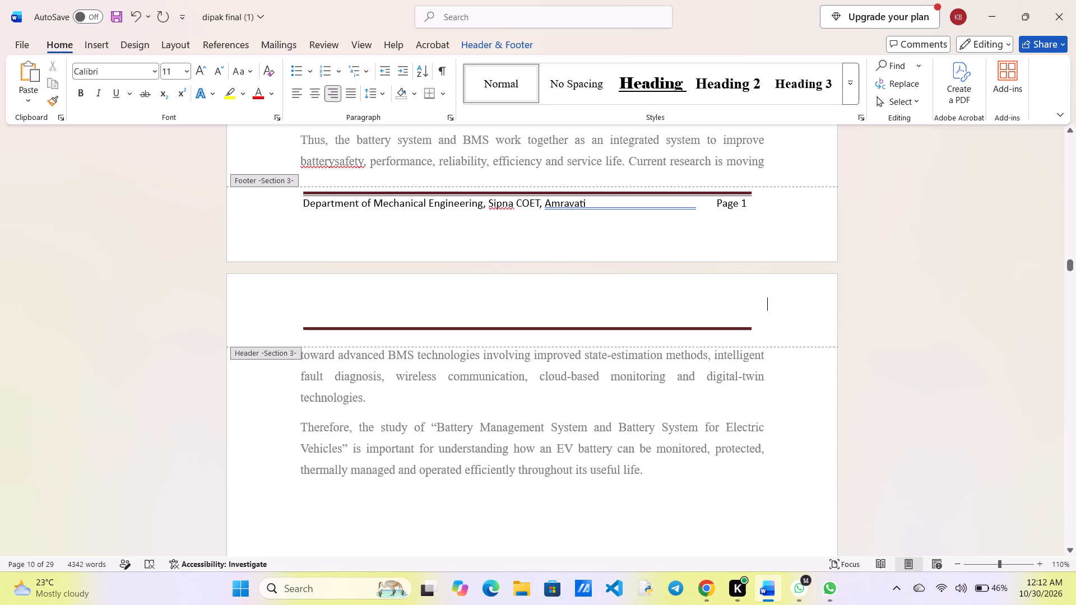
click(746, 315)
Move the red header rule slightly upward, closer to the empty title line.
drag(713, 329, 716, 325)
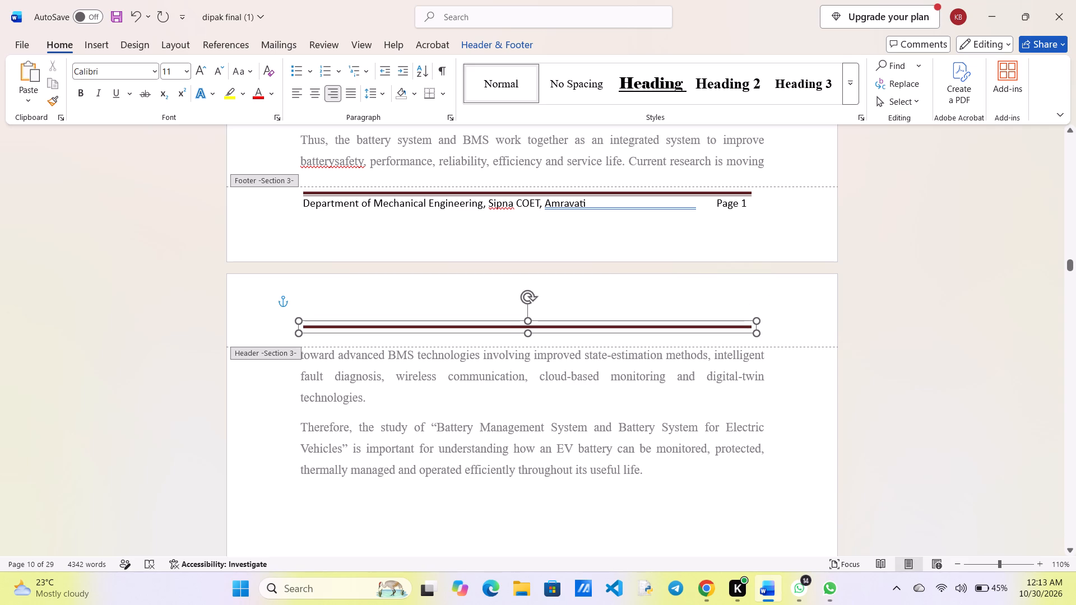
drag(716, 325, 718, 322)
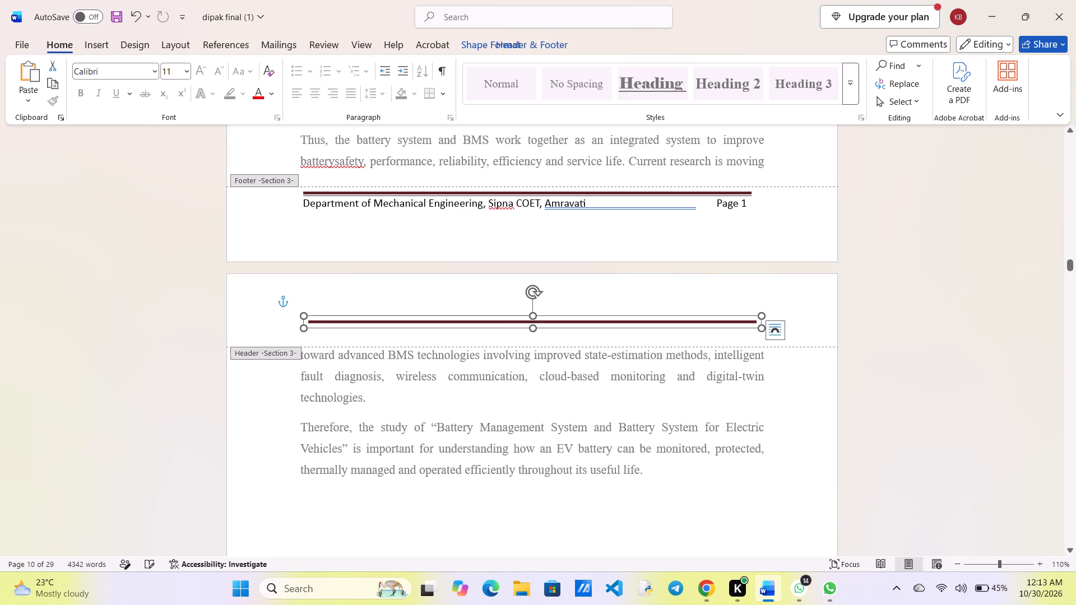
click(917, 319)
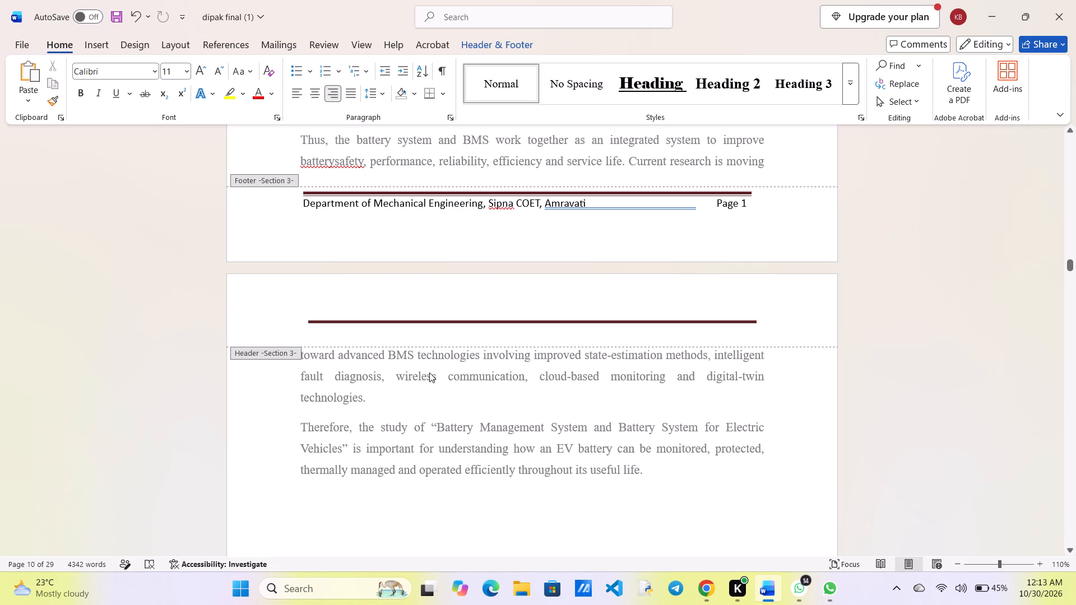
Clear the leftover indent and alignment from the empty header line so that it starts at the page's text margin.
double_click(311, 310)
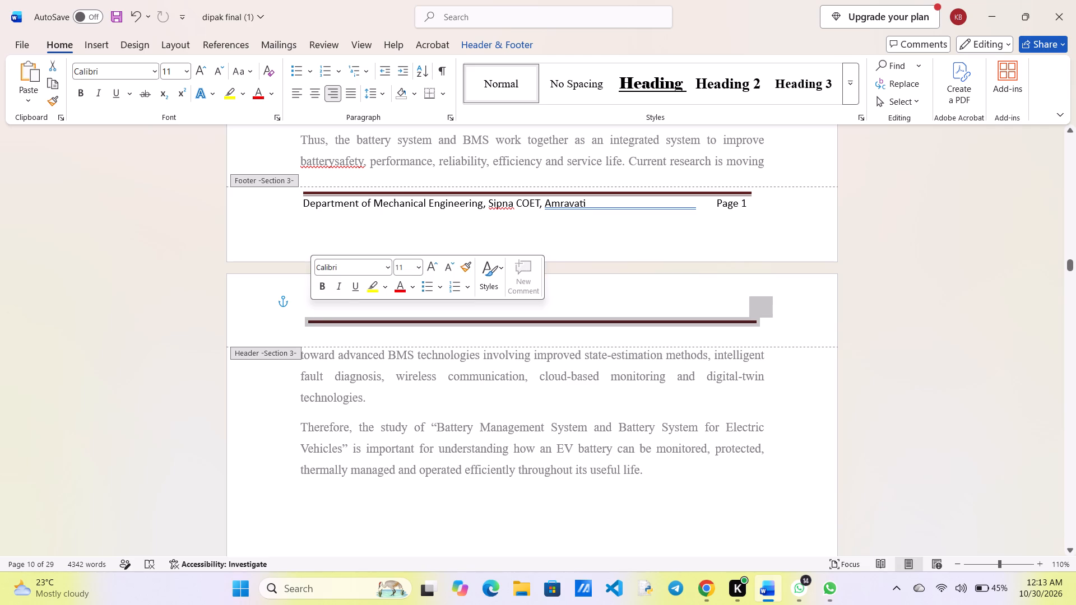
double_click(348, 300)
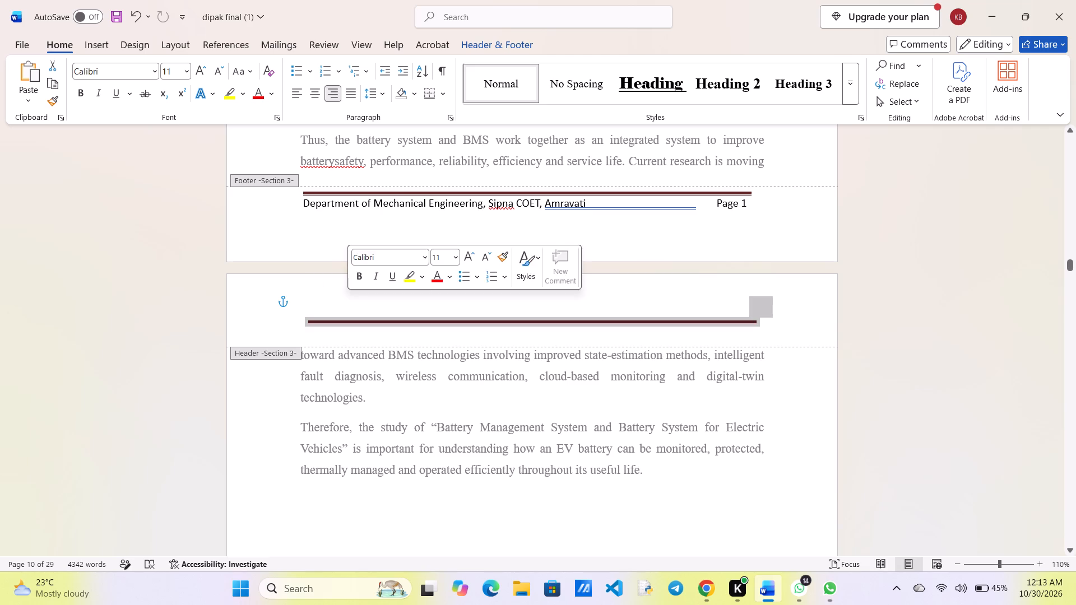
click(348, 300)
click(348, 300)
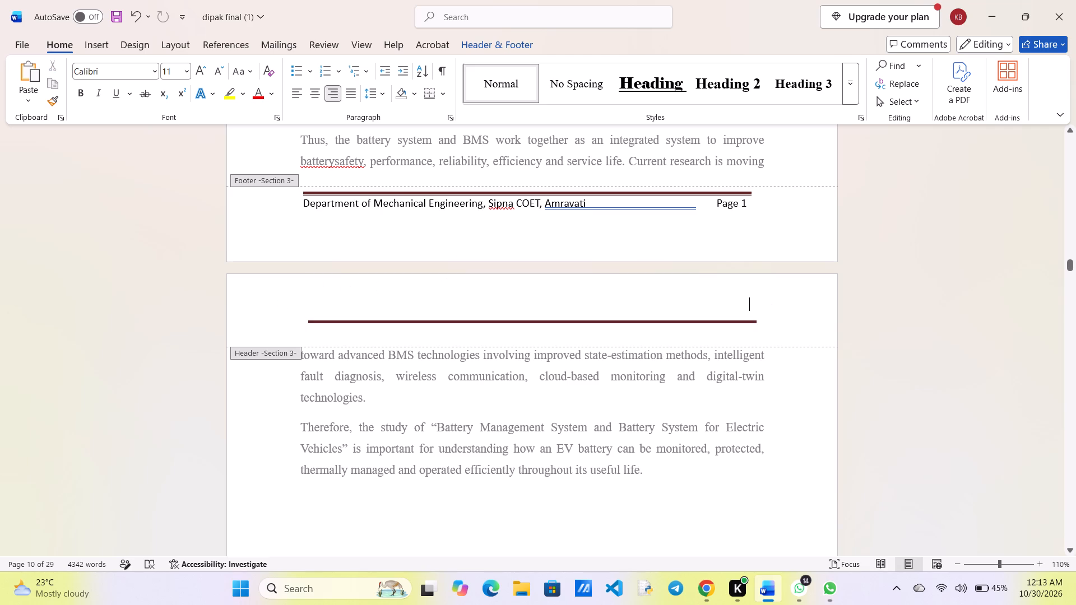
key(BackSpace)
key(BackSpace)
key(BackSpace)
key(BackSpace)
key(BackSpace)
key(BackSpace)
key(BackSpace)
key(BackSpace)
key(BackSpace)
key(BackSpace)
key(BackSpace)
key(BackSpace)
key(BackSpace)
key(BackSpace)
key(BackSpace)
Add three leading spaces and paste the title "Battery Management System and Battery System for Electric Vehicle" into the Section 3 header line.
key(space)
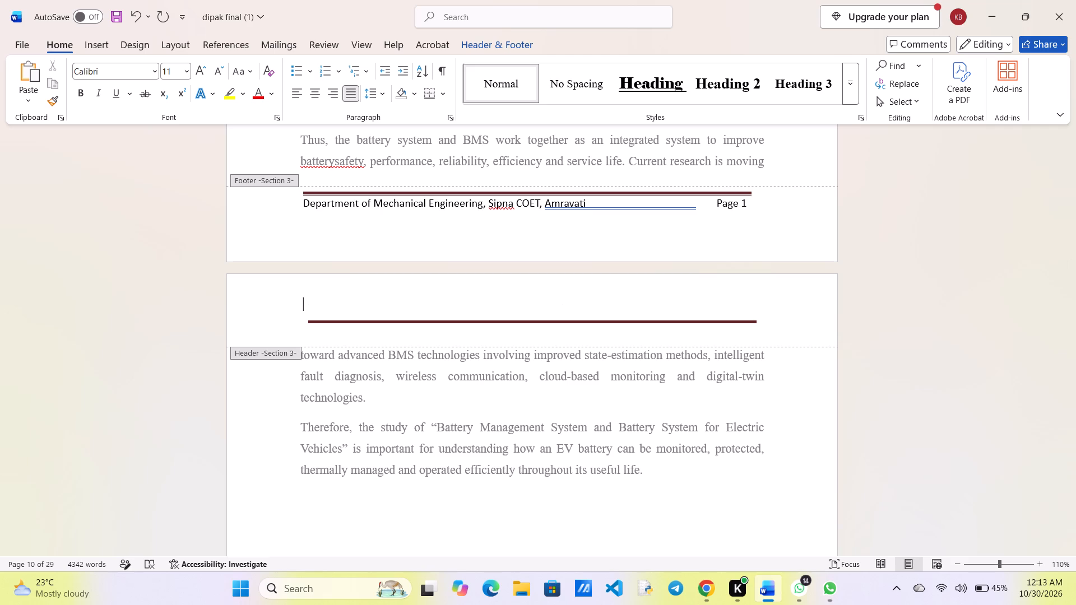
key(space)
key(space)
key(ctrl+v)
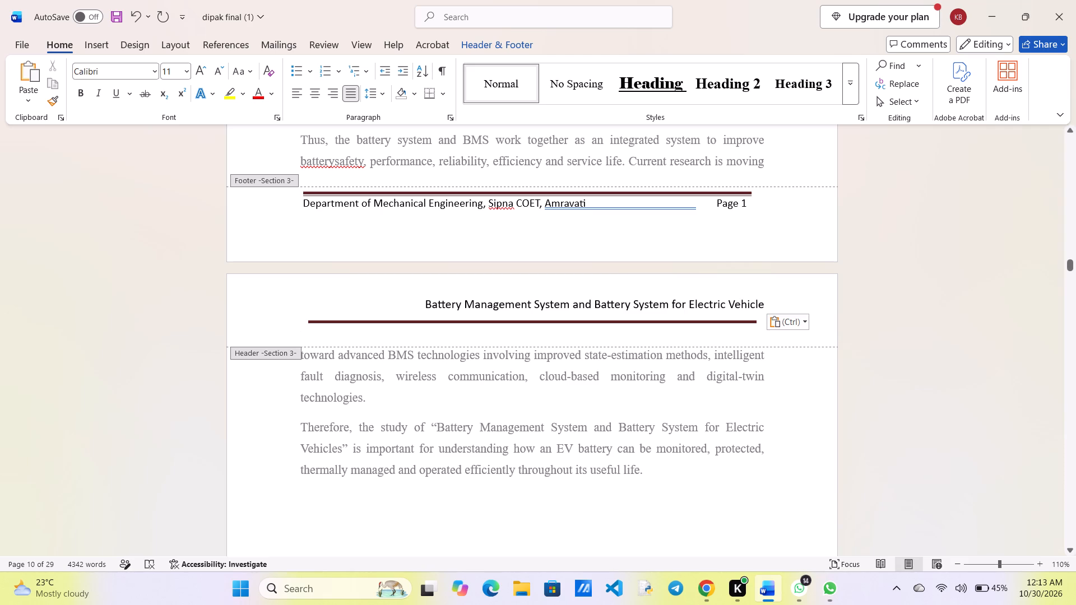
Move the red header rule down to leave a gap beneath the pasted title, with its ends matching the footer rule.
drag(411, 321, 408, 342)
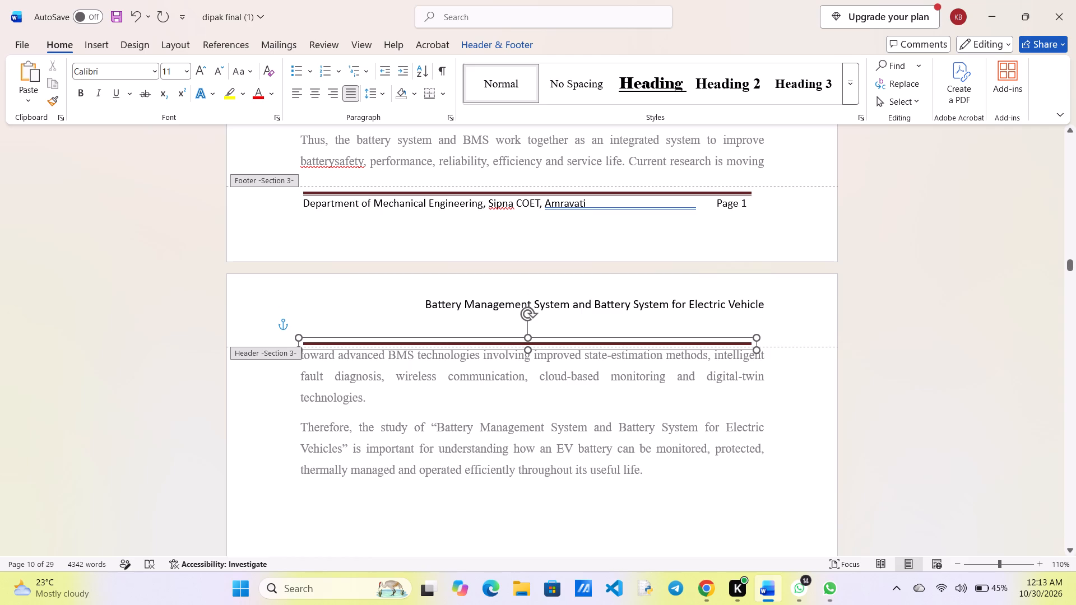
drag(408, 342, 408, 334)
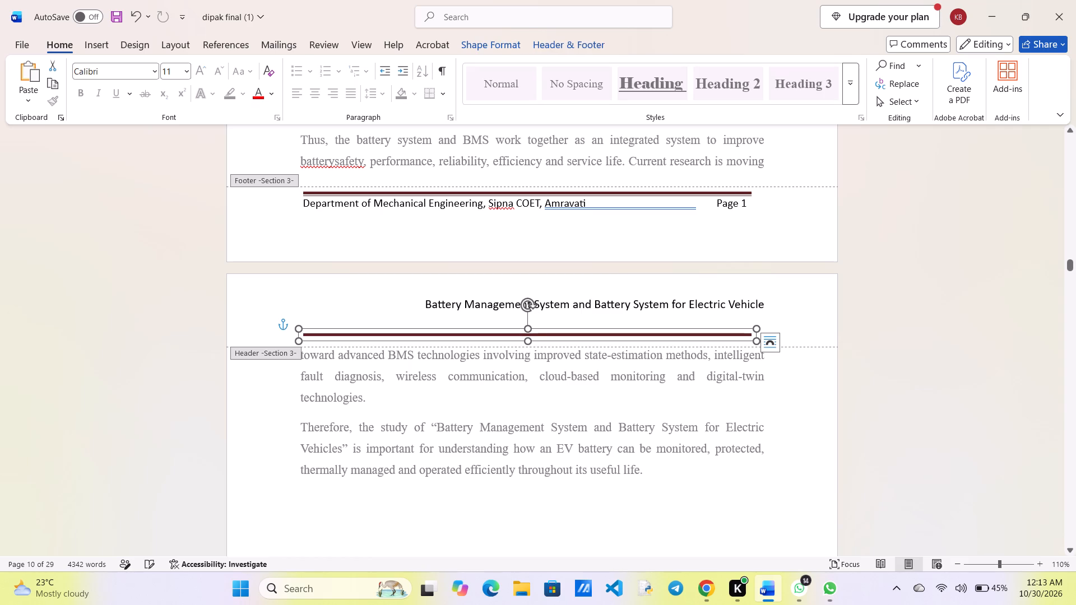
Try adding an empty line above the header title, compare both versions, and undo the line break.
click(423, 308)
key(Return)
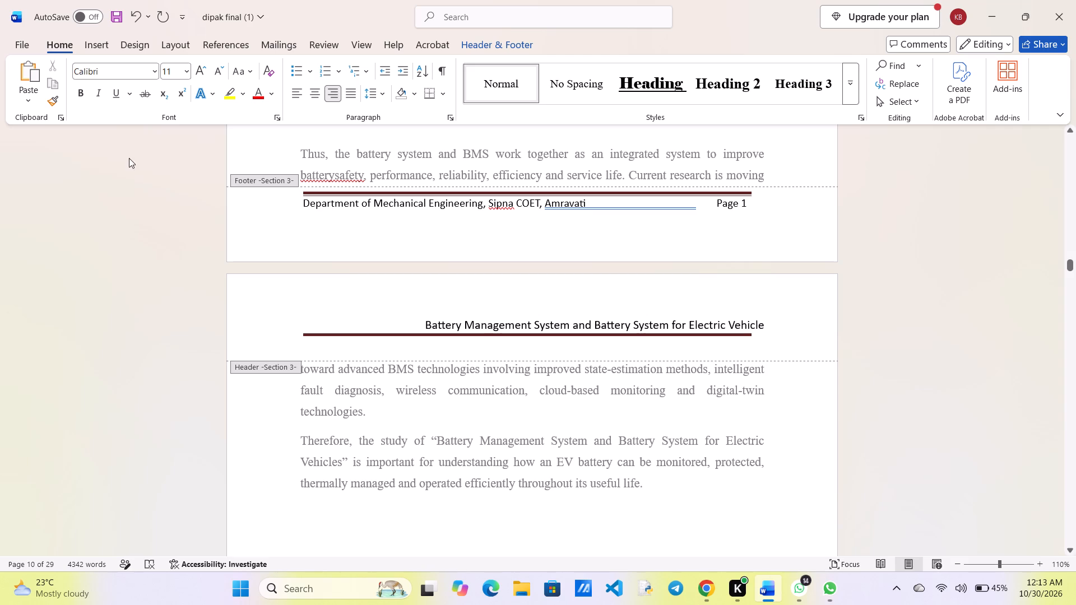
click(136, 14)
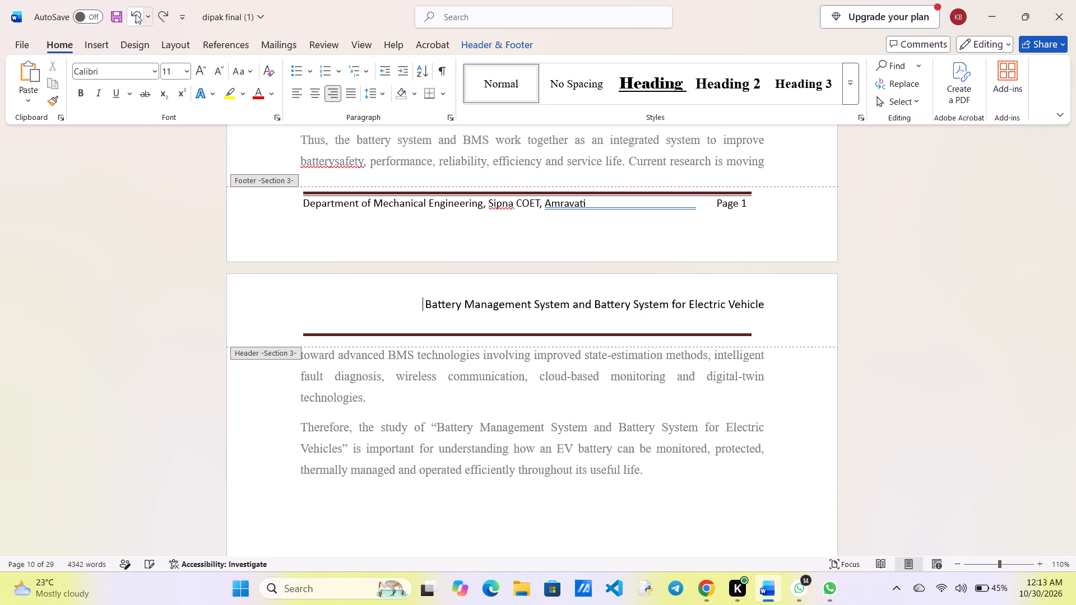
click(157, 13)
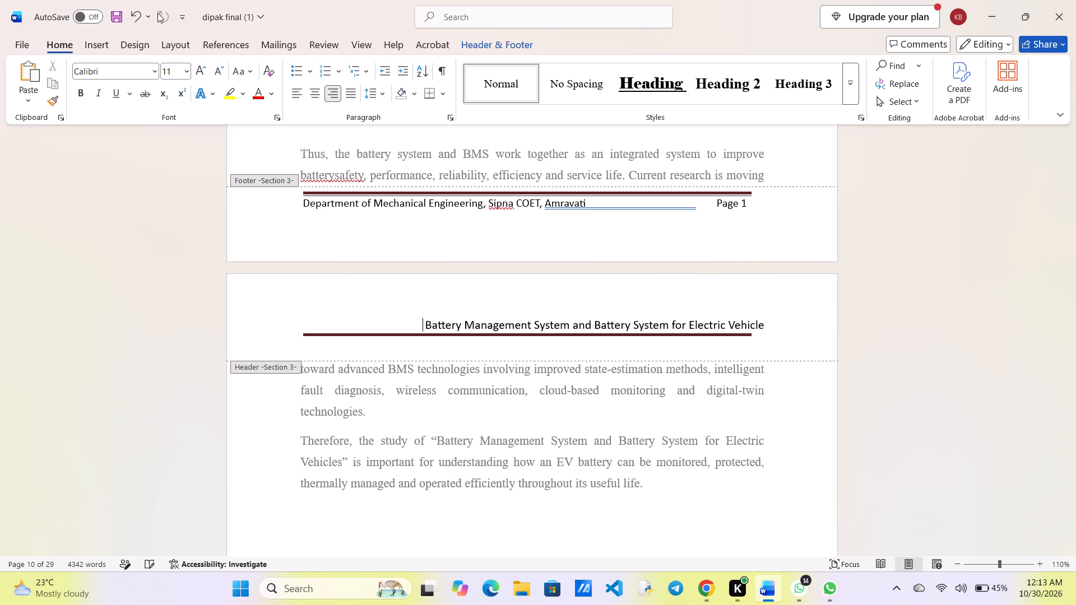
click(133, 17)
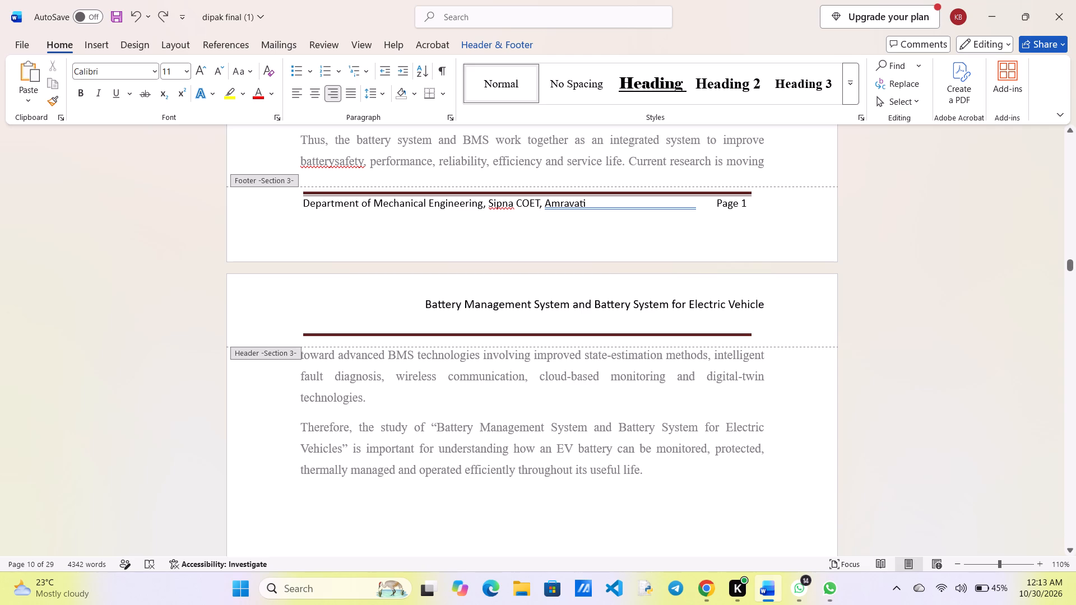
Position the red rule just beneath the header title, aligning its end with the end of the word "Vehicle".
drag(423, 333, 423, 328)
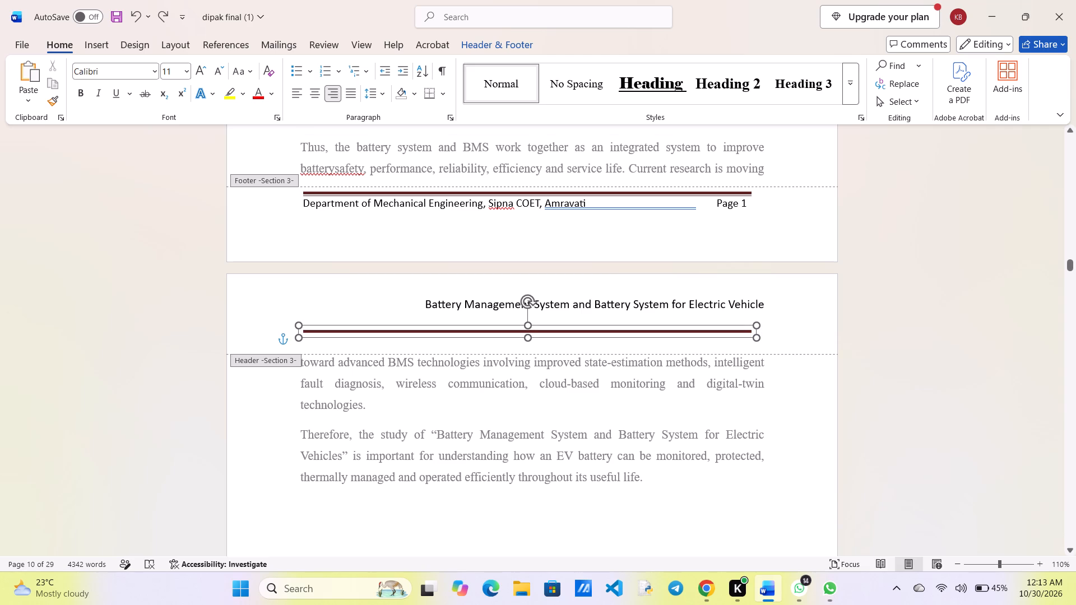
drag(423, 328, 424, 324)
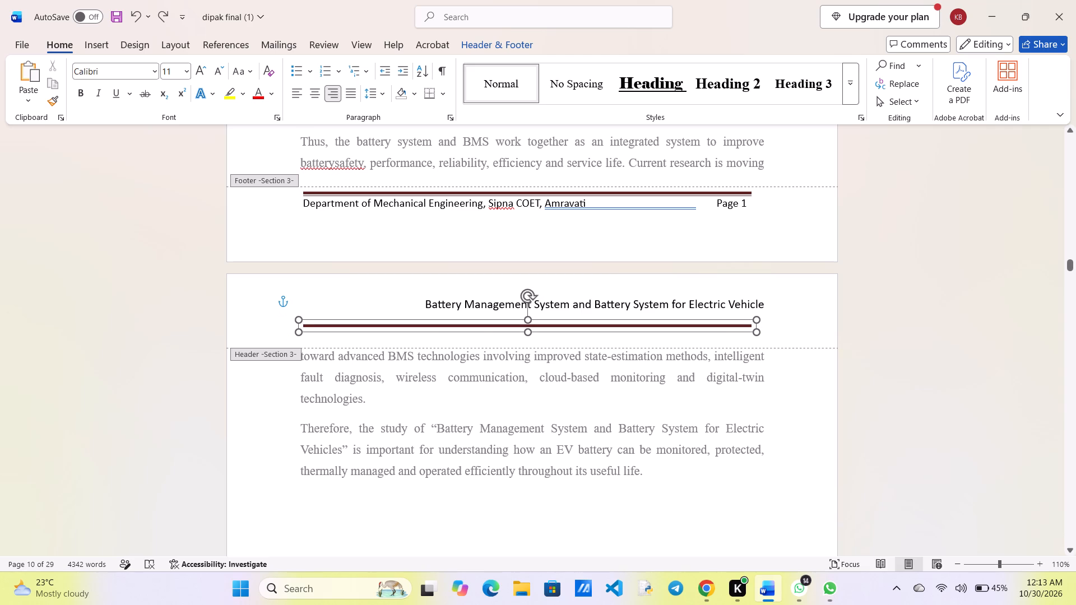
drag(424, 324, 429, 319)
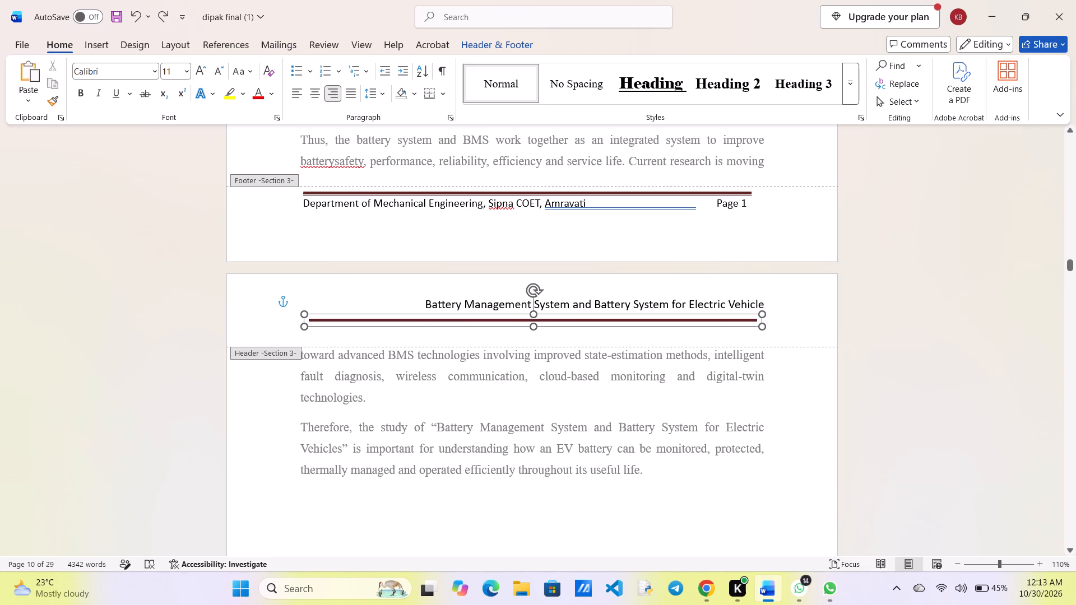
drag(429, 319, 421, 320)
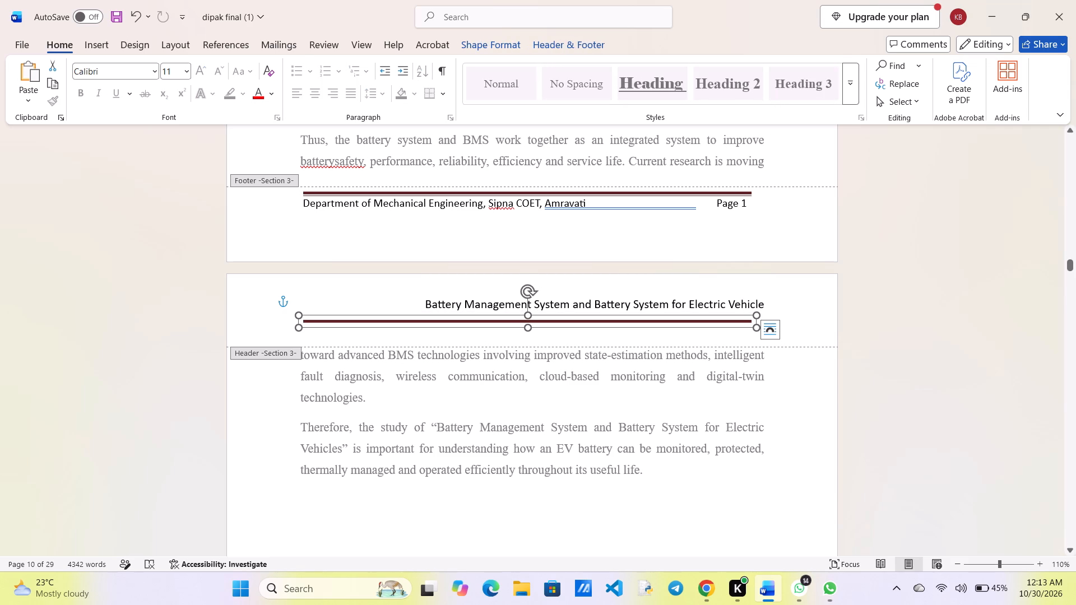
drag(598, 320, 606, 318)
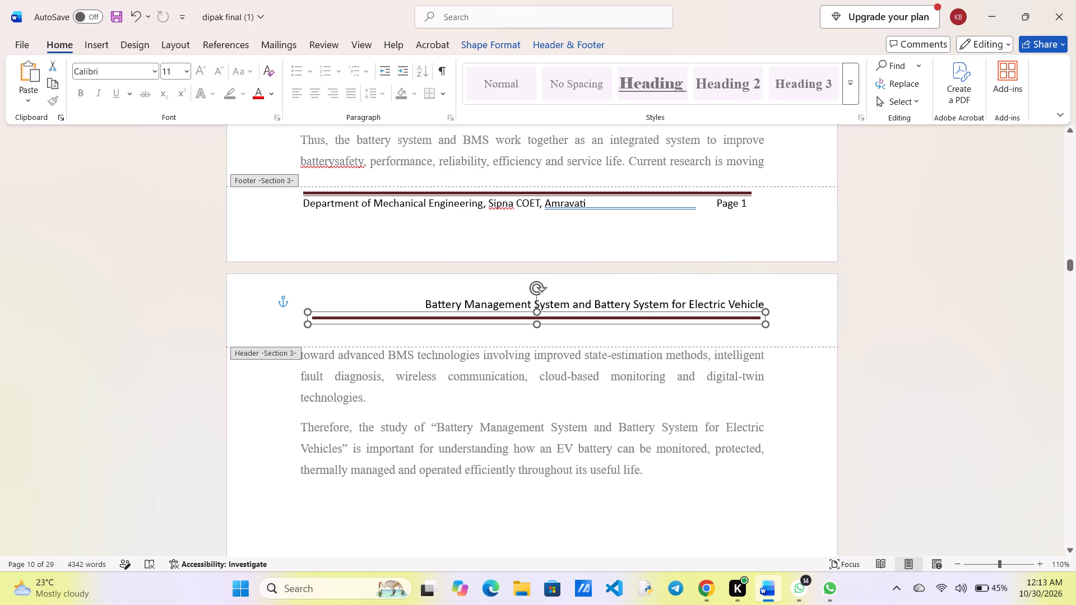
drag(606, 318, 607, 321)
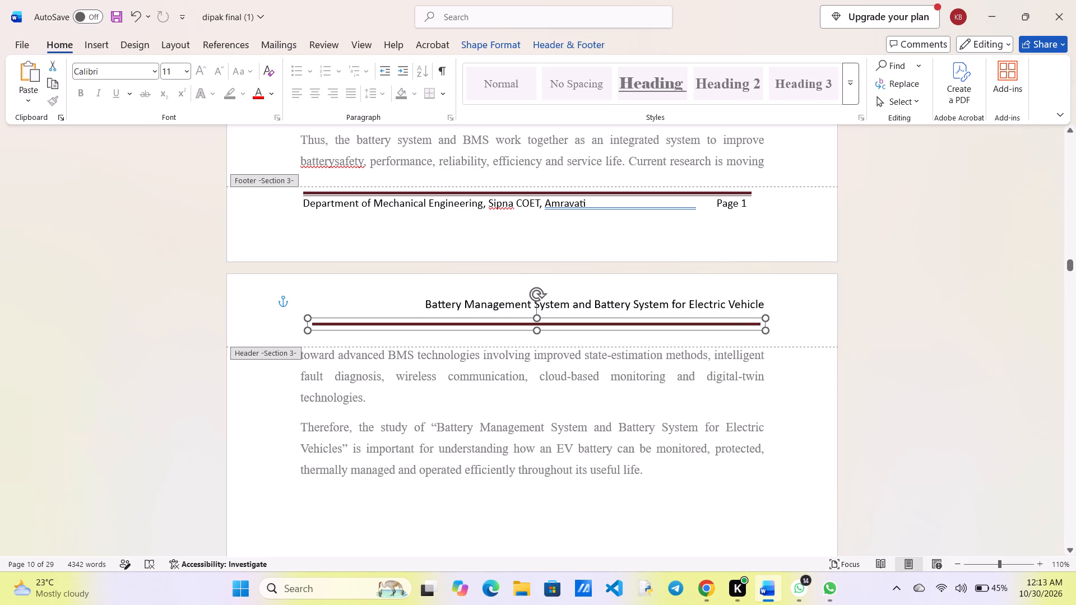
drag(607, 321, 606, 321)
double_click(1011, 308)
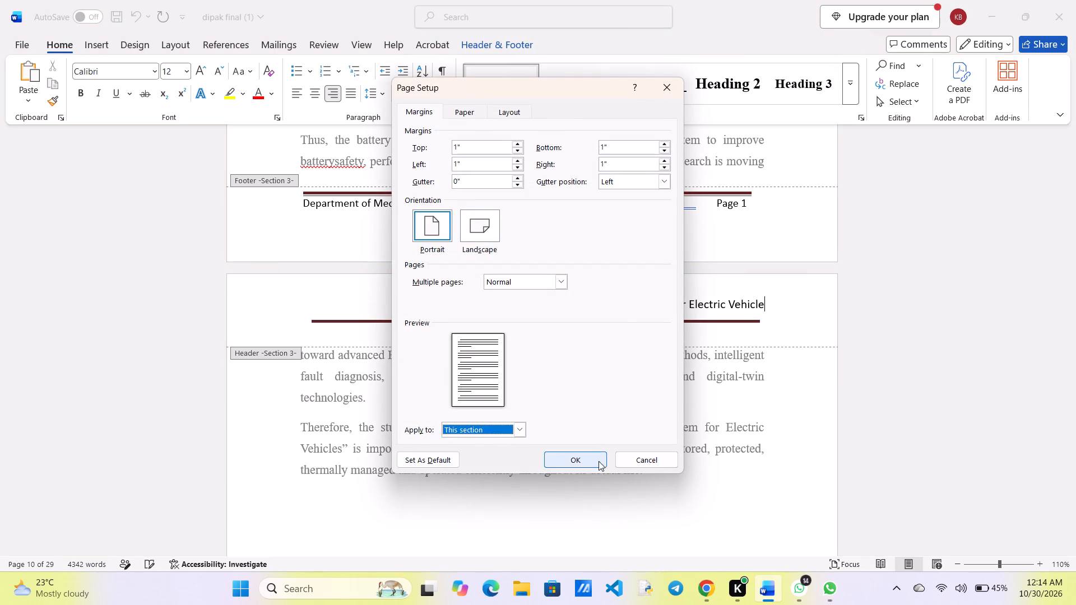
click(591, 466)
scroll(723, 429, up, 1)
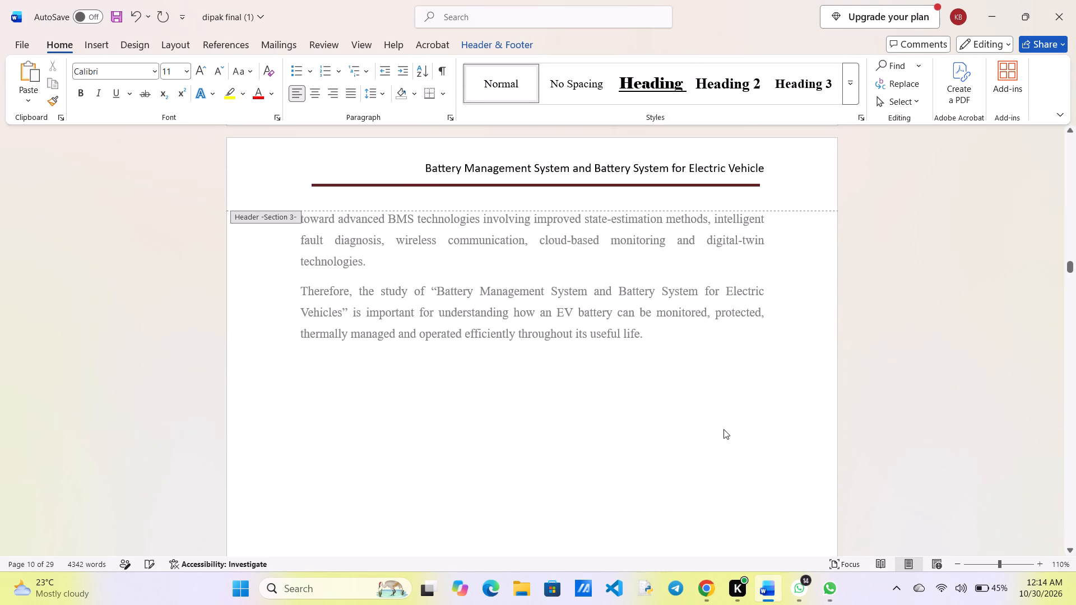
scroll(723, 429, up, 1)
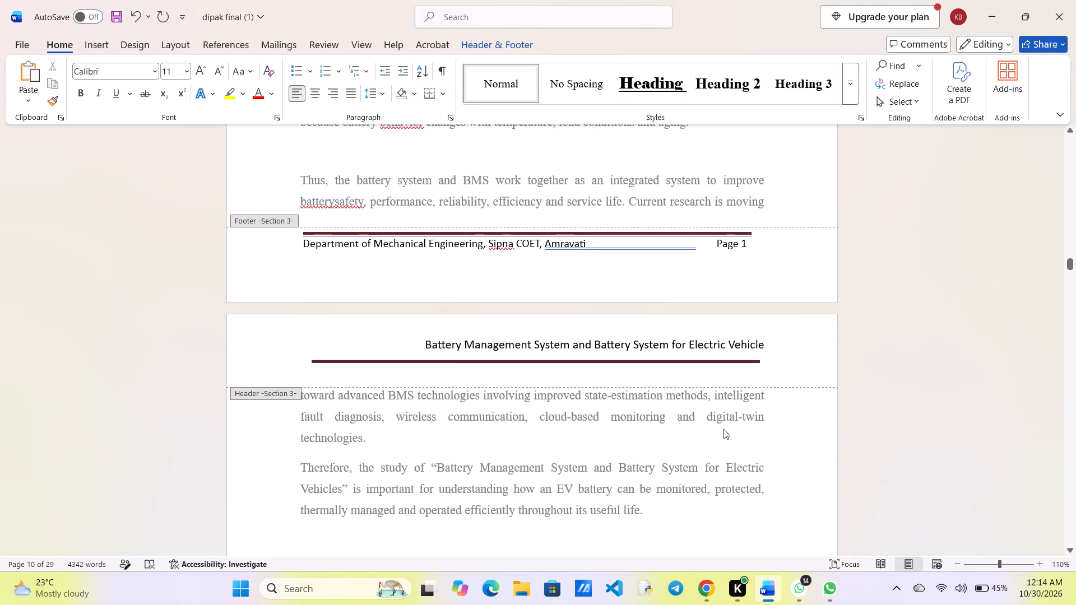
Remove the Section 3 header title's right alignment and leading spaces, then indent it from the left margin with 14 spaces.
click(557, 352)
click(765, 343)
click(422, 340)
key(BackSpace)
key(BackSpace)
key(BackSpace)
key(BackSpace)
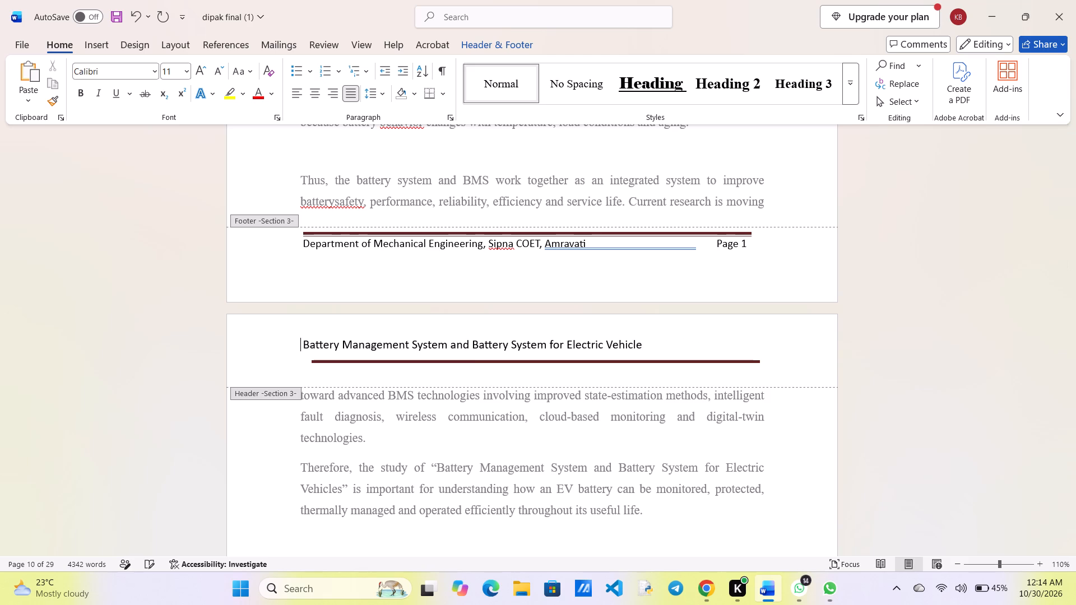
key(space)
key(space)
key(space)
key(space)
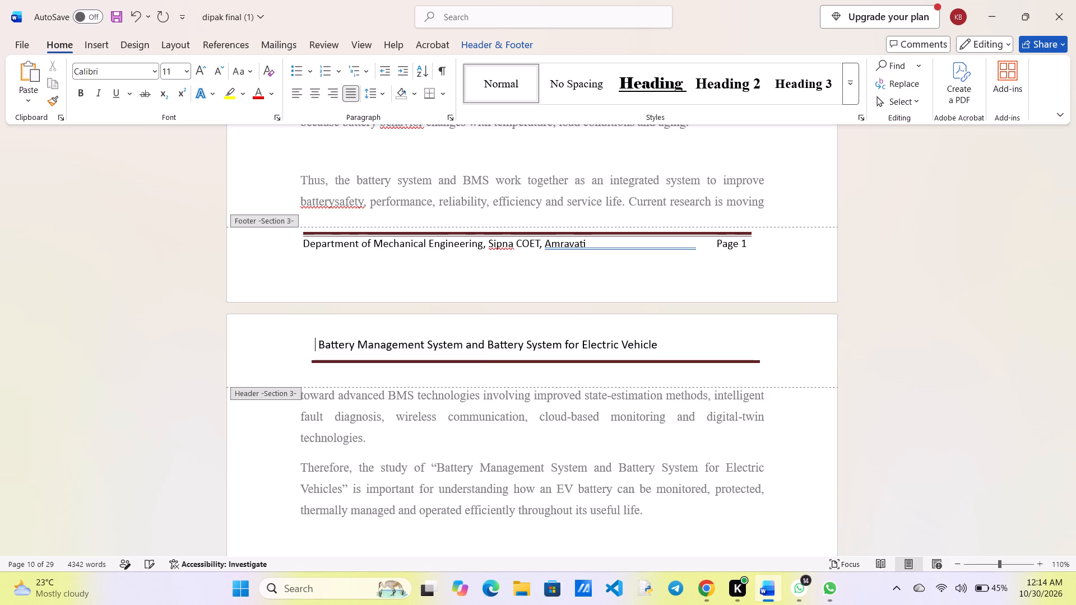
key(space)
key(space)
key(space)
key(space)
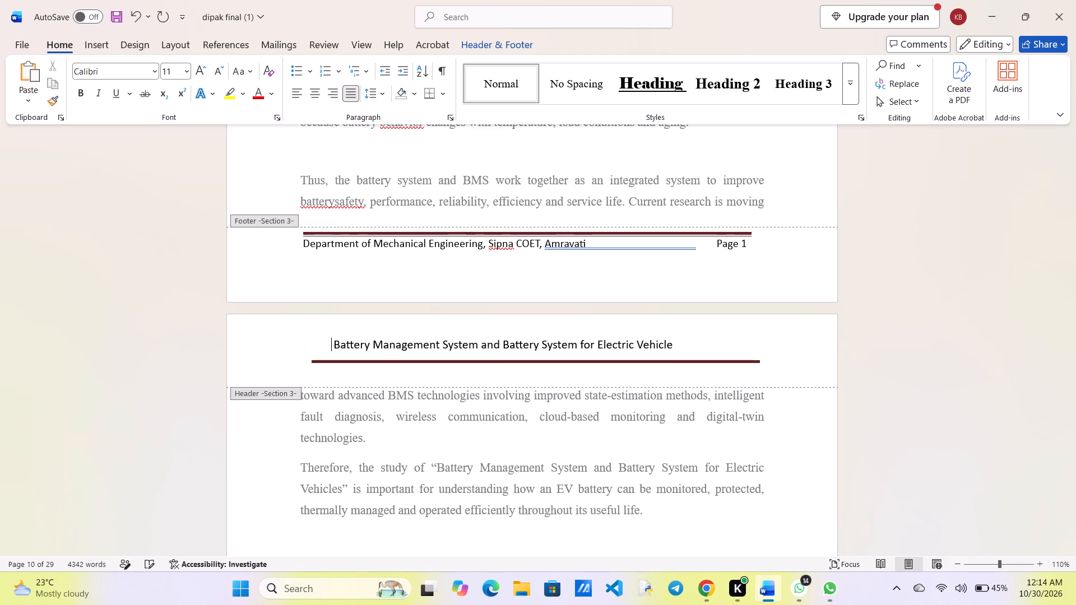
key(space)
key(space)
key(space)
key(space)
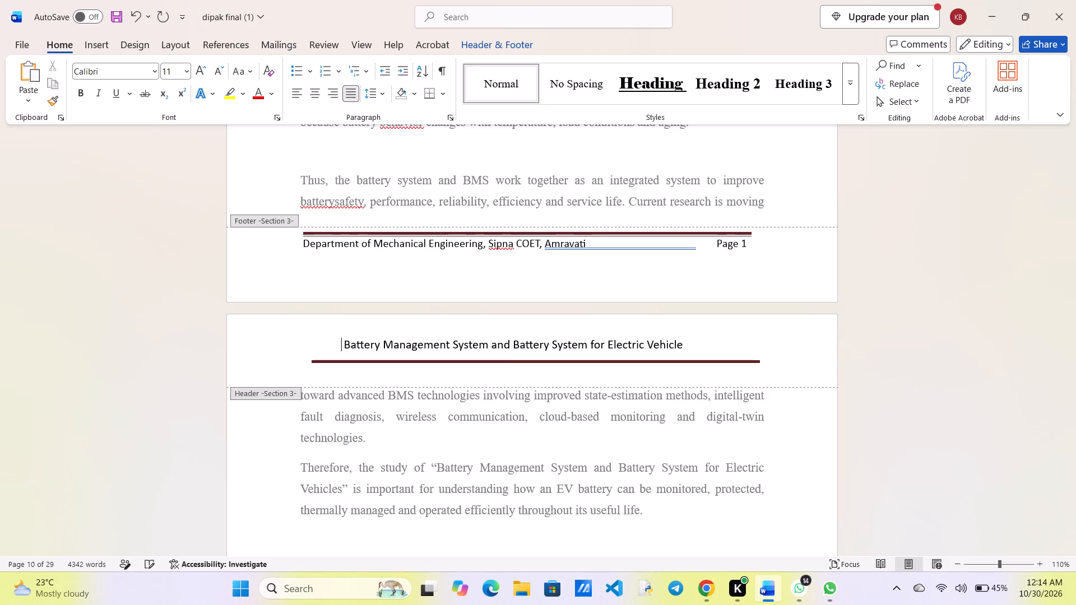
key(space)
key(space)
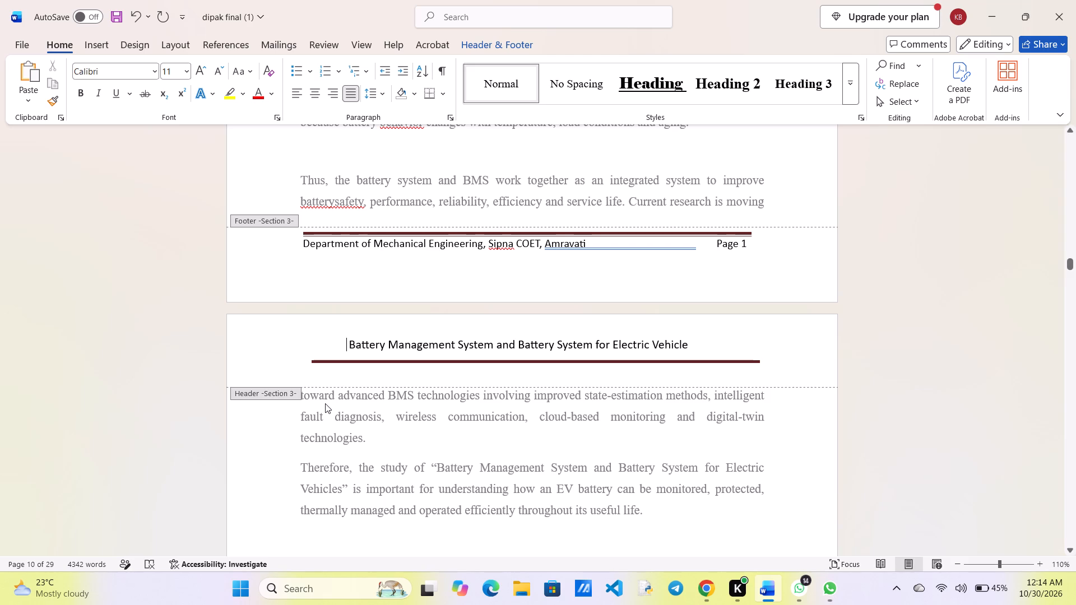
Insert "Study of " in front of "Battery Management System" in the Section 3 header title.
key(s)
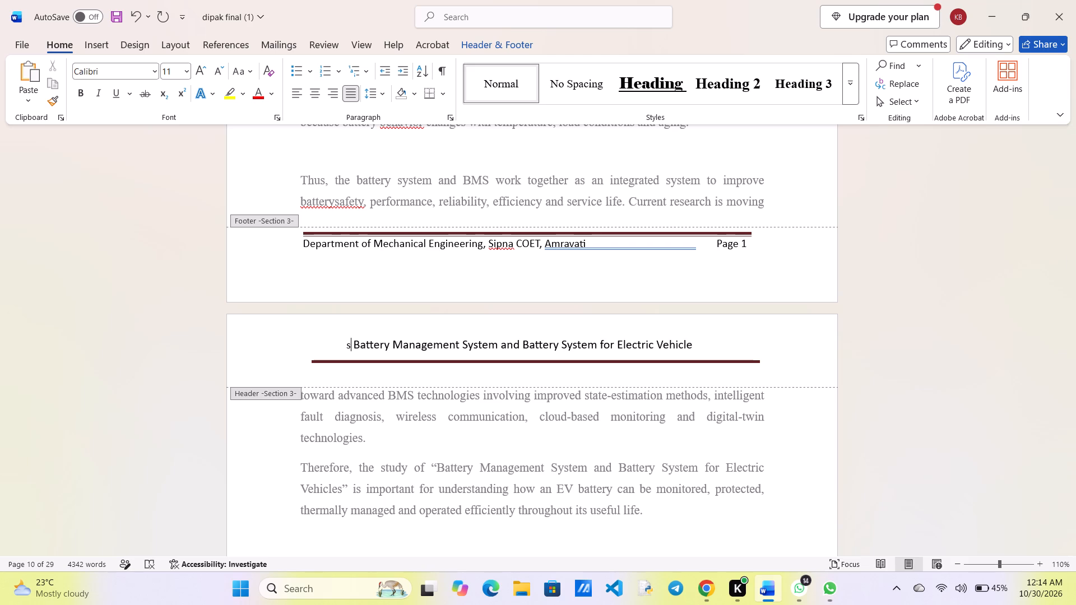
key(BackSpace)
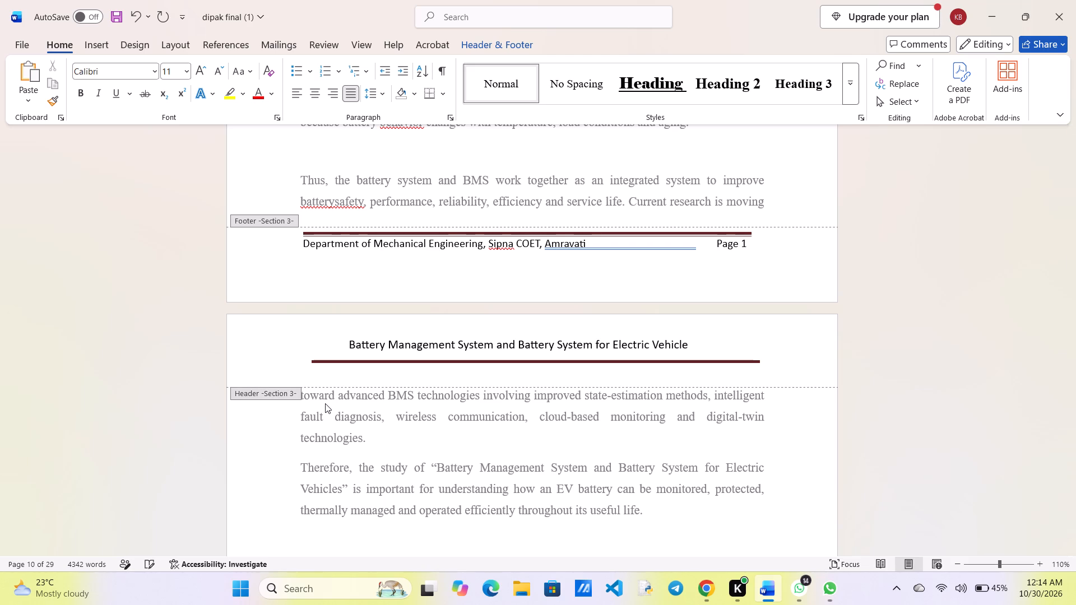
text(Study)
key(space)
text(of)
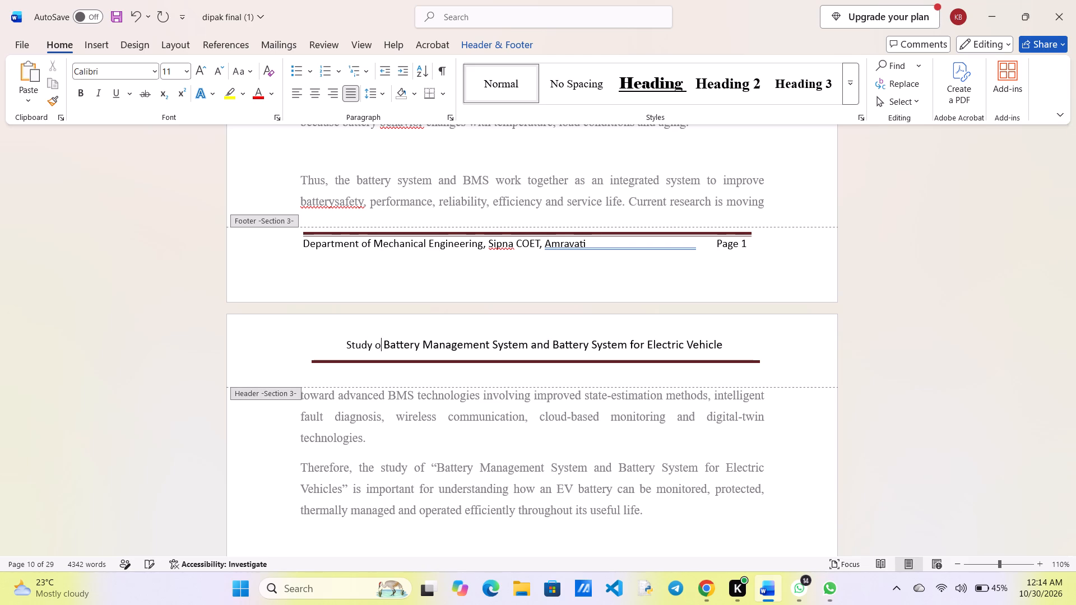
key(space)
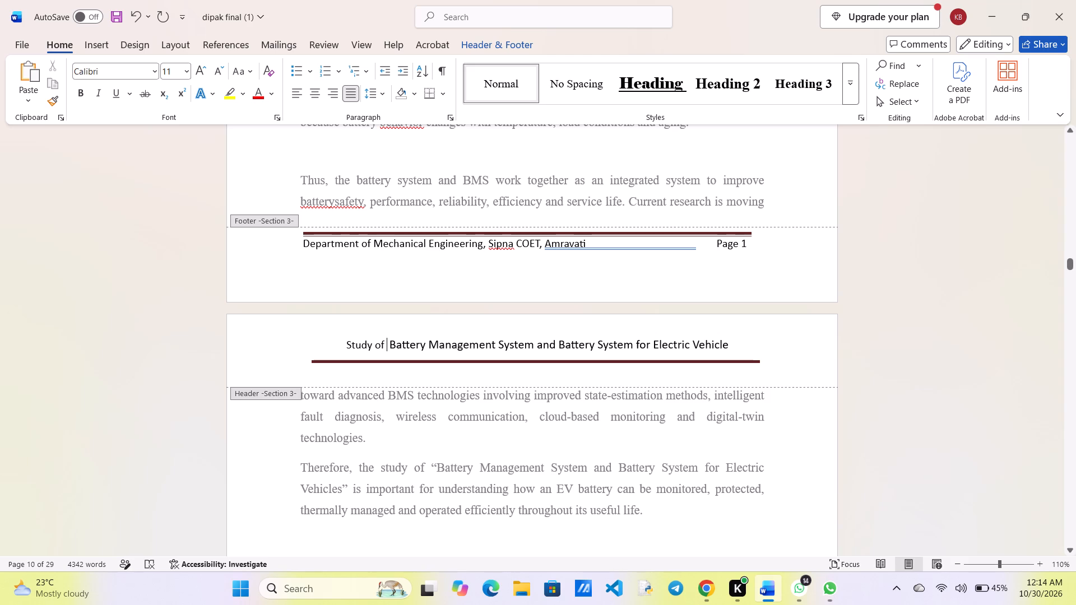
Delete "and Battery System" from the header title so it reads "Battery Management System for Electric Vehicle" after "Study of".
click(633, 346)
key(BackSpace)
key(BackSpace)
key(BackSpace)
key(BackSpace)
key(BackSpace)
key(BackSpace)
key(BackSpace)
key(BackSpace)
key(BackSpace)
key(BackSpace)
key(BackSpace)
key(BackSpace)
key(BackSpace)
key(BackSpace)
key(BackSpace)
key(BackSpace)
key(BackSpace)
key(BackSpace)
key(BackSpace)
key(BackSpace)
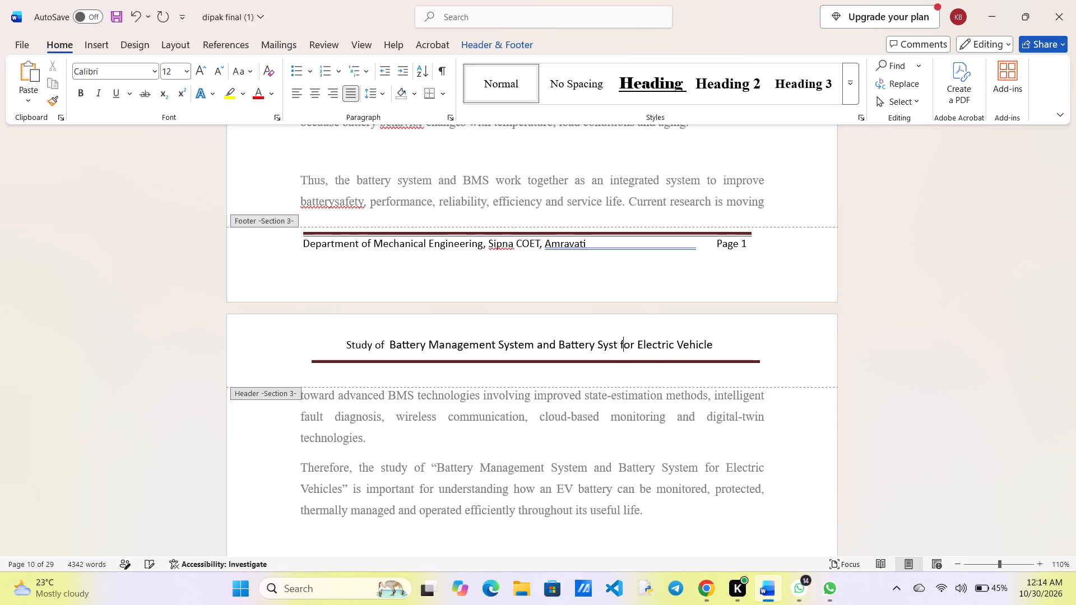
key(BackSpace)
key(BackSpace)
key(BackSpace)
key(BackSpace)
key(BackSpace)
key(BackSpace)
key(BackSpace)
key(BackSpace)
key(BackSpace)
key(BackSpace)
key(BackSpace)
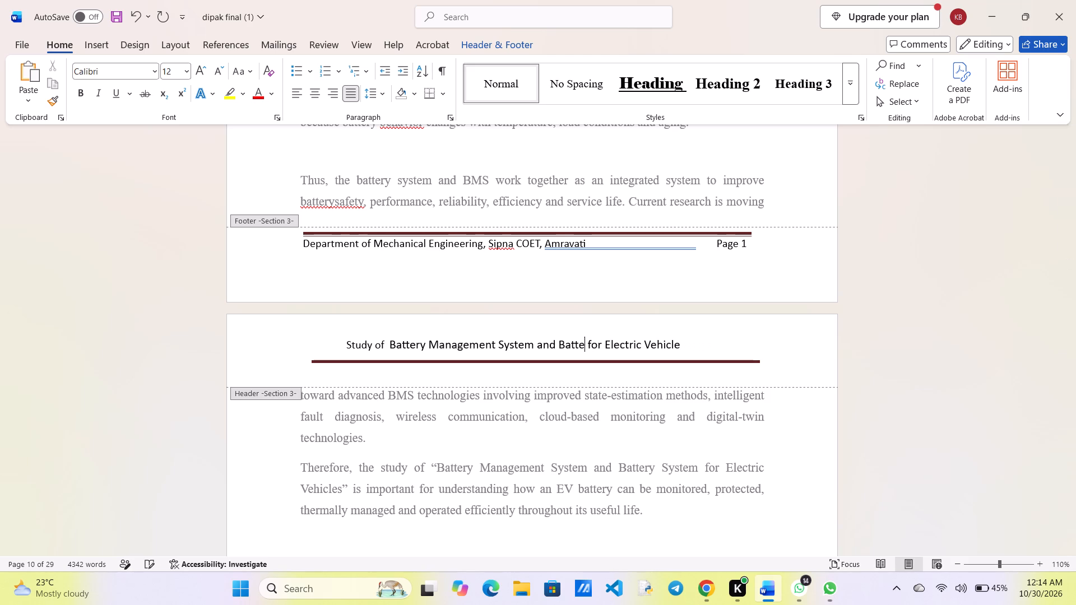
key(BackSpace)
key(BackSpace)
key(BackSpace)
key(BackSpace)
key(BackSpace)
key(BackSpace)
key(BackSpace)
key(BackSpace)
key(BackSpace)
key(BackSpace)
key(BackSpace)
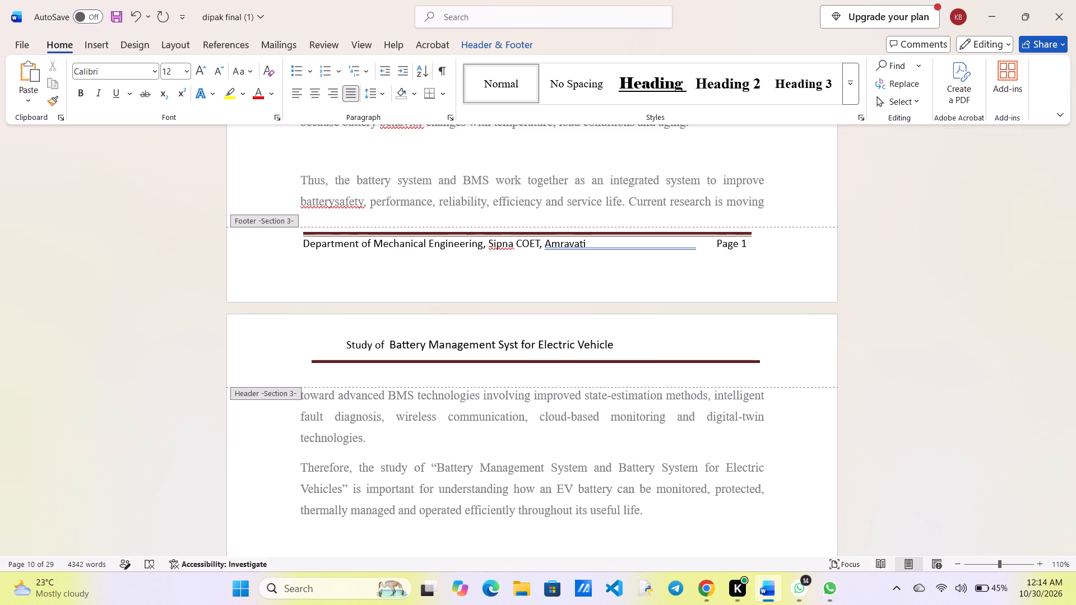
text(e,)
key(BackSpace)
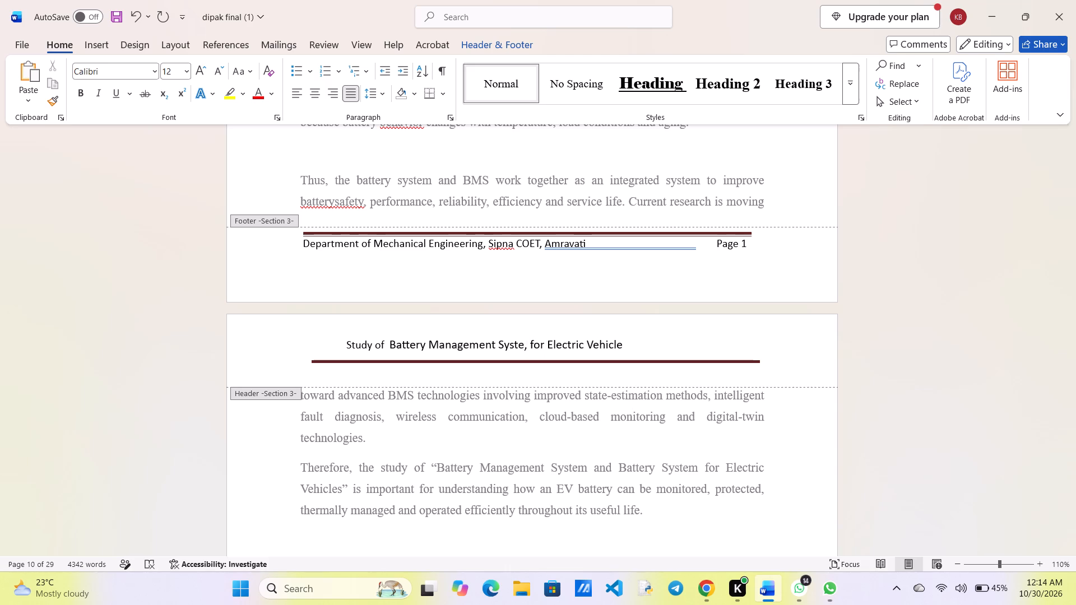
text(m)
key(space)
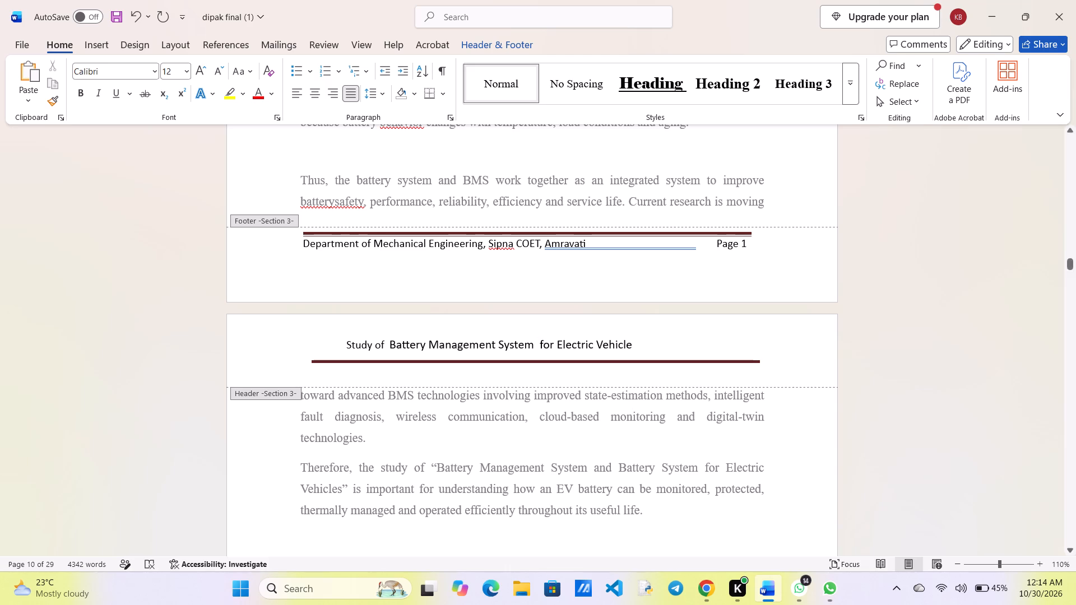
key(BackSpace)
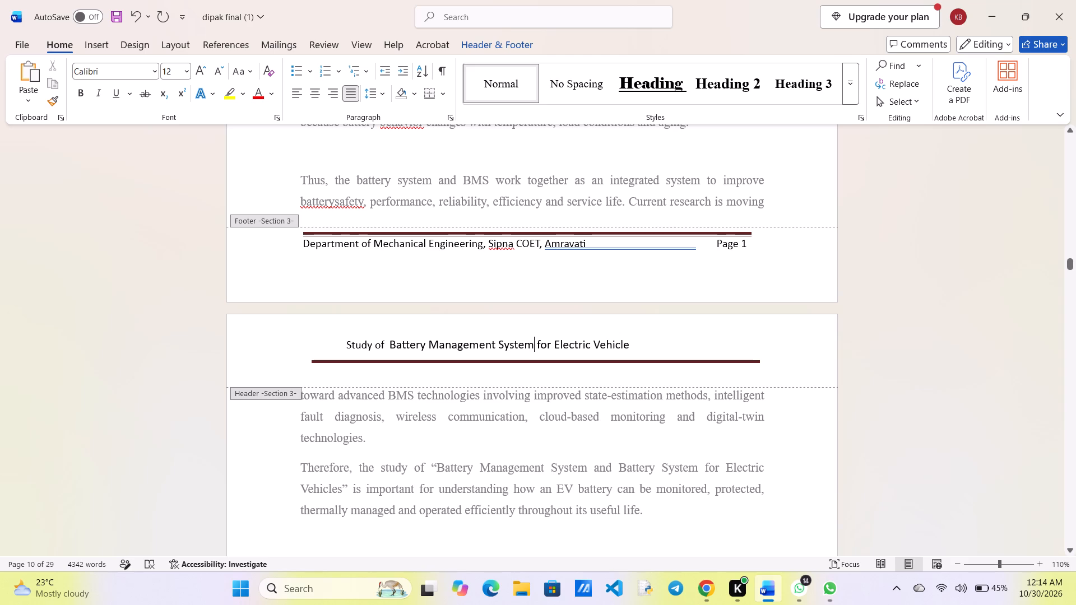
Set the font size of "Study of" in the header title to 12.
drag(423, 343, 474, 341)
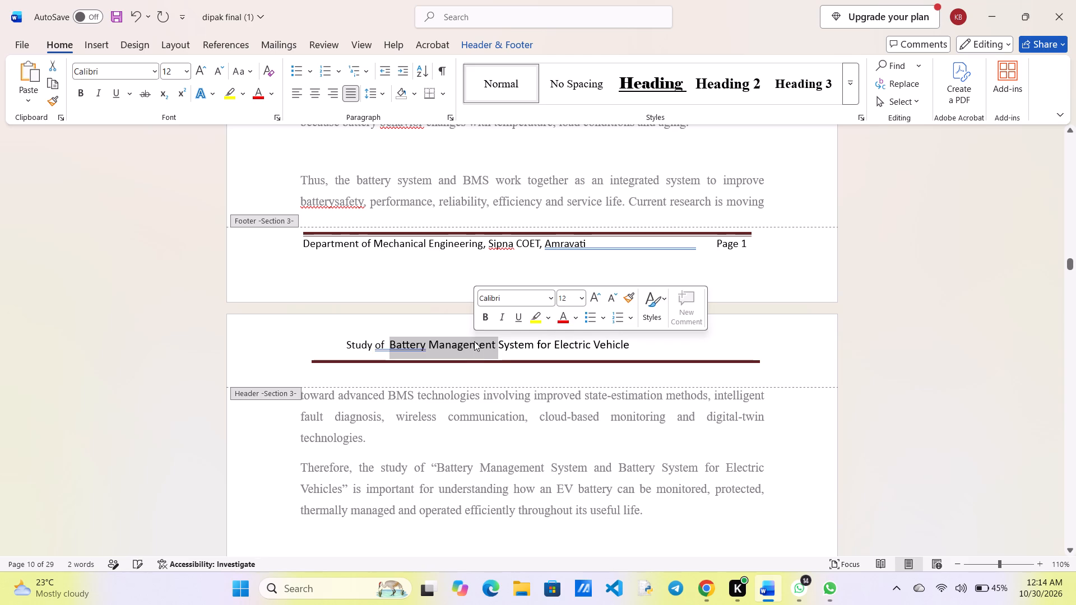
click(300, 351)
drag(344, 348, 384, 346)
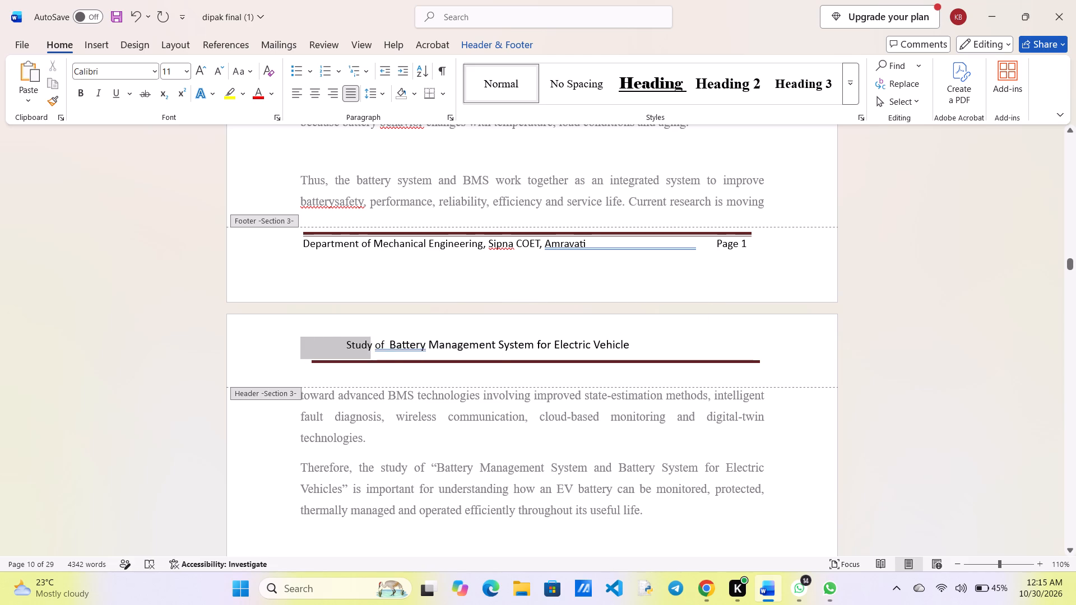
drag(384, 346, 386, 345)
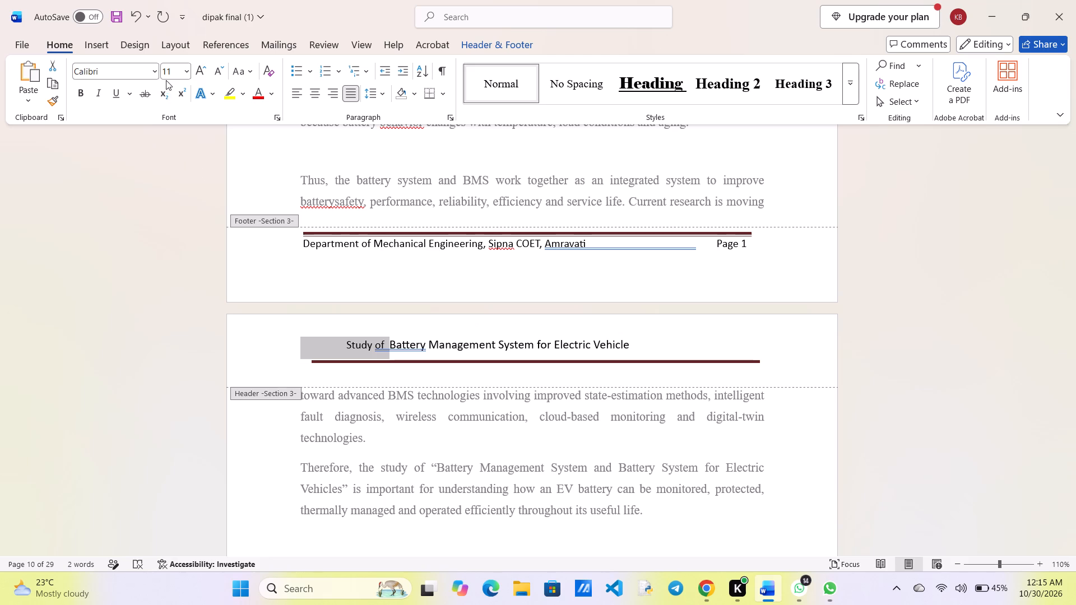
click(177, 73)
click(177, 73)
key(BackSpace)
text(12)
key(BackSpace)
key(BackSpace)
key(2)
key(Return)
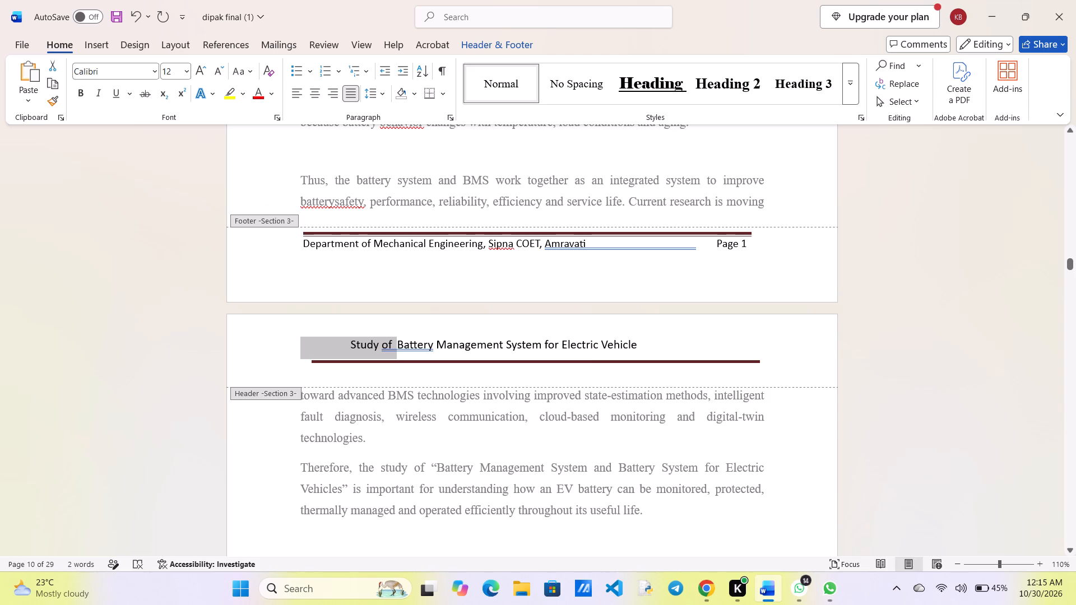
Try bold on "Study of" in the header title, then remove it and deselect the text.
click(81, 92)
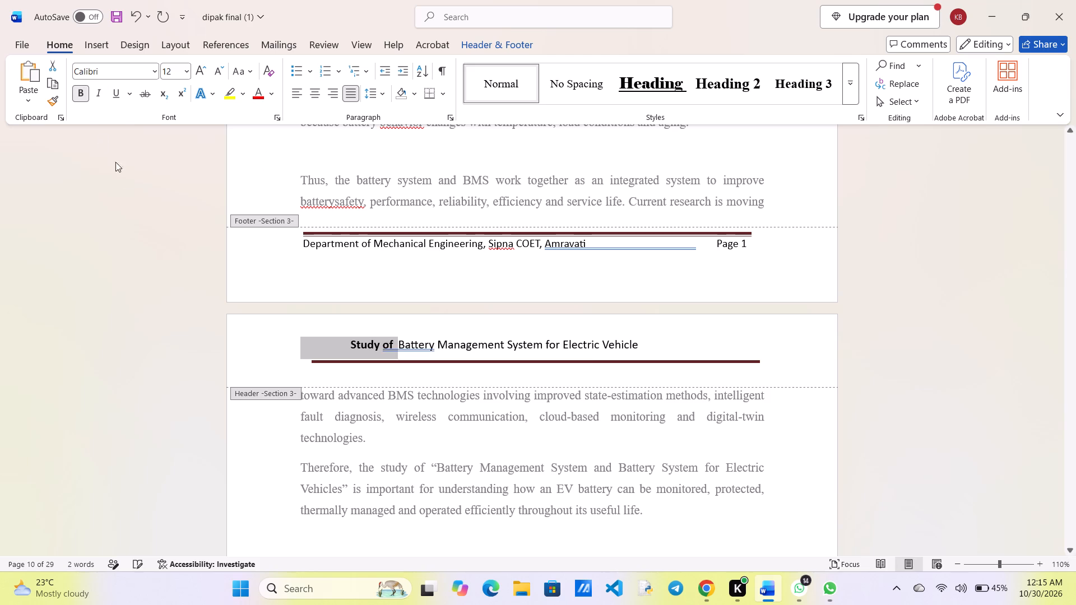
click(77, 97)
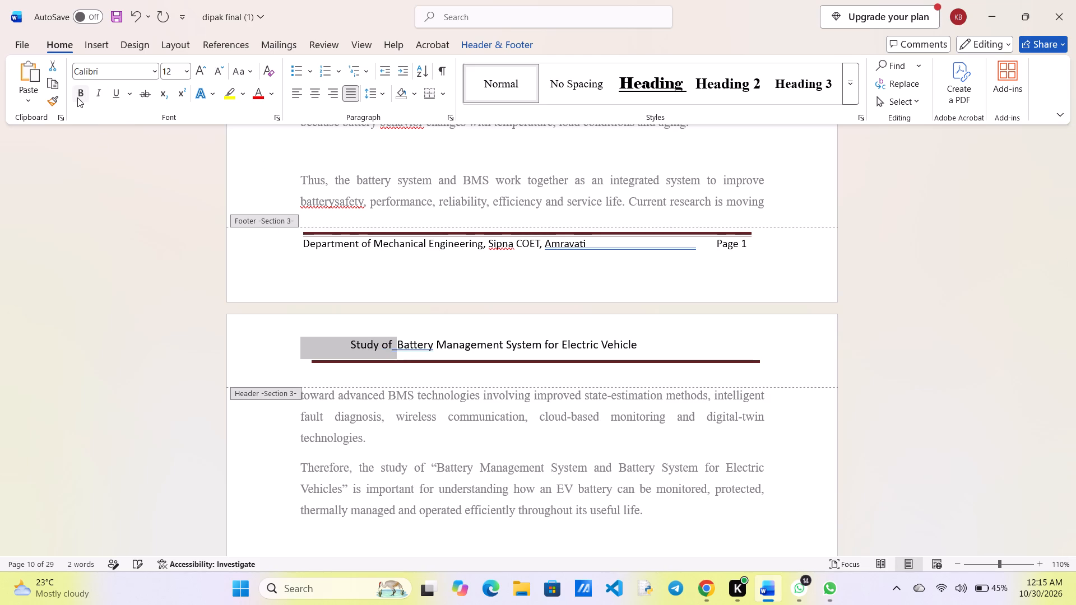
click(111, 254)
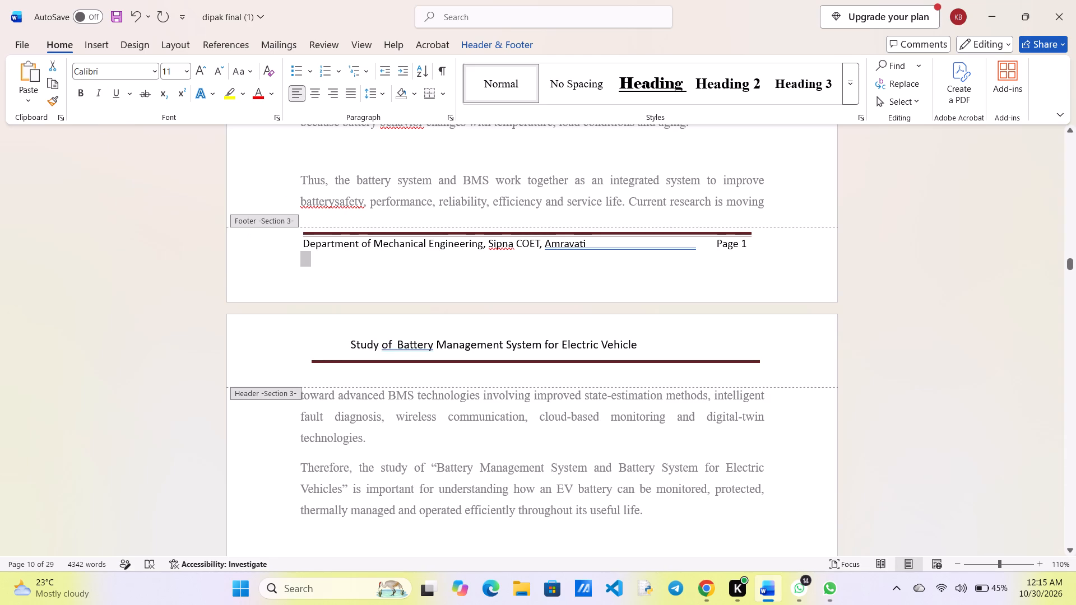
Ignore once the grammar flag on "of Battery" in the header title.
right_click(397, 350)
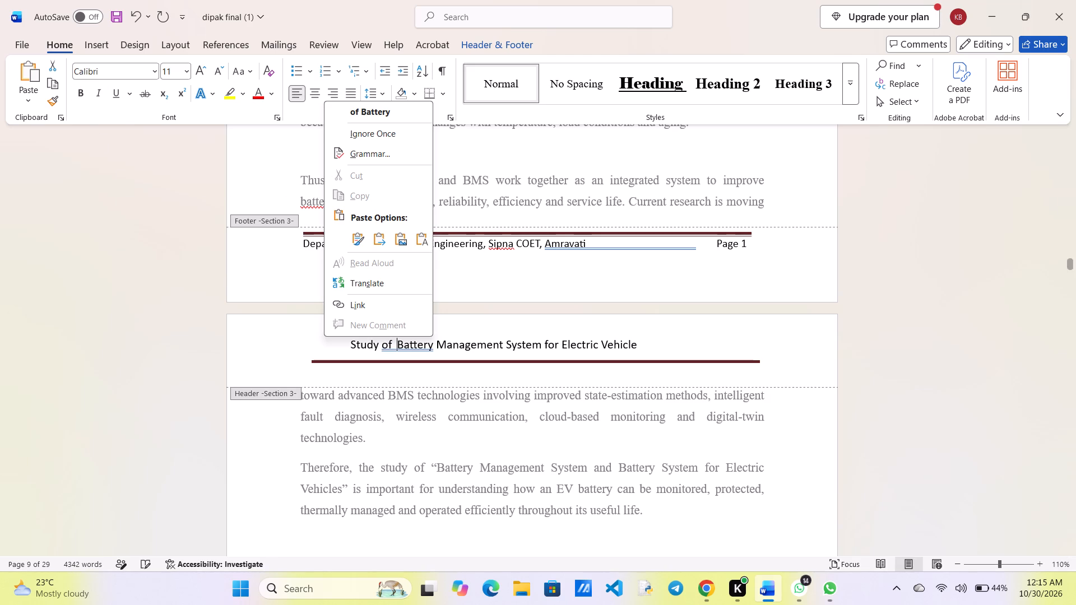
click(373, 134)
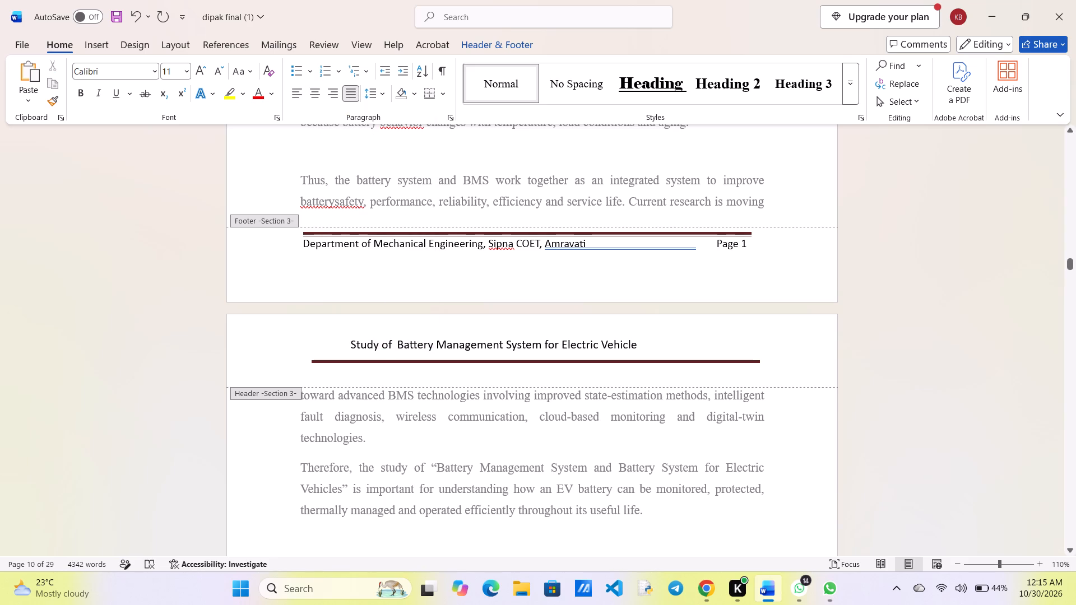
Right-align the header title "Study of Battery Management System for Electric Vehicle" in Section 3.
drag(347, 342, 651, 351)
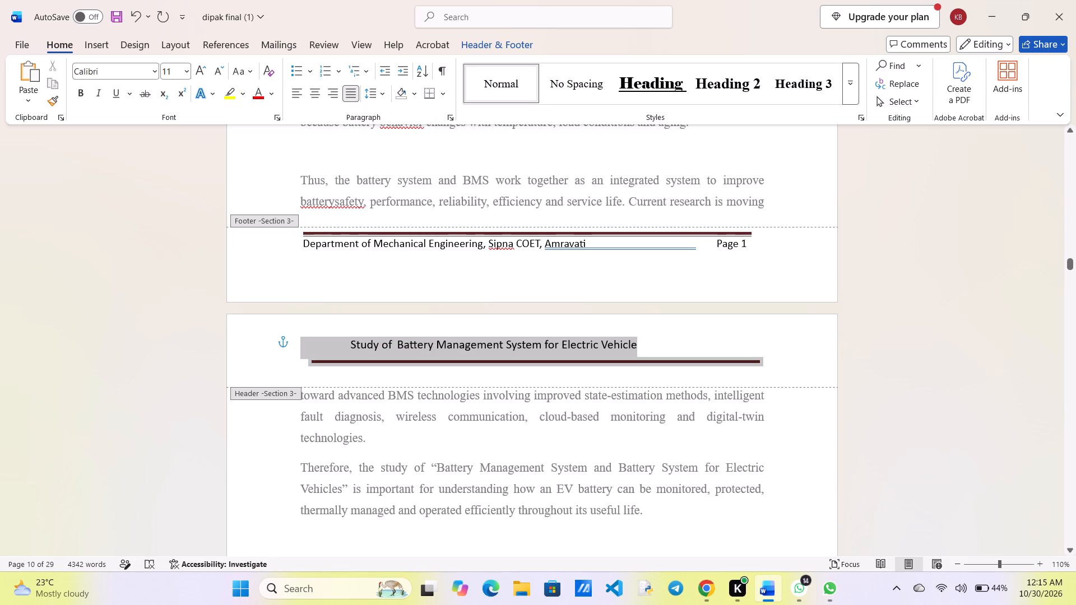
drag(651, 351, 636, 348)
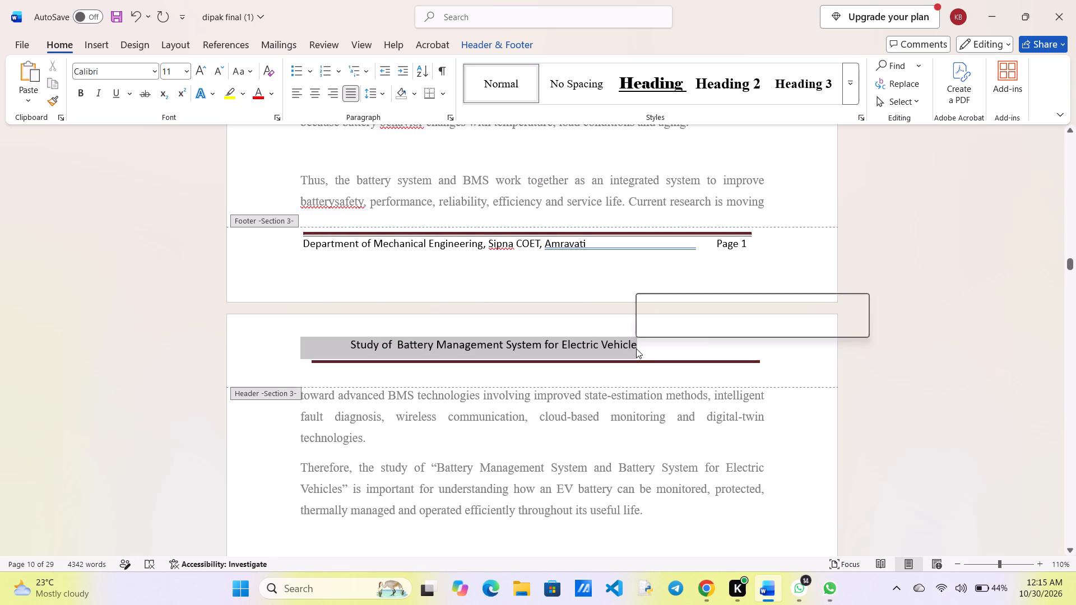
click(333, 90)
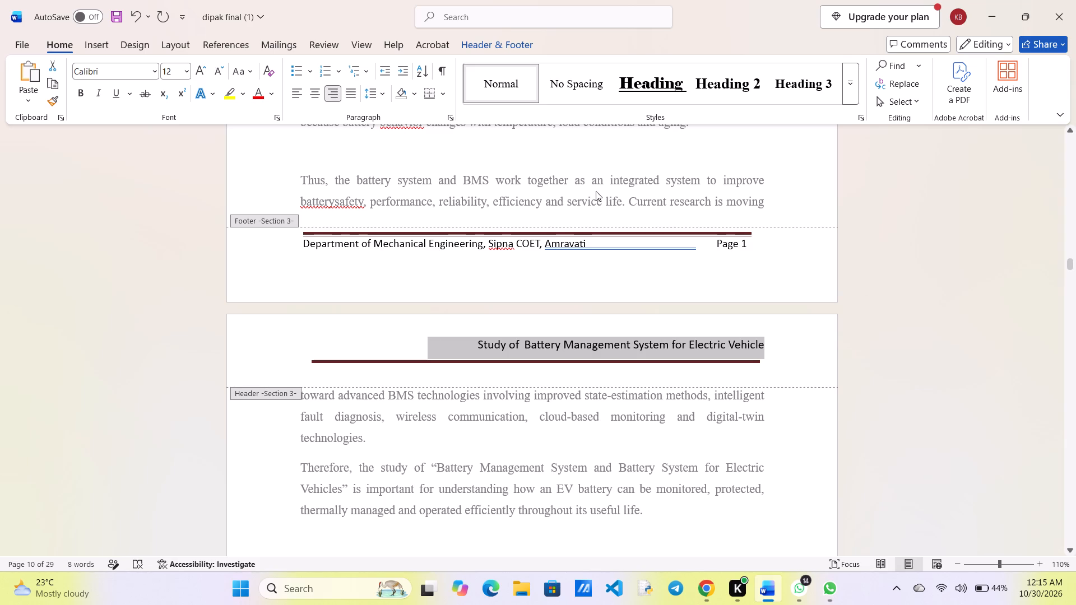
Set the top page margin to -1 inch in the page setup, applied to this section.
double_click(908, 318)
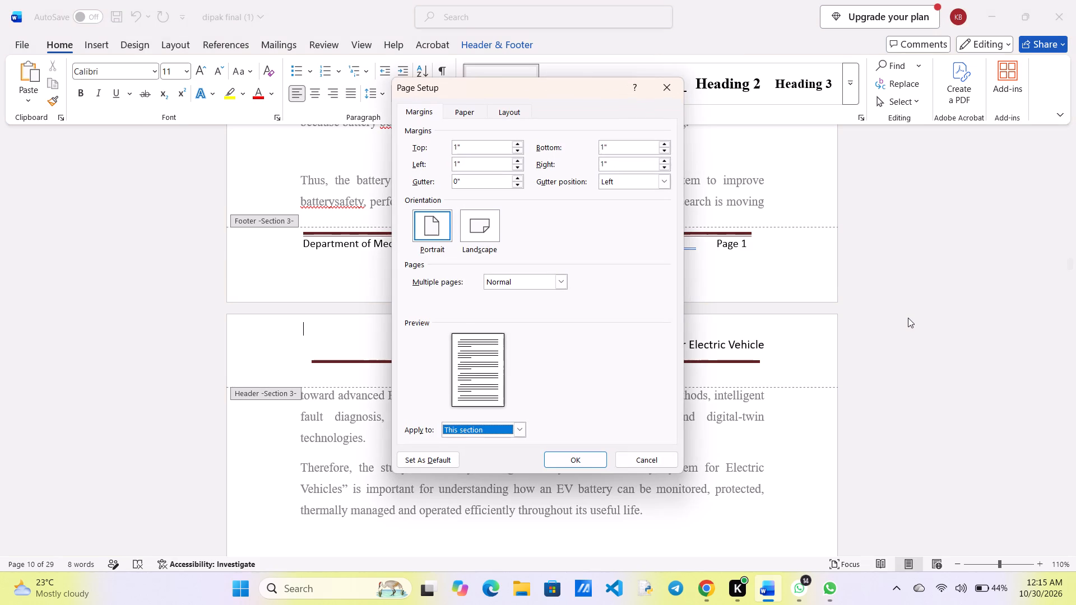
click(518, 143)
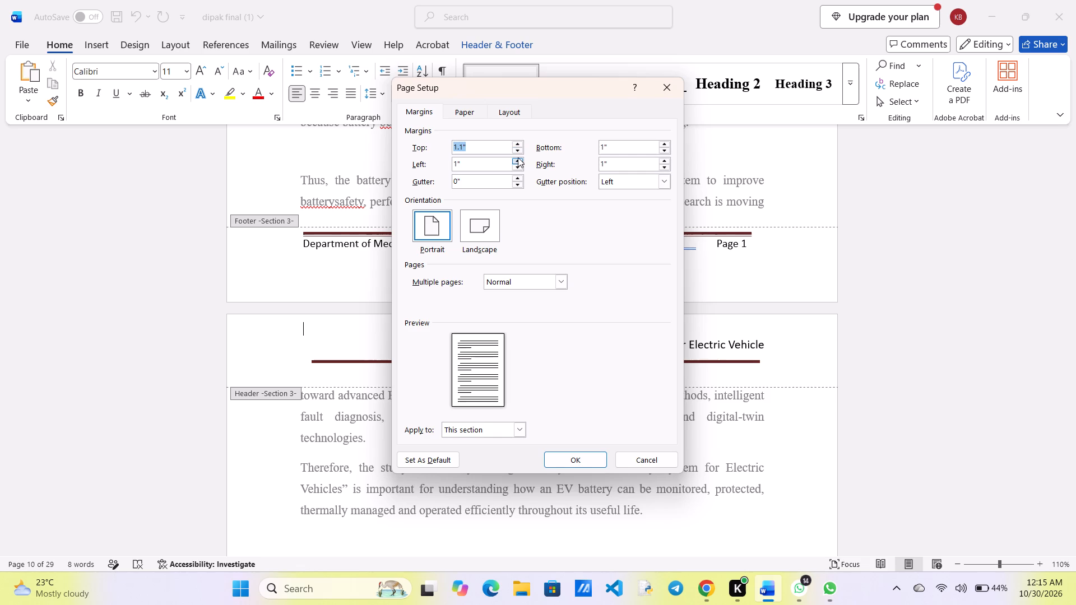
click(516, 149)
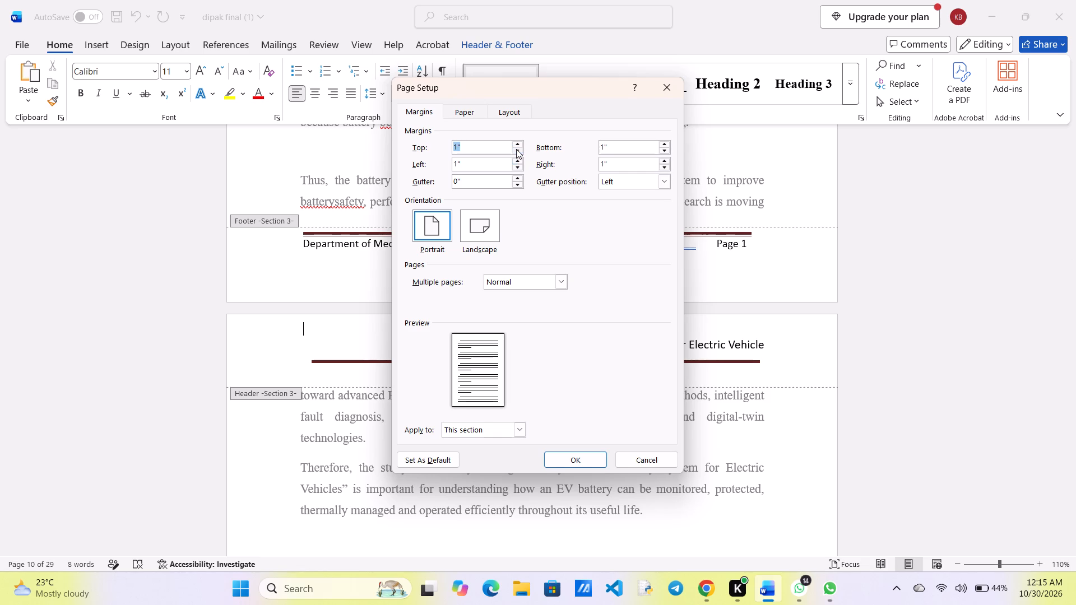
double_click(516, 149)
click(516, 149)
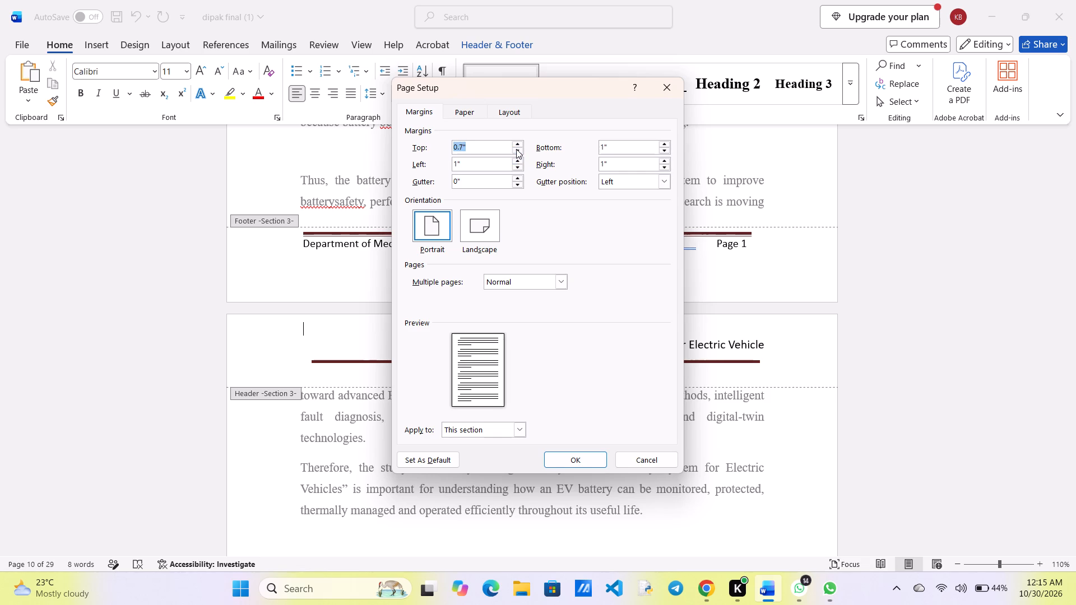
triple_click(516, 149)
click(516, 149)
drag(516, 149, 517, 142)
triple_click(517, 142)
triple_click(518, 142)
triple_click(518, 142)
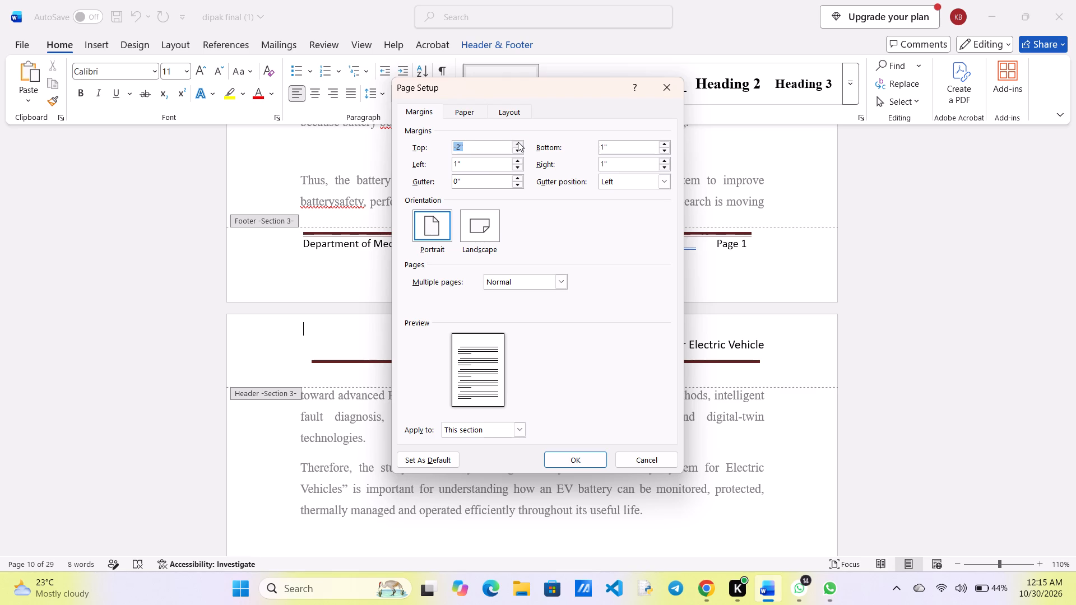
triple_click(518, 142)
click(518, 142)
triple_click(518, 142)
triple_click(518, 142)
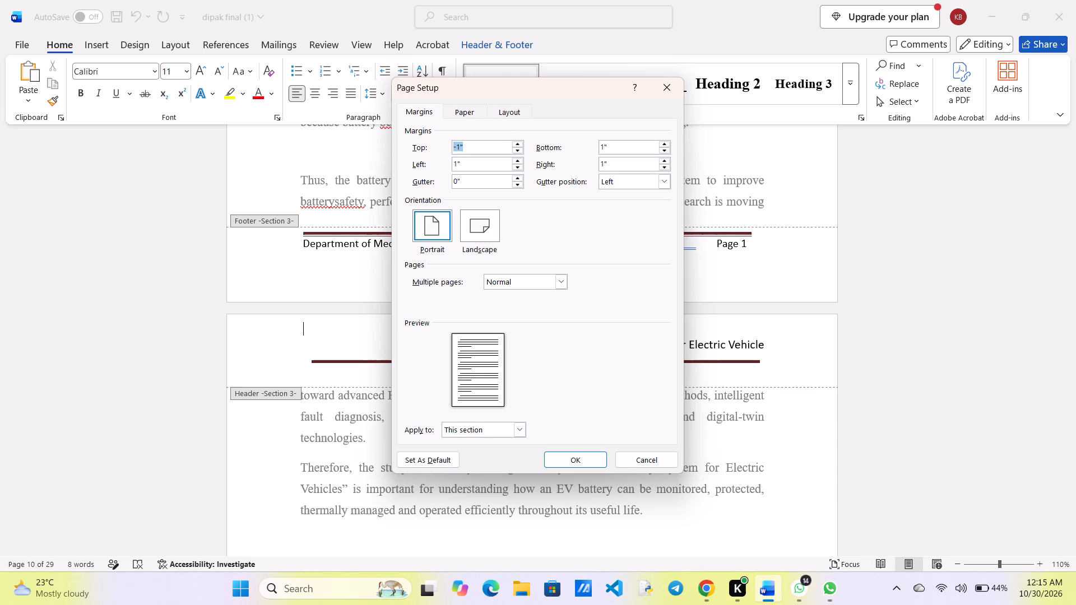
click(572, 459)
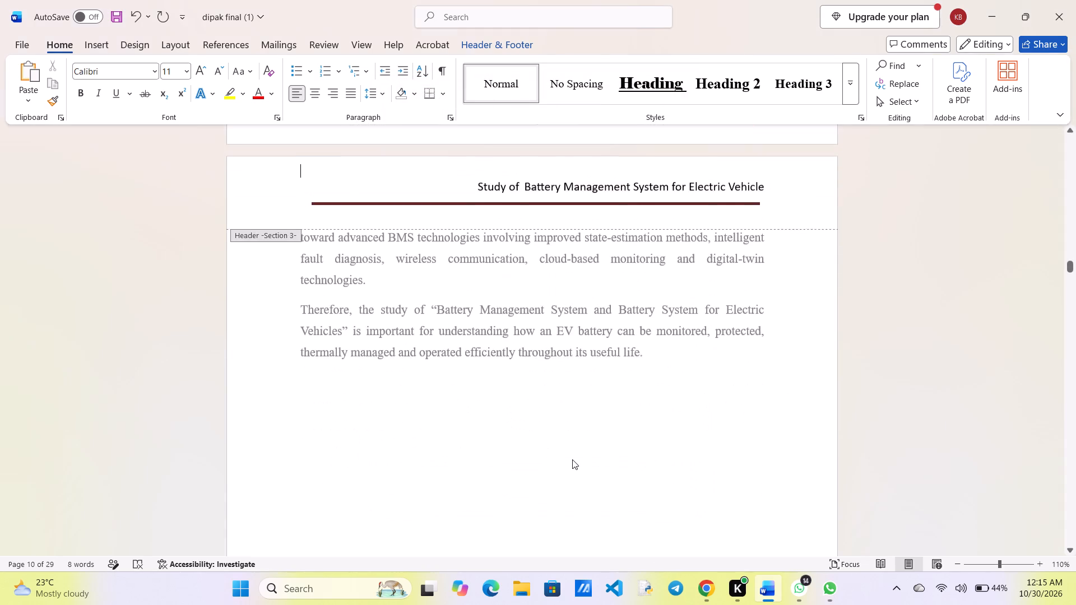
Examine the header and footer layout across the introduction pages side by side at 90% zoom, and leave header editing.
scroll(553, 383, up, 2)
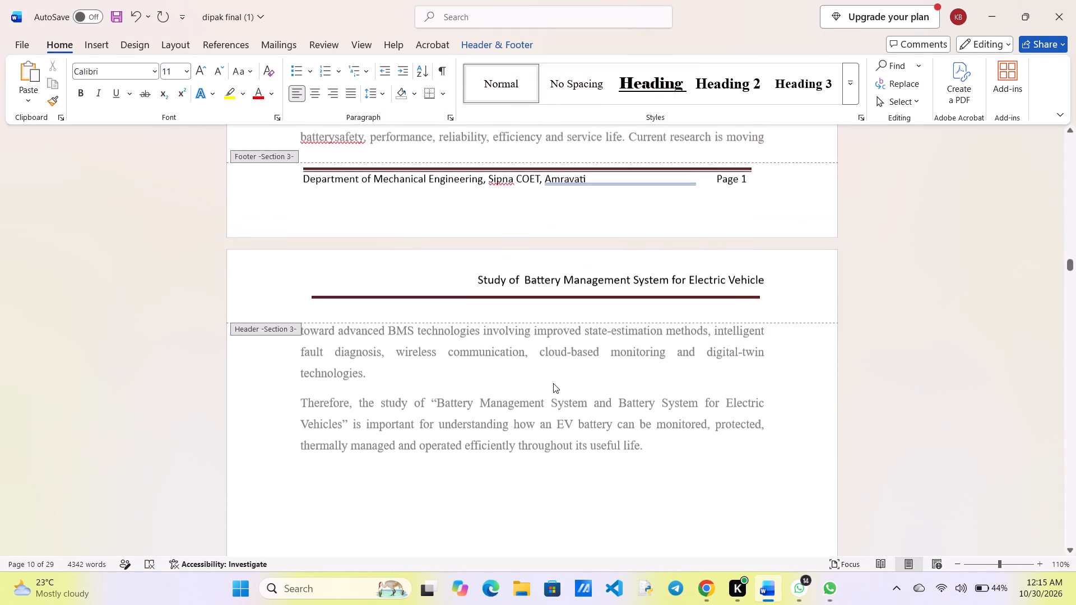
scroll(553, 383, up, 3)
scroll(553, 383, down, 1)
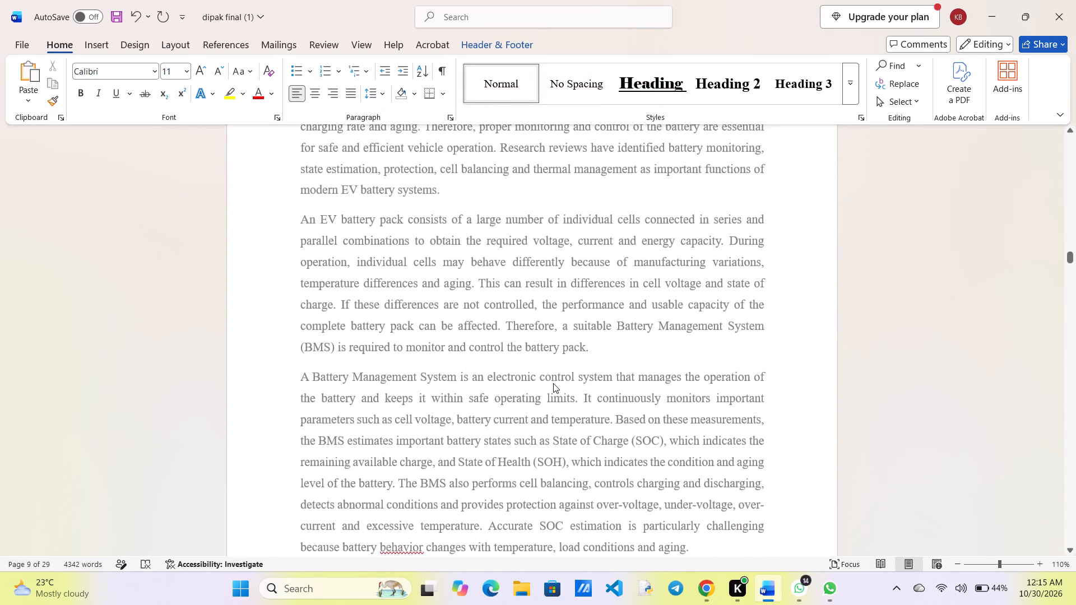
scroll(553, 383, down, 1)
ctrl+scroll(553, 383, up, 1)
ctrl+scroll(553, 383, down, 4)
scroll(553, 383, up, 1)
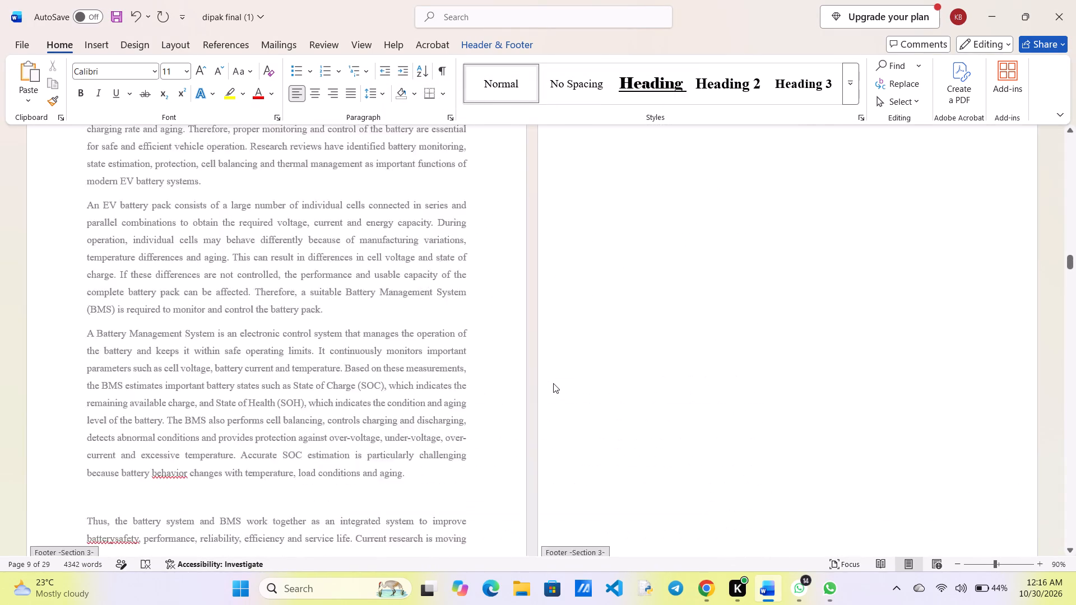
scroll(553, 383, up, 2)
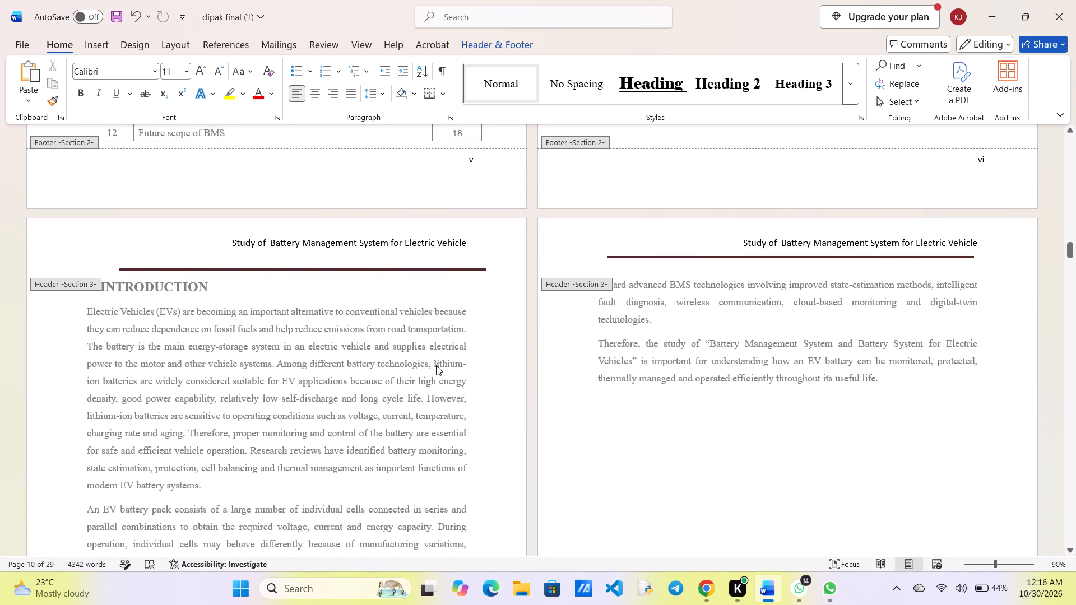
key(Escape)
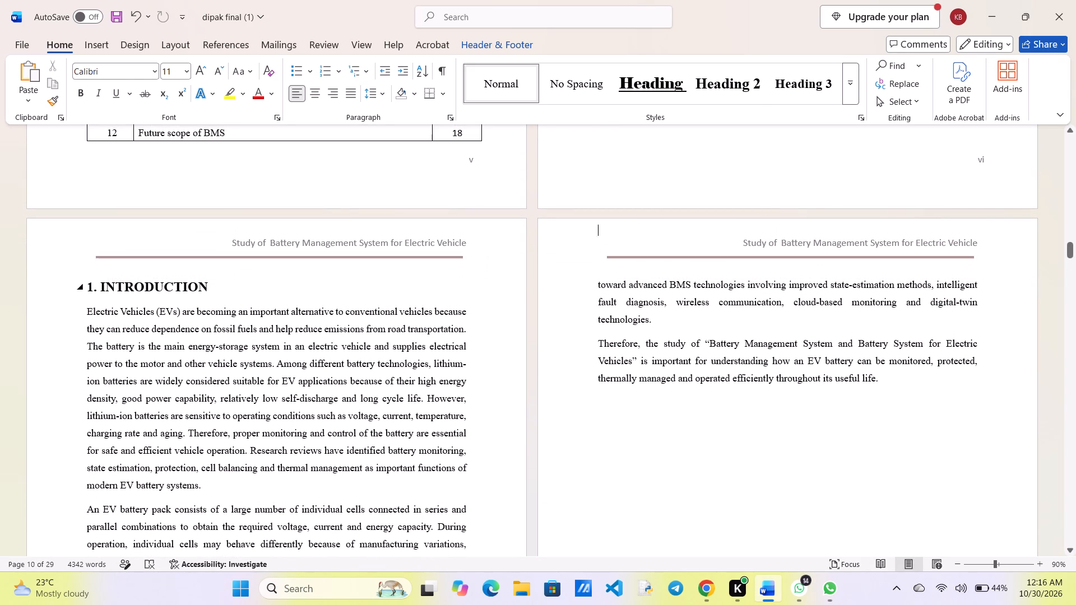
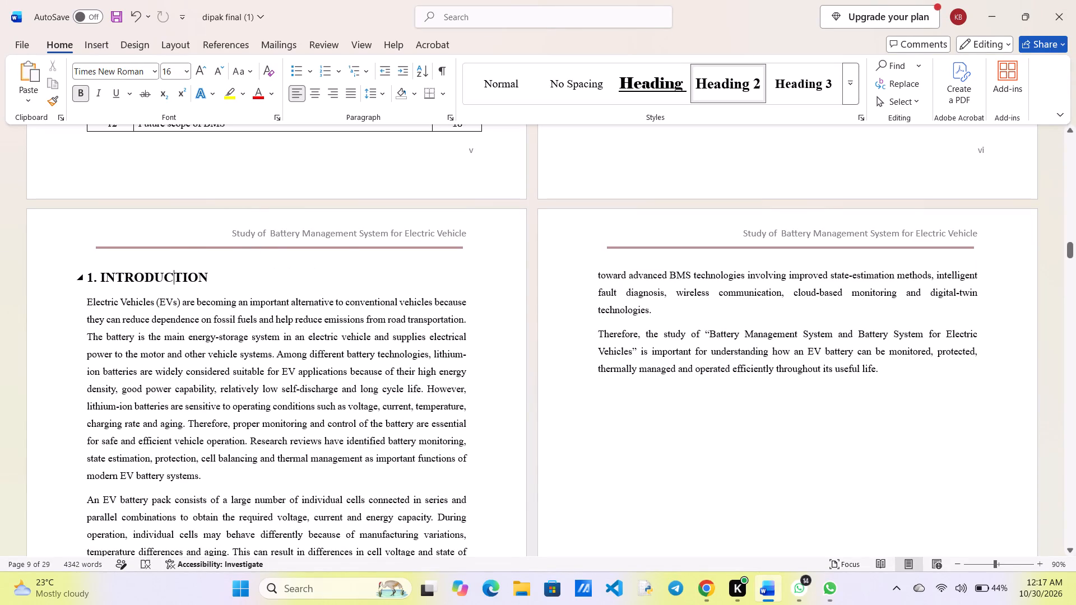
Move the Section 3 header rule slightly left and down, starting it at the body text's left margin.
scroll(259, 271, up, 1)
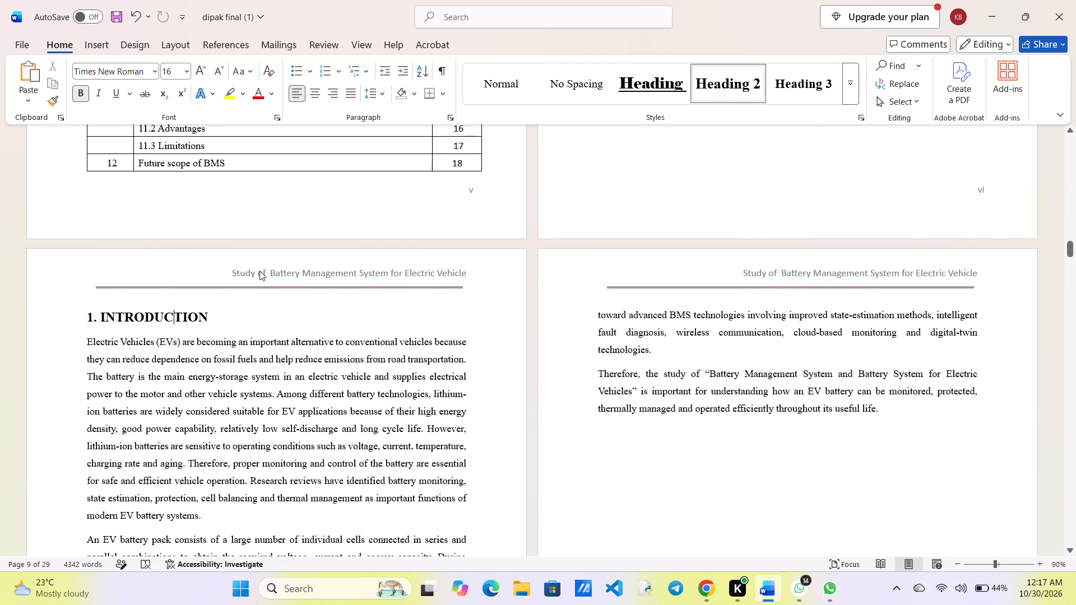
ctrl+scroll(259, 271, up, 5)
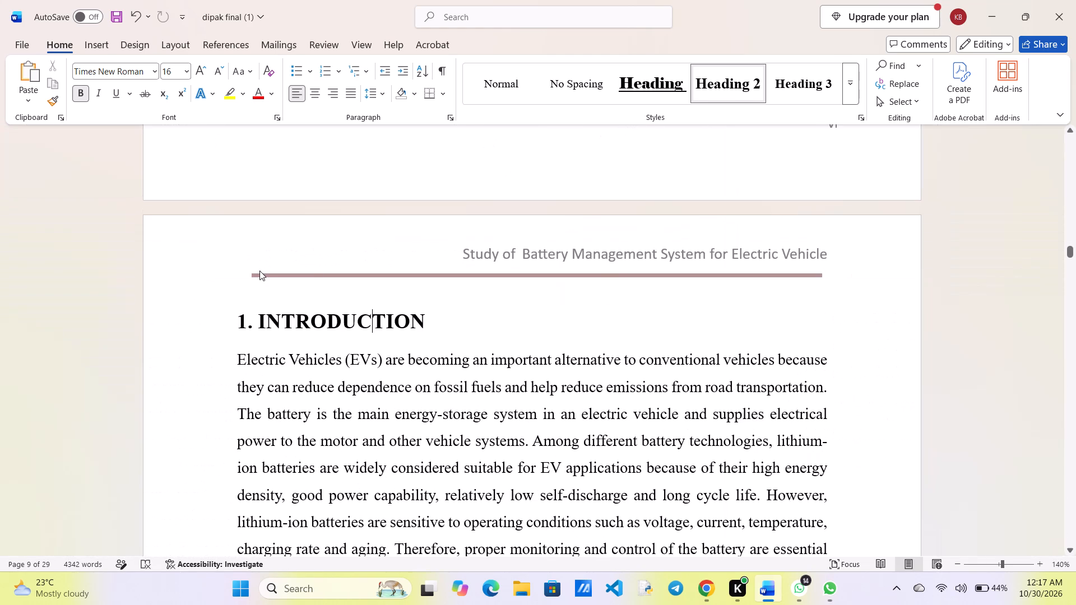
double_click(286, 250)
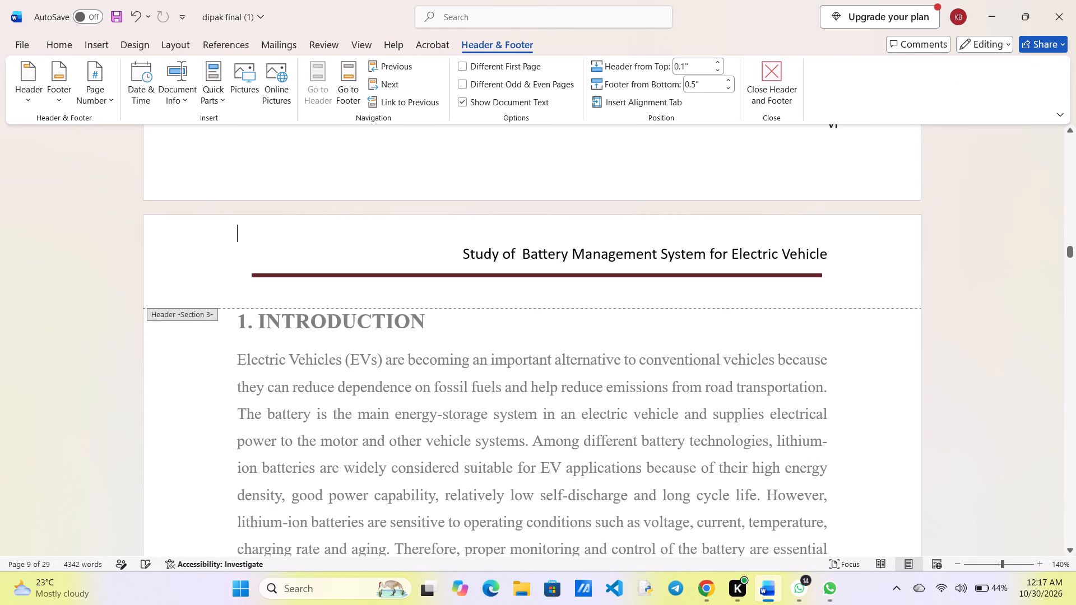
drag(358, 274, 358, 274)
drag(358, 274, 345, 276)
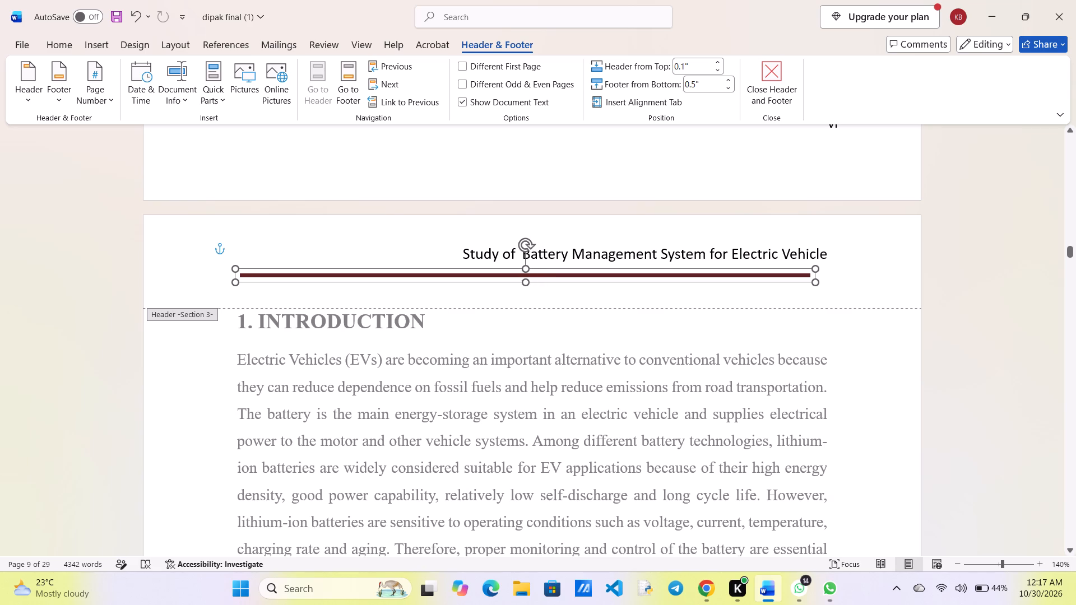
drag(345, 276, 344, 282)
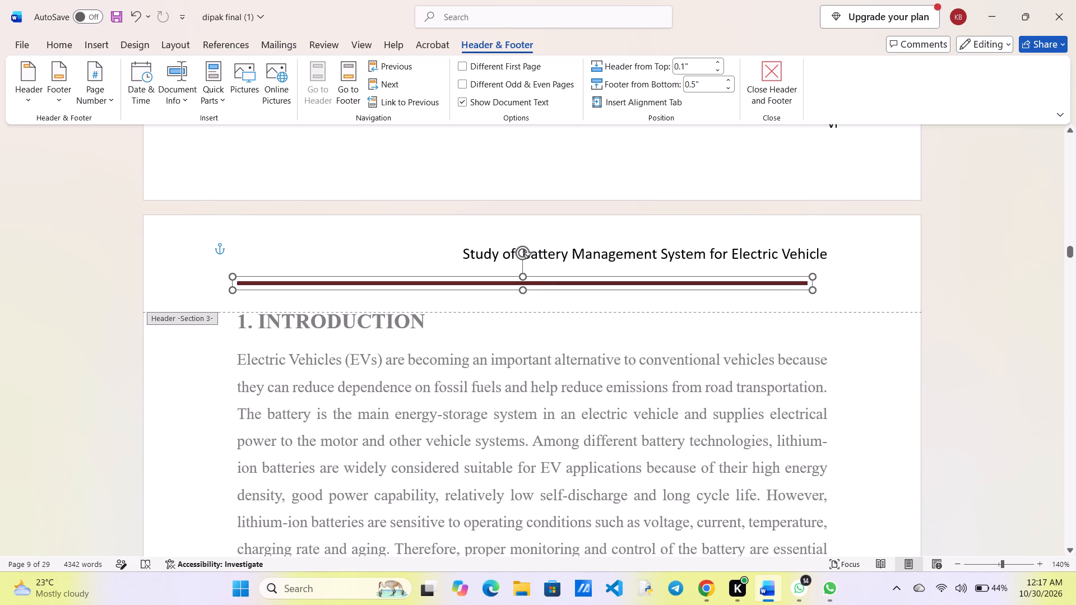
drag(344, 282, 349, 278)
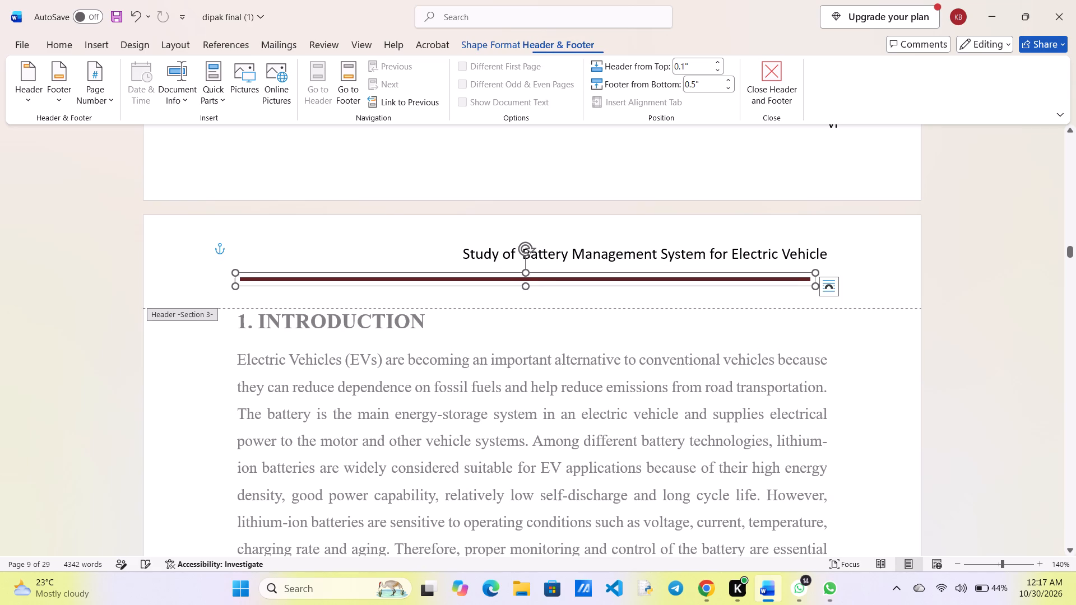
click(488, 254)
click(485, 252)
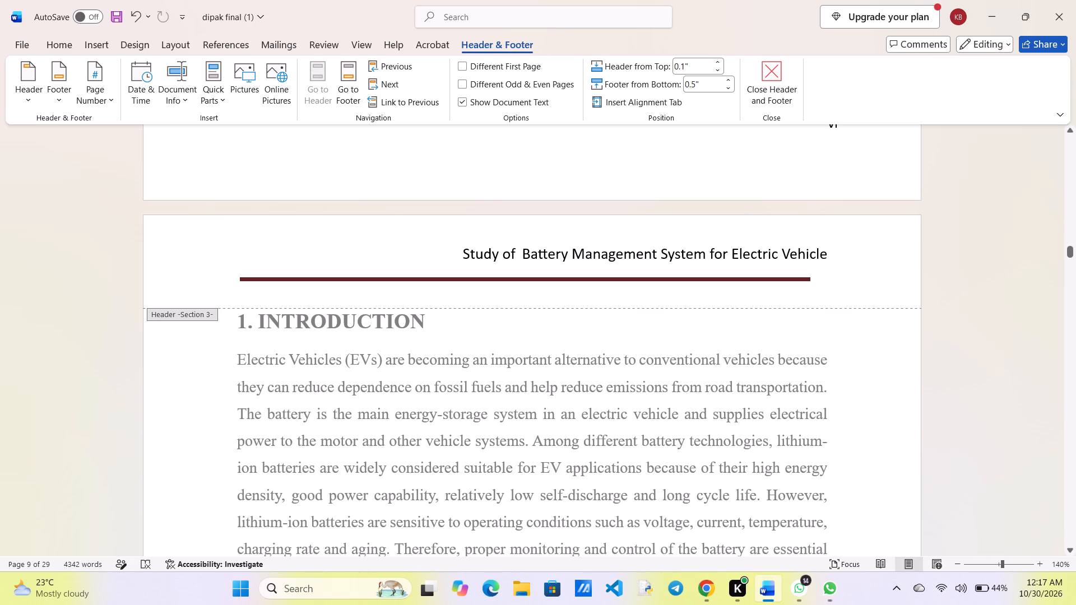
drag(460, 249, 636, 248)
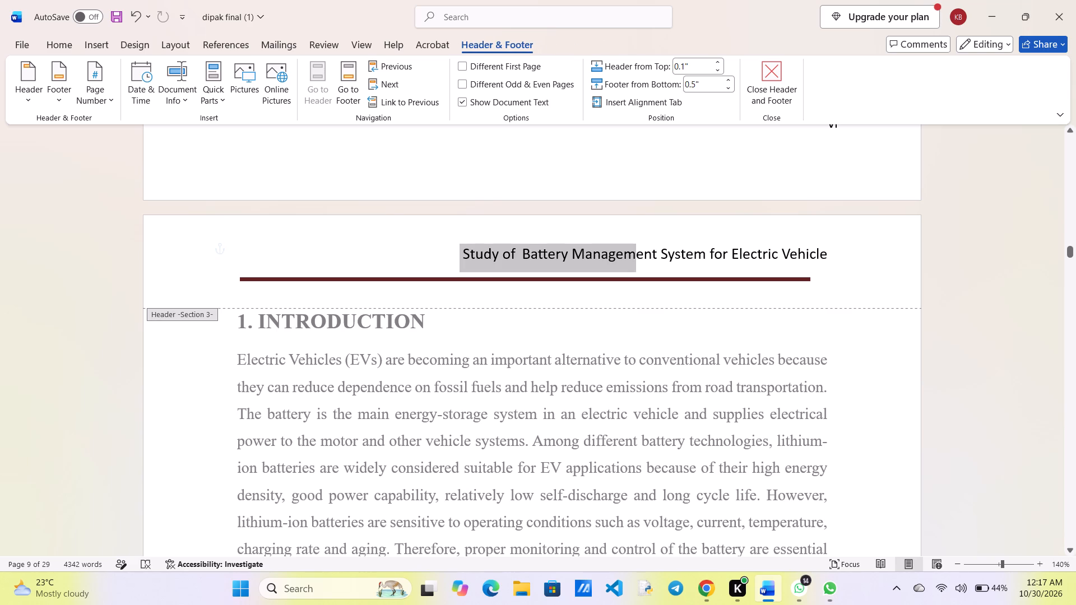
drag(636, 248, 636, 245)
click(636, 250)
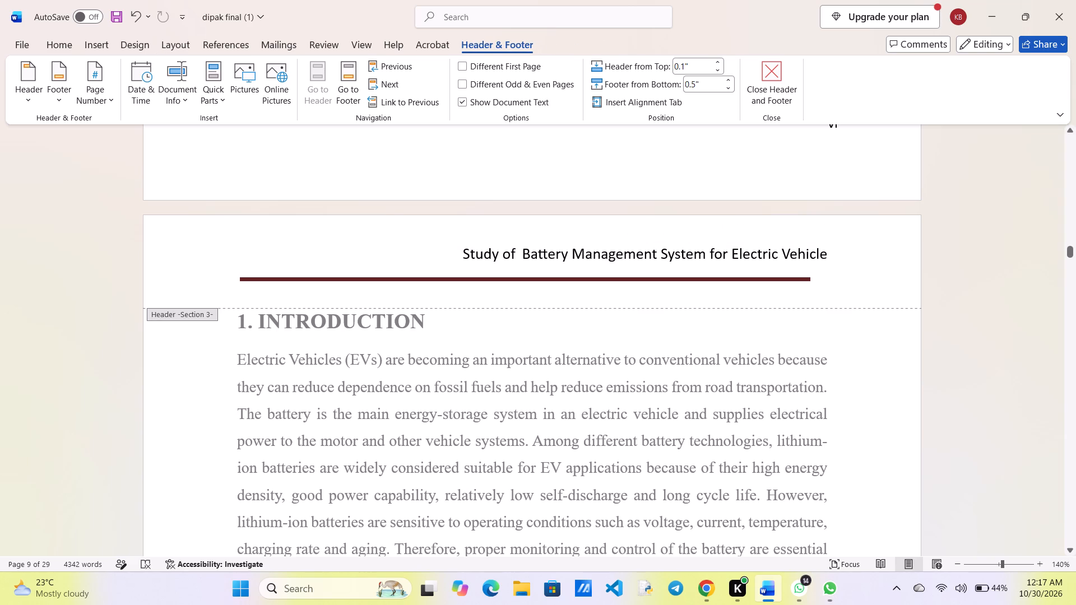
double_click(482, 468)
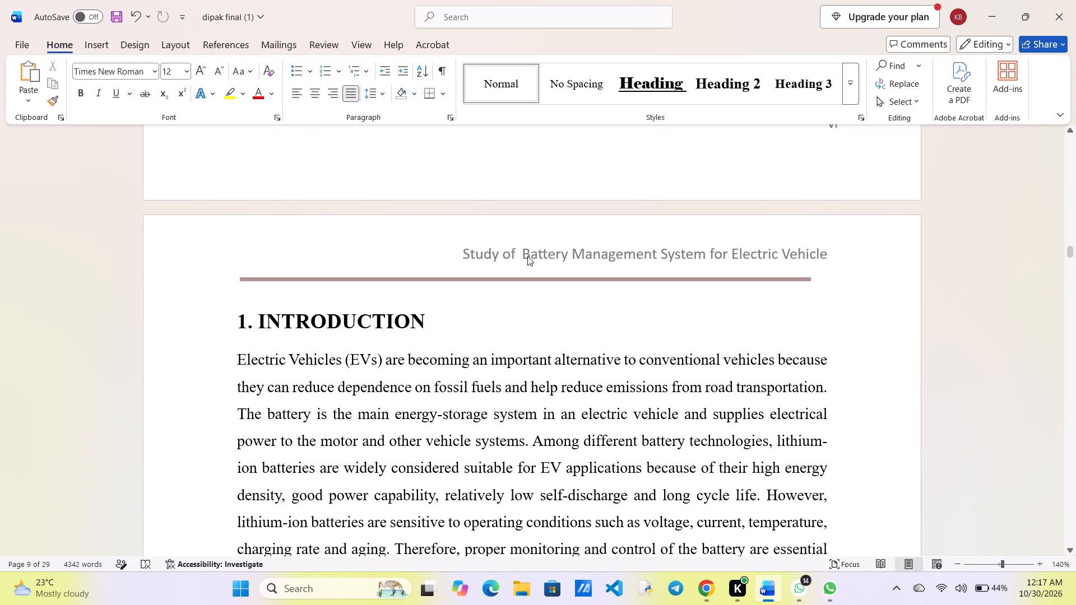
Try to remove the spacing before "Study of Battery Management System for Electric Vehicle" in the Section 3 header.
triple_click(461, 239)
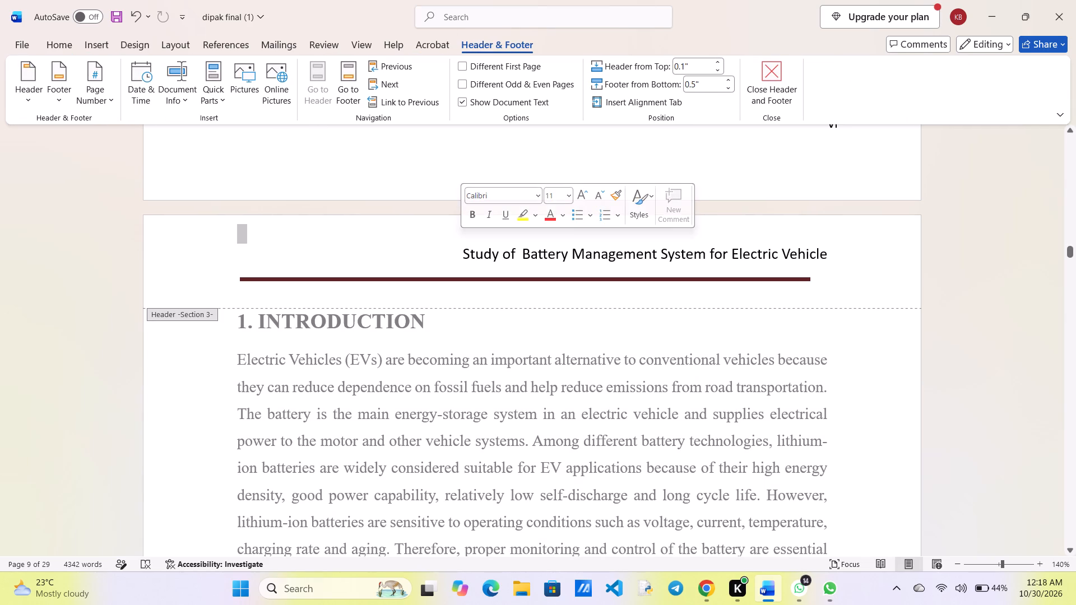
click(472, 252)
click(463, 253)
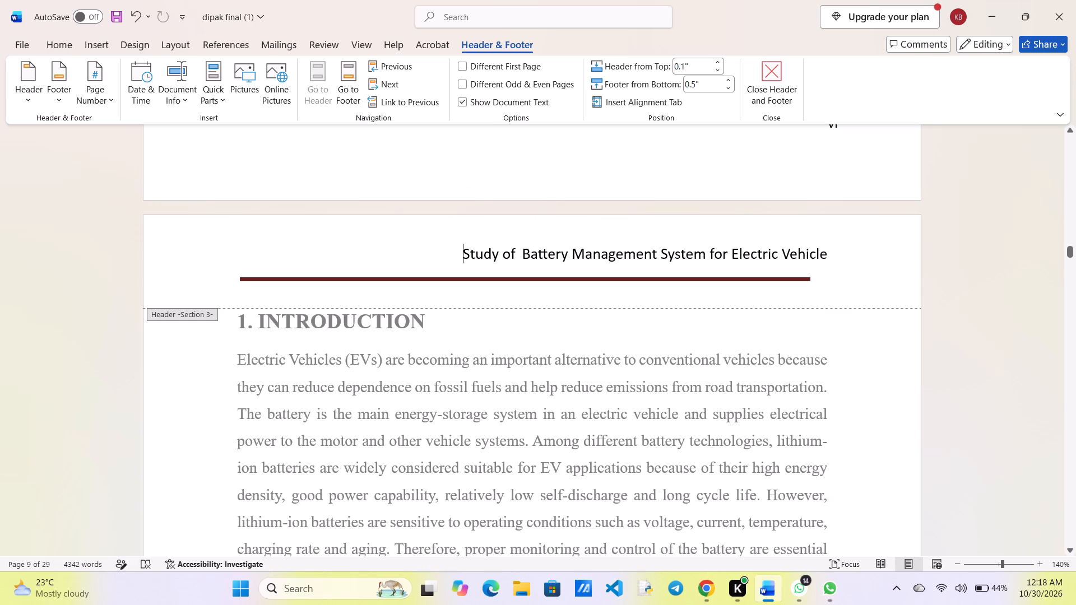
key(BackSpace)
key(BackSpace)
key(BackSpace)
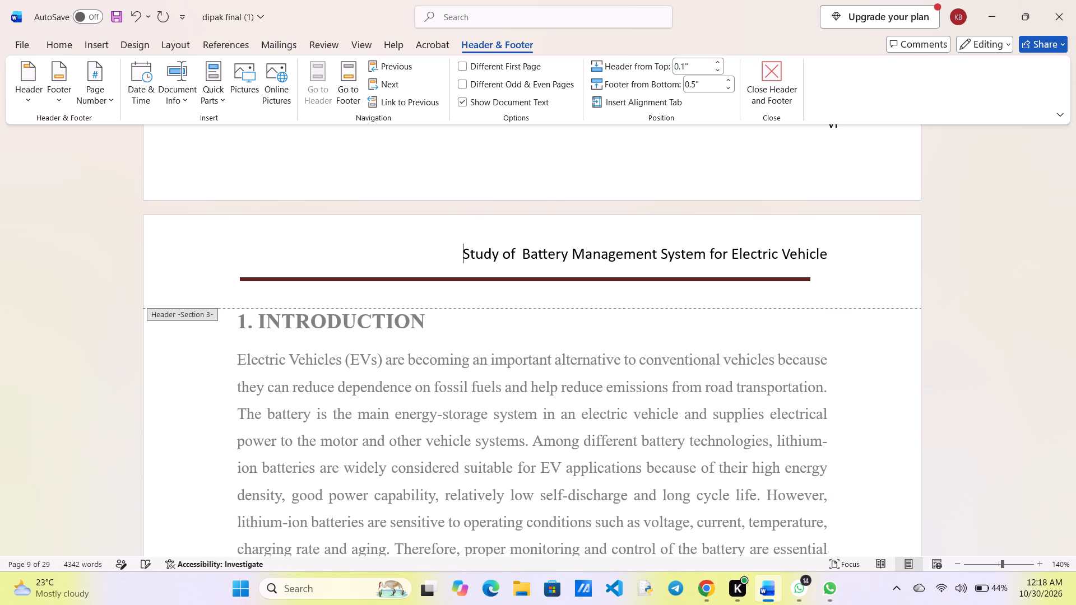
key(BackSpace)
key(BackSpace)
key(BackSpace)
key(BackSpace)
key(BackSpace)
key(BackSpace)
Copy the complete title line in the Section 3 header and delete it from above the rule.
drag(831, 257, 821, 256)
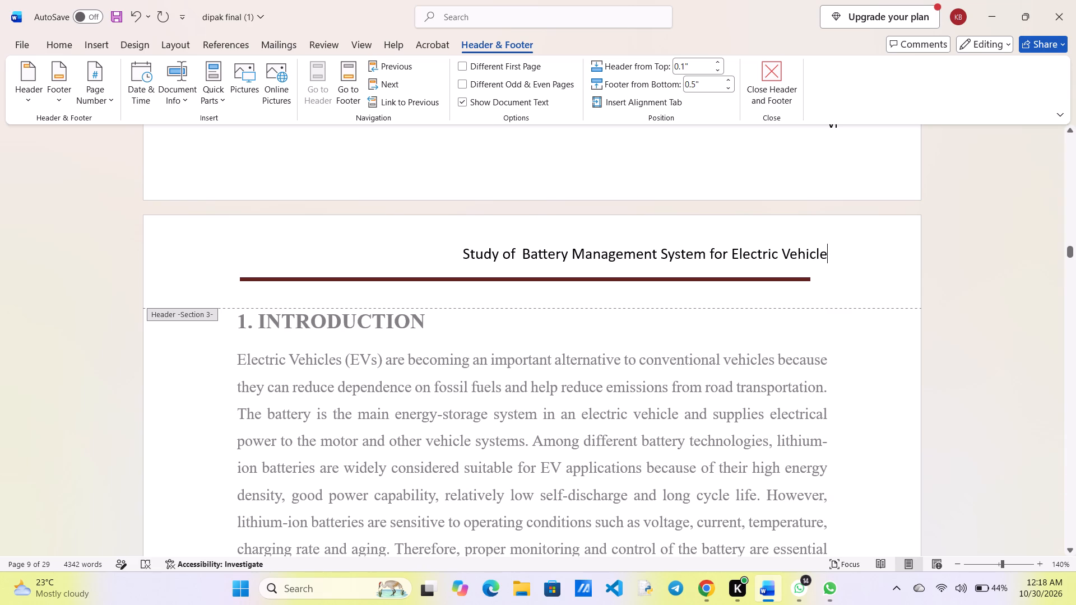
drag(821, 256, 489, 268)
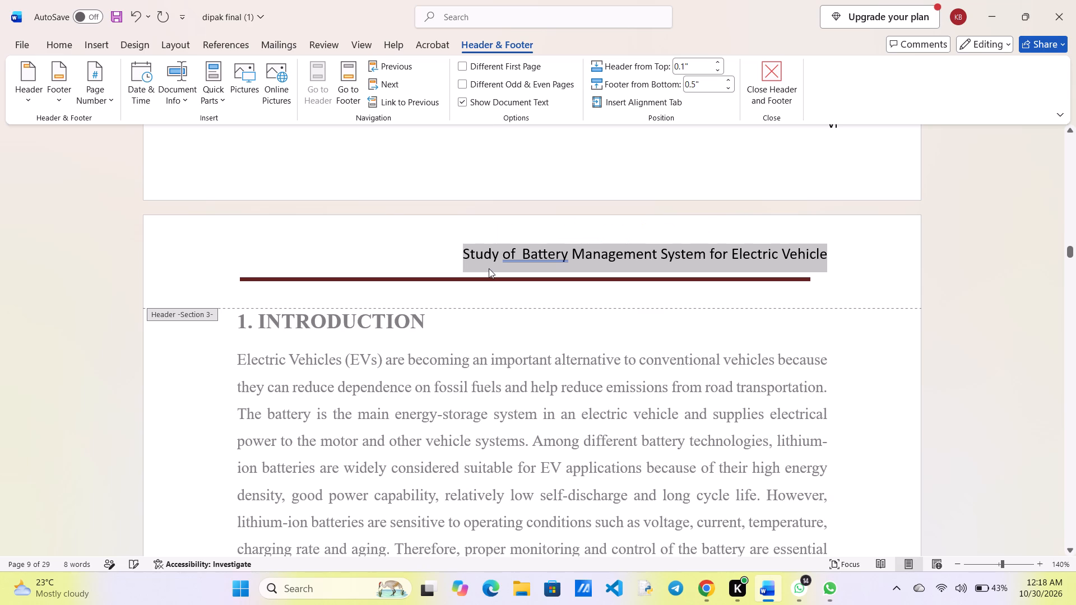
key(ctrl+c)
key(BackSpace)
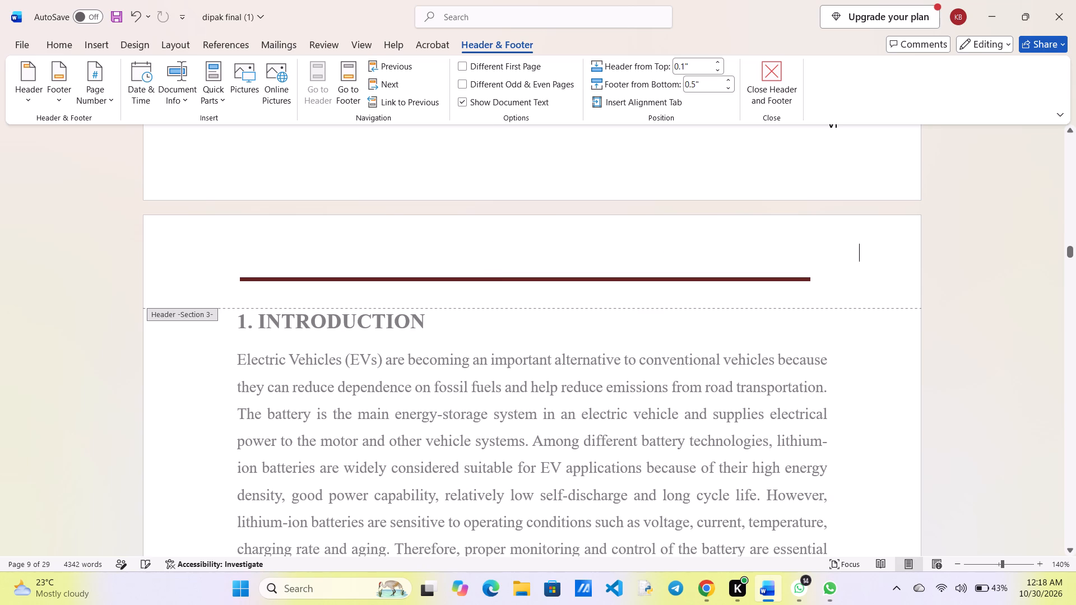
Insert a built-in Simple Text Box in the Section 3 header.
click(429, 223)
click(420, 243)
click(411, 259)
click(86, 41)
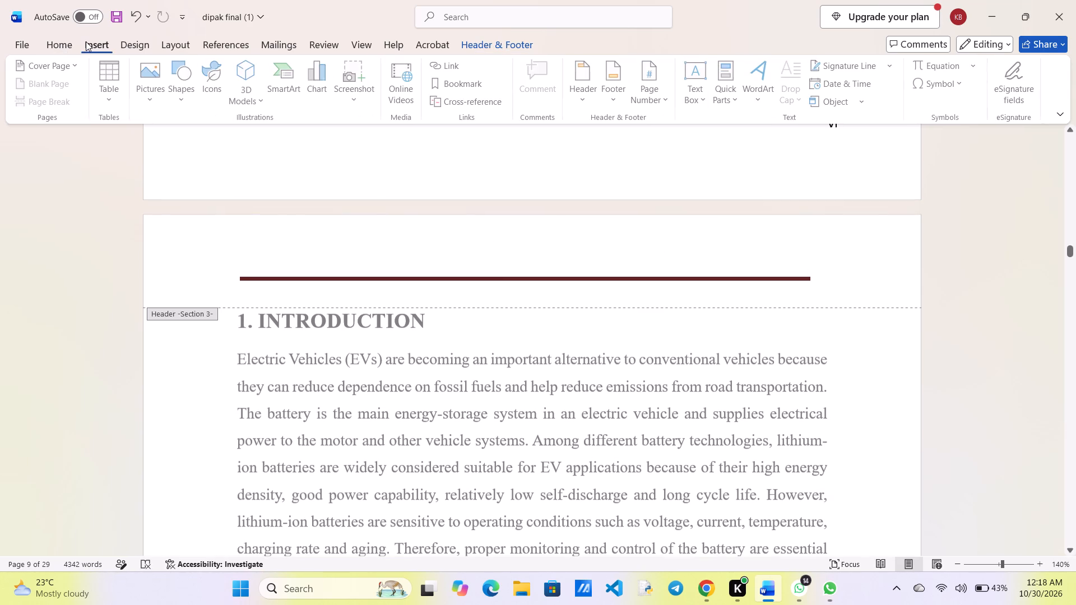
click(694, 98)
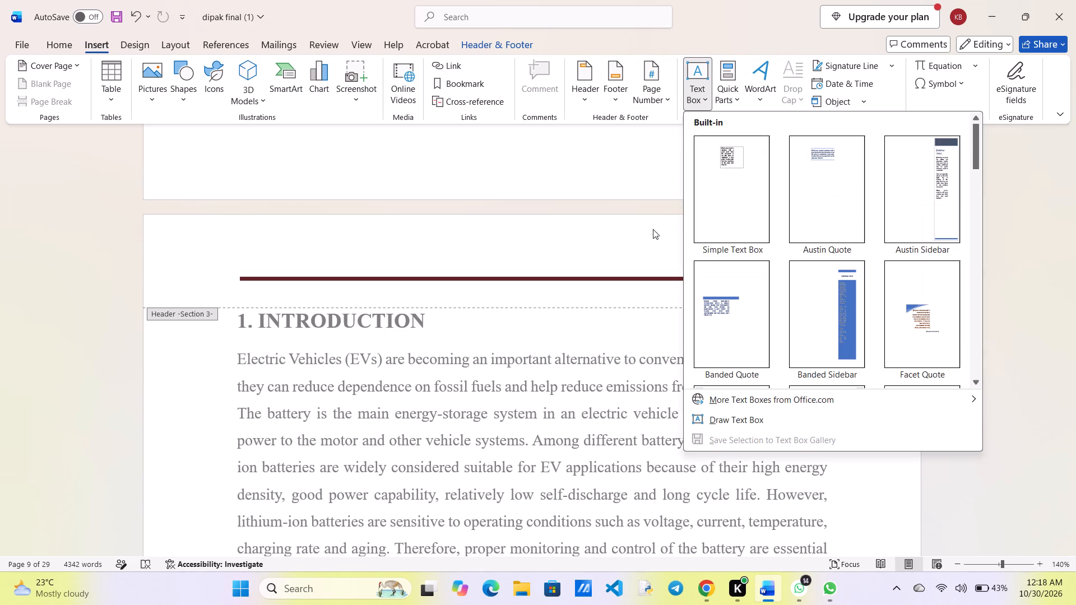
click(715, 220)
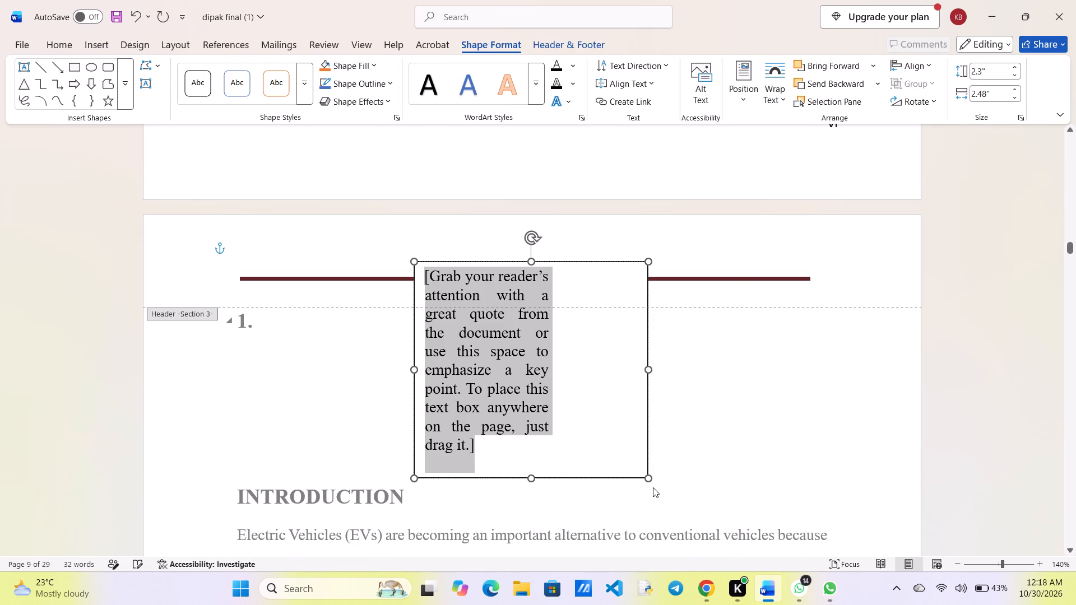
Resize the text box to about 0.27" high by 1.65" wide and place it above the header rule.
drag(650, 478, 627, 324)
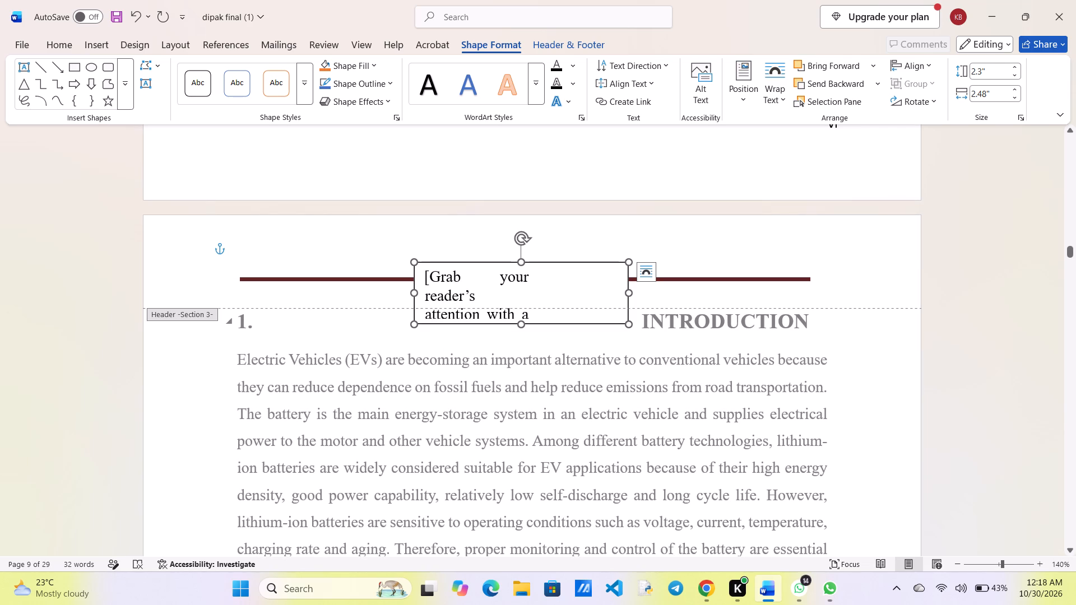
drag(629, 325, 606, 295)
drag(606, 295, 570, 254)
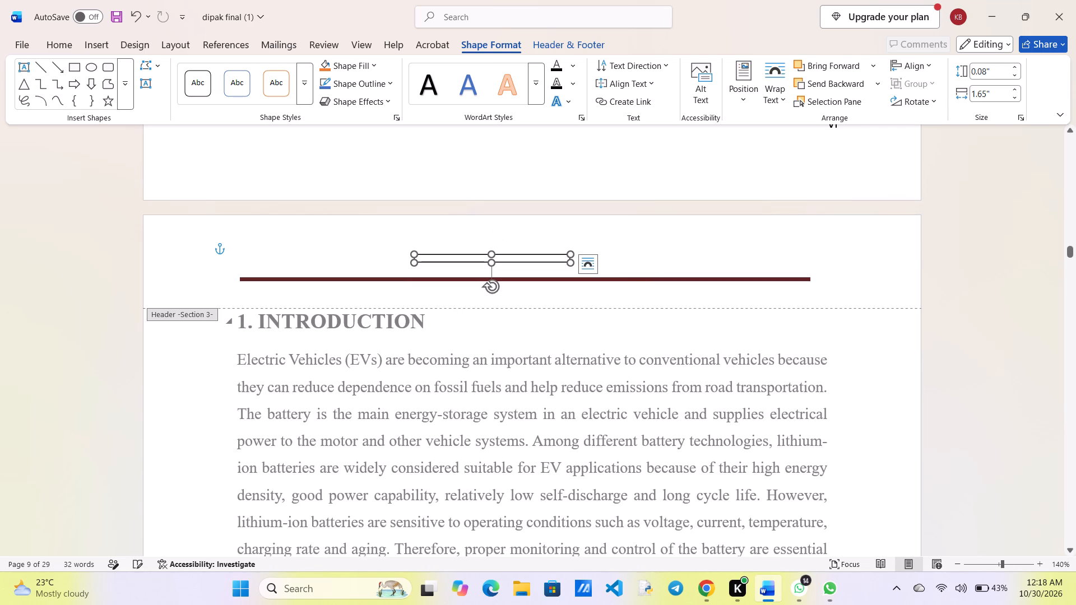
drag(483, 255, 484, 243)
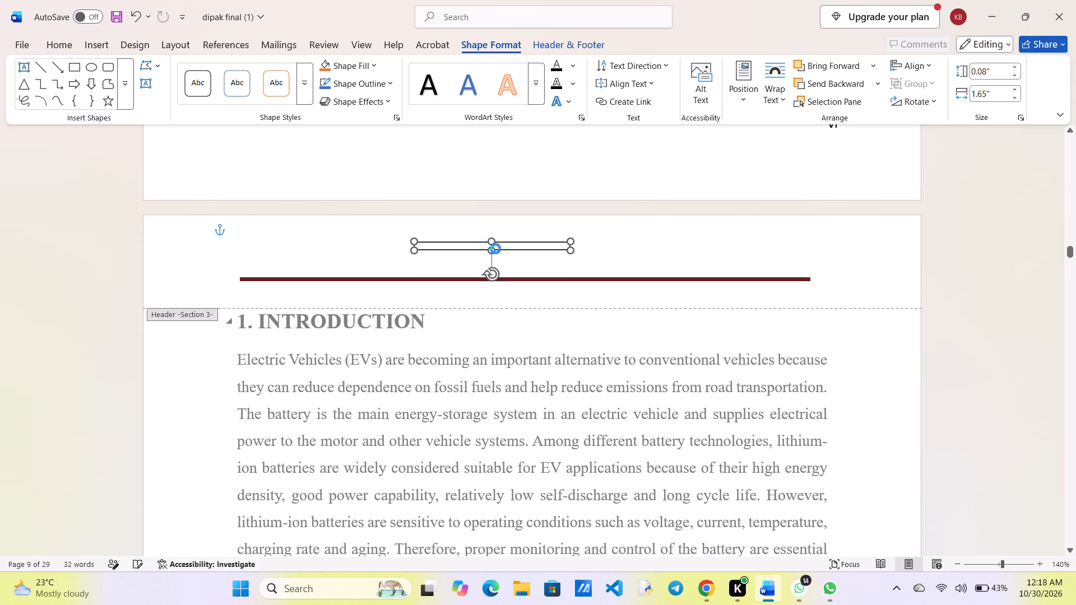
drag(493, 248, 493, 251)
drag(493, 251, 493, 260)
click(571, 259)
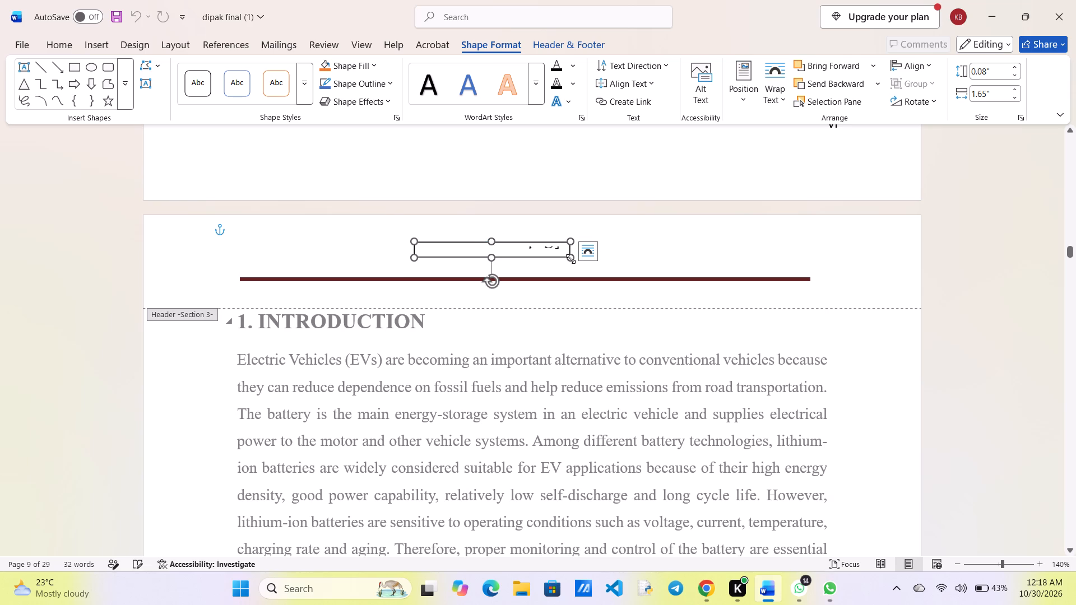
Replace the placeholder text in the header text box with the copied report title.
click(522, 253)
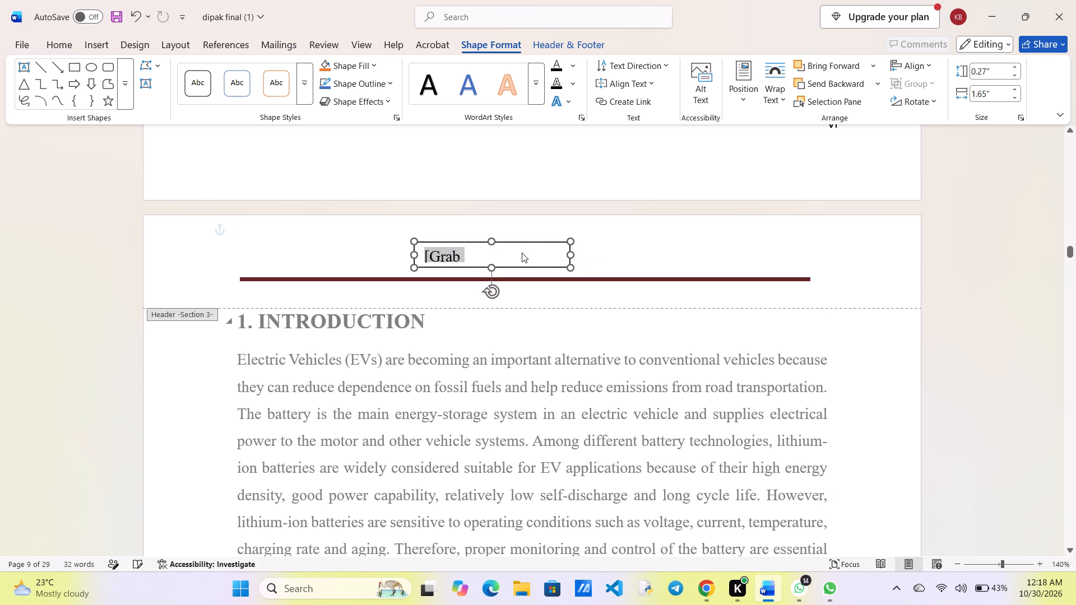
key(ctrl+a)
key(BackSpace)
key(ctrl+v)
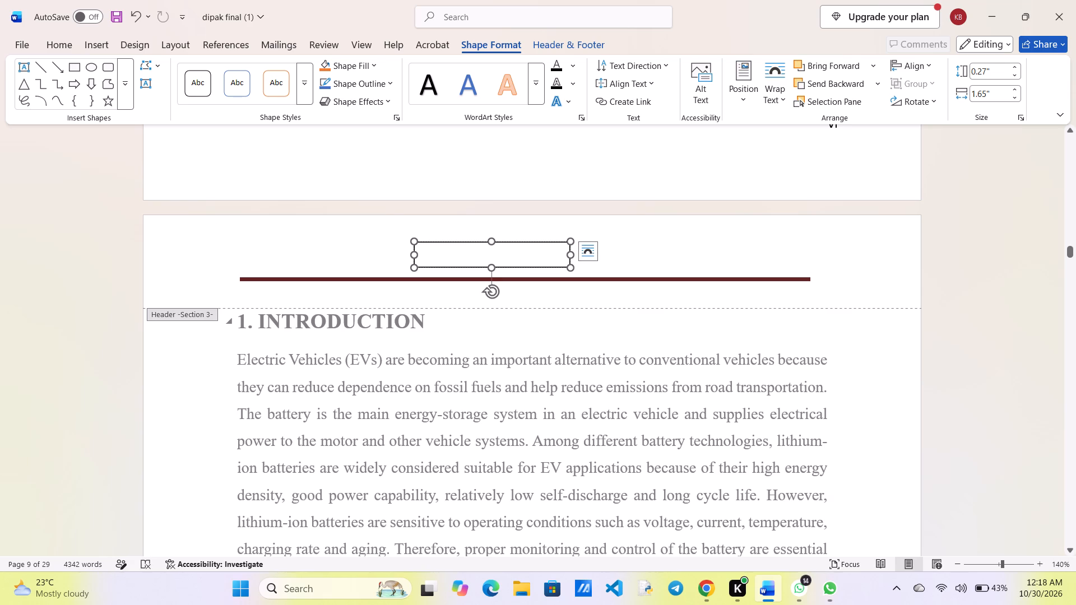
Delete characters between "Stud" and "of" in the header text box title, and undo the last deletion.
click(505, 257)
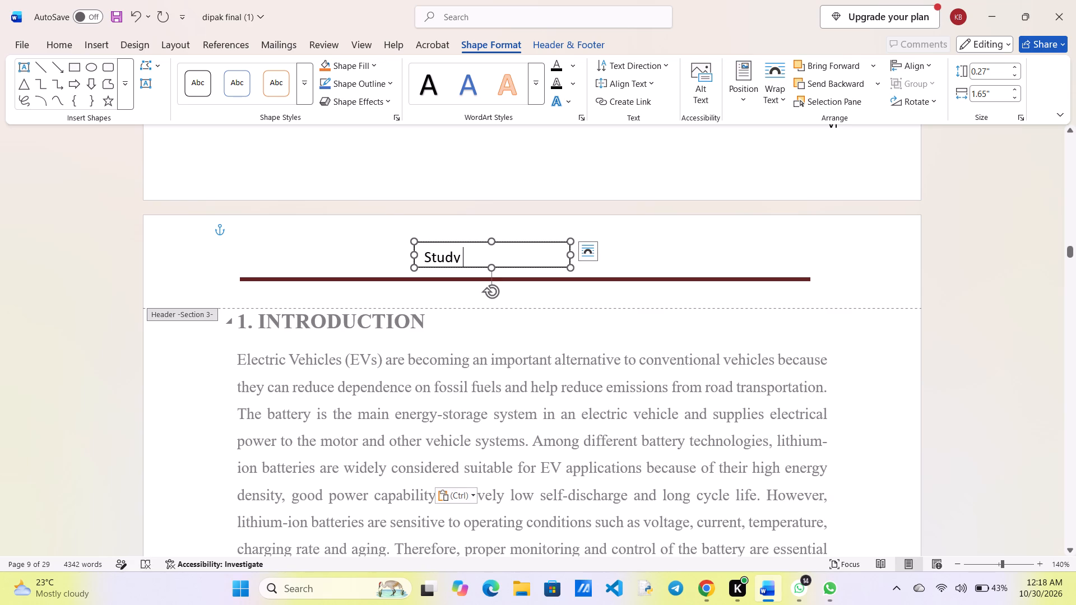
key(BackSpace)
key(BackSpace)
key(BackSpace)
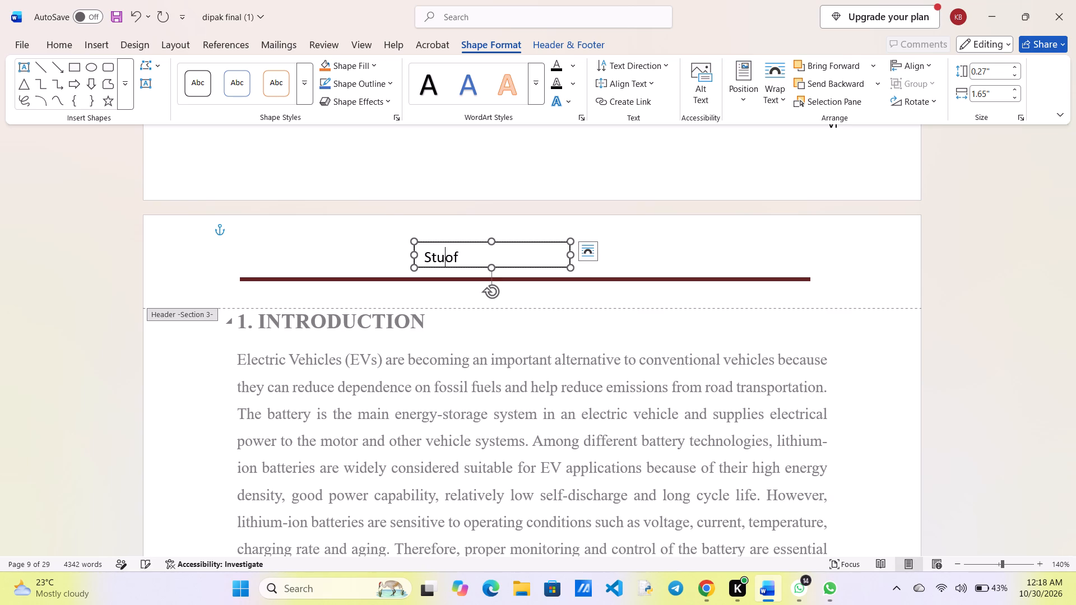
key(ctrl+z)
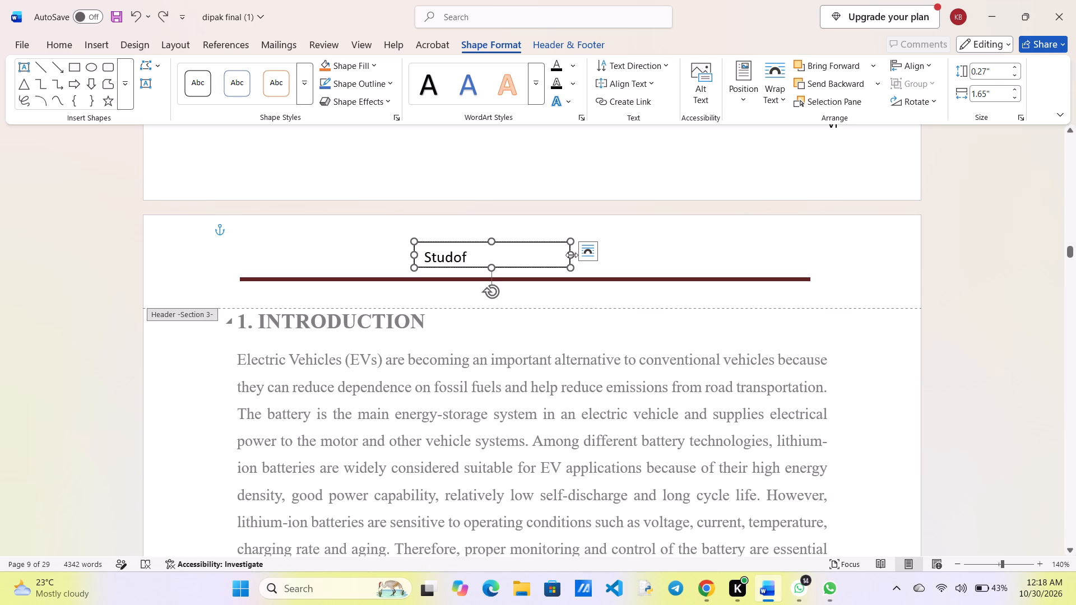
Widen the header text box to about 3.77" and flip it vertically so the title reads upright, about 0.2" high.
drag(572, 252, 774, 254)
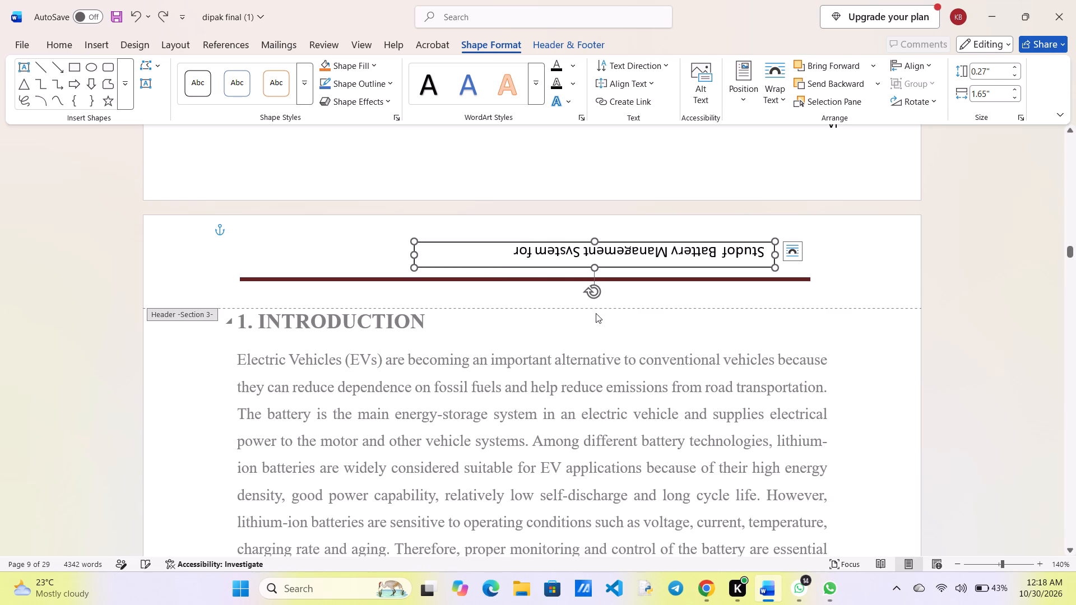
click(594, 287)
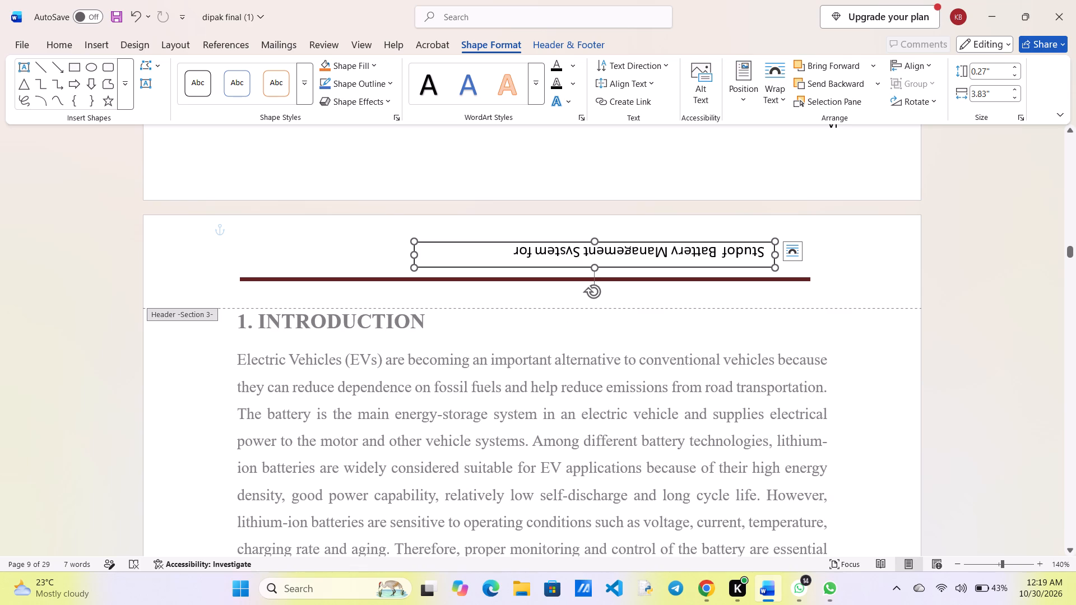
click(594, 288)
drag(415, 269, 421, 236)
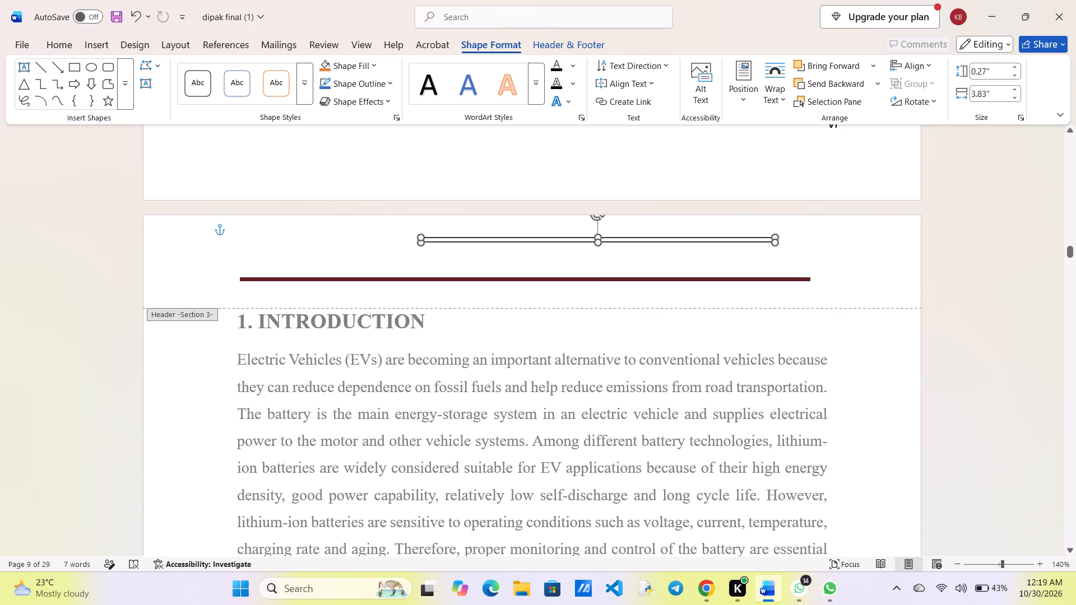
drag(421, 236, 420, 231)
drag(597, 241, 594, 255)
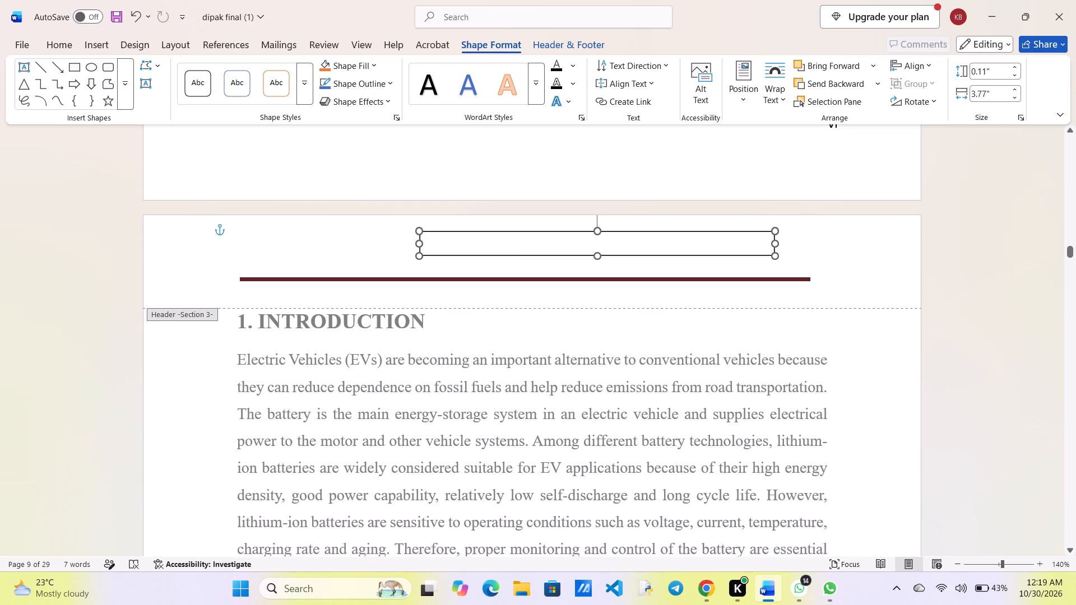
drag(594, 255, 593, 250)
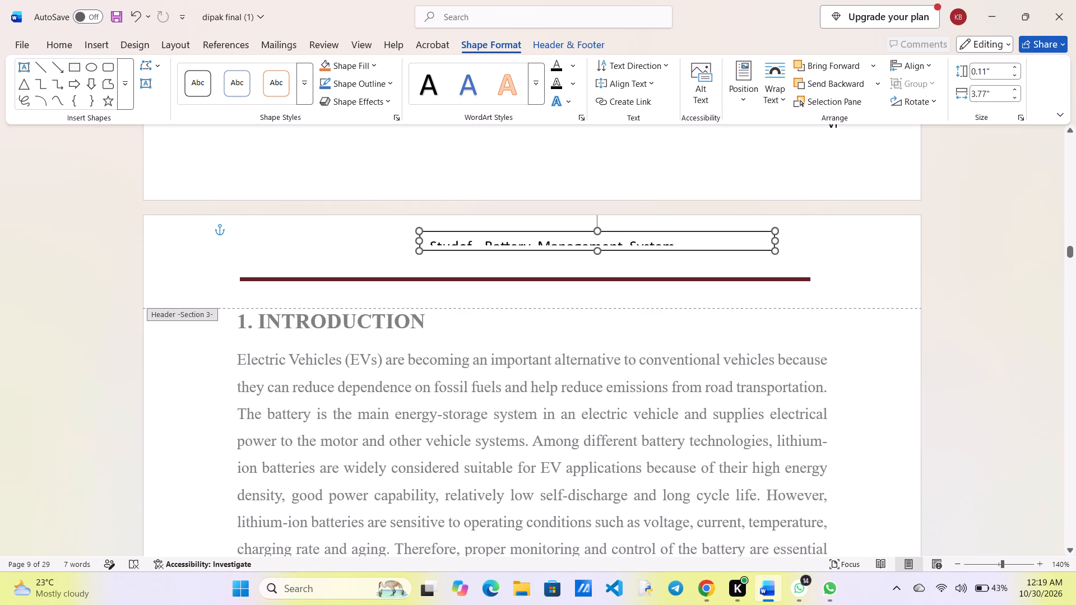
Resize the header text box to about 0.31" high by 4.59" wide above the header rule.
drag(776, 240, 849, 258)
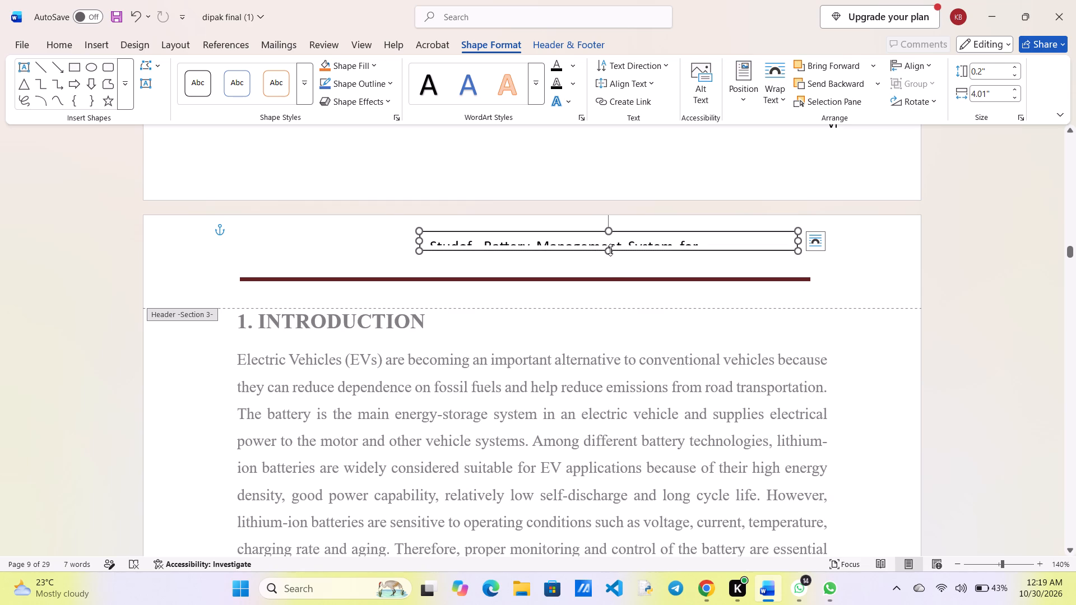
drag(609, 250, 612, 260)
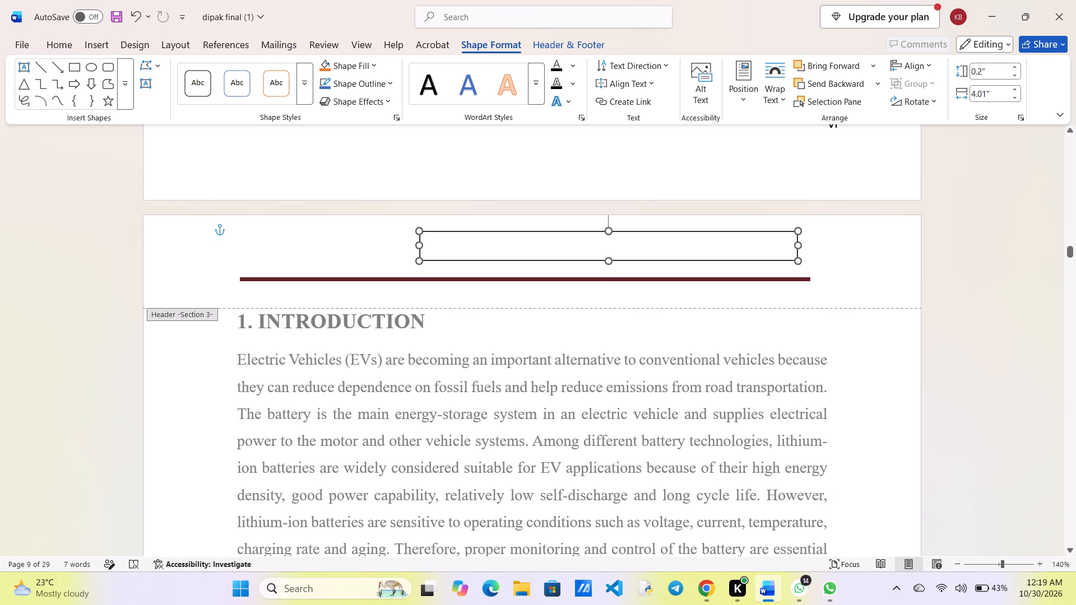
drag(420, 244, 297, 248)
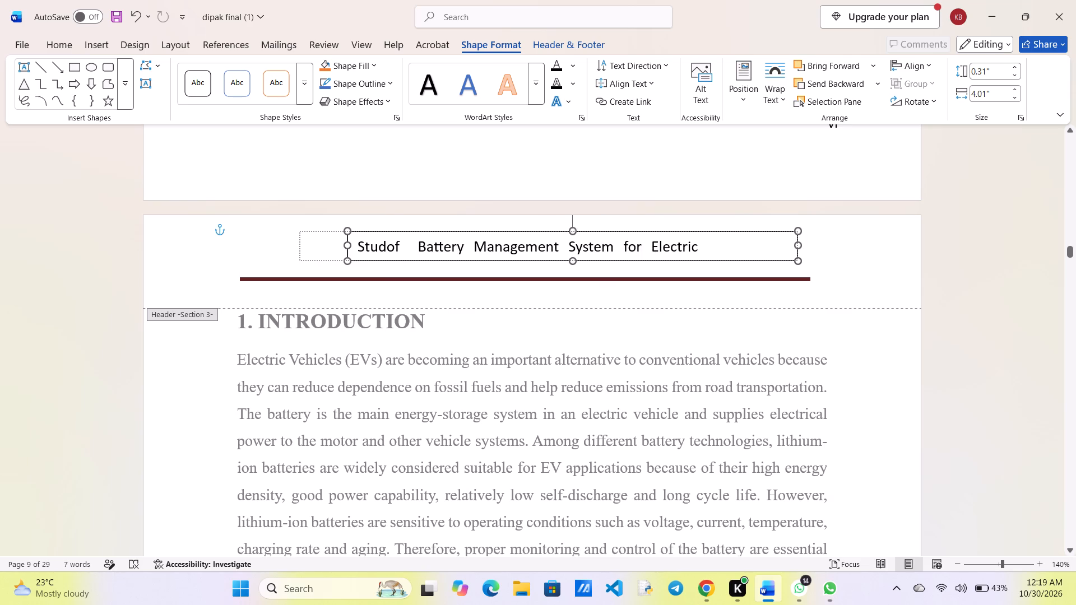
drag(297, 248, 268, 252)
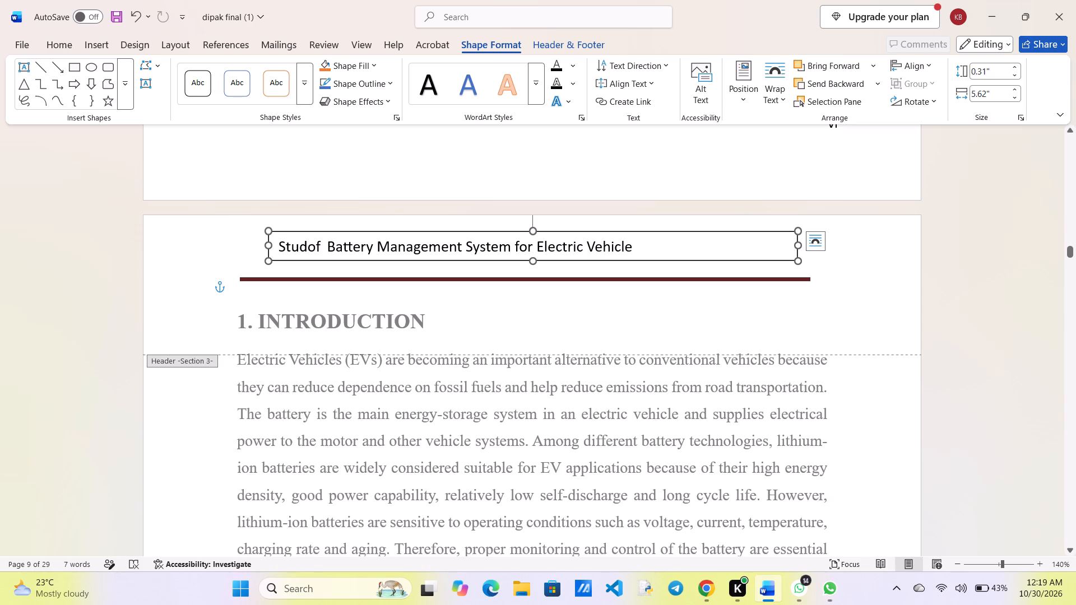
drag(268, 244, 345, 257)
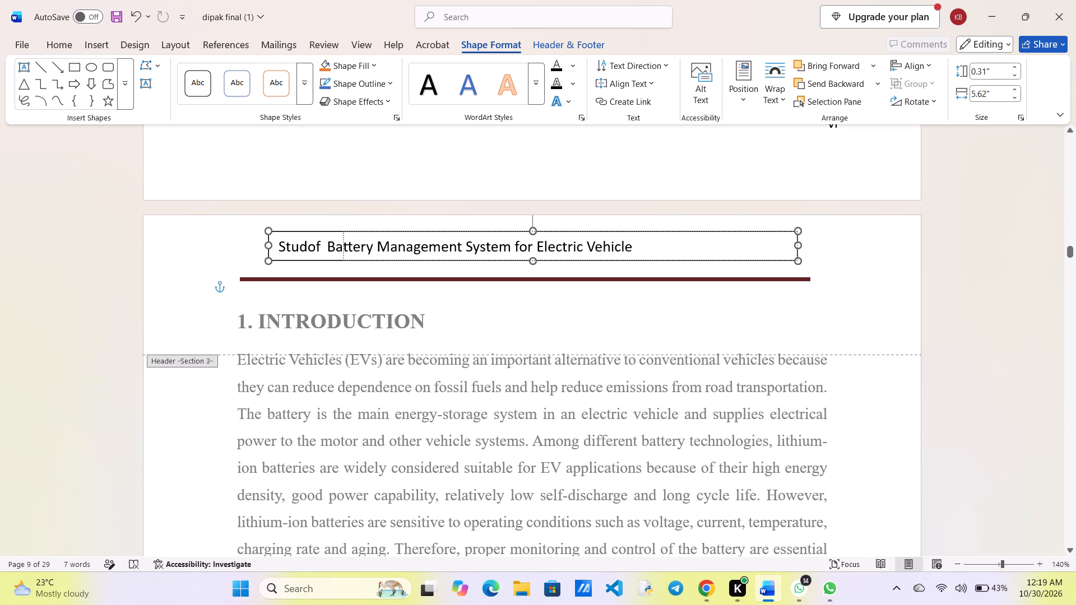
drag(345, 257, 375, 261)
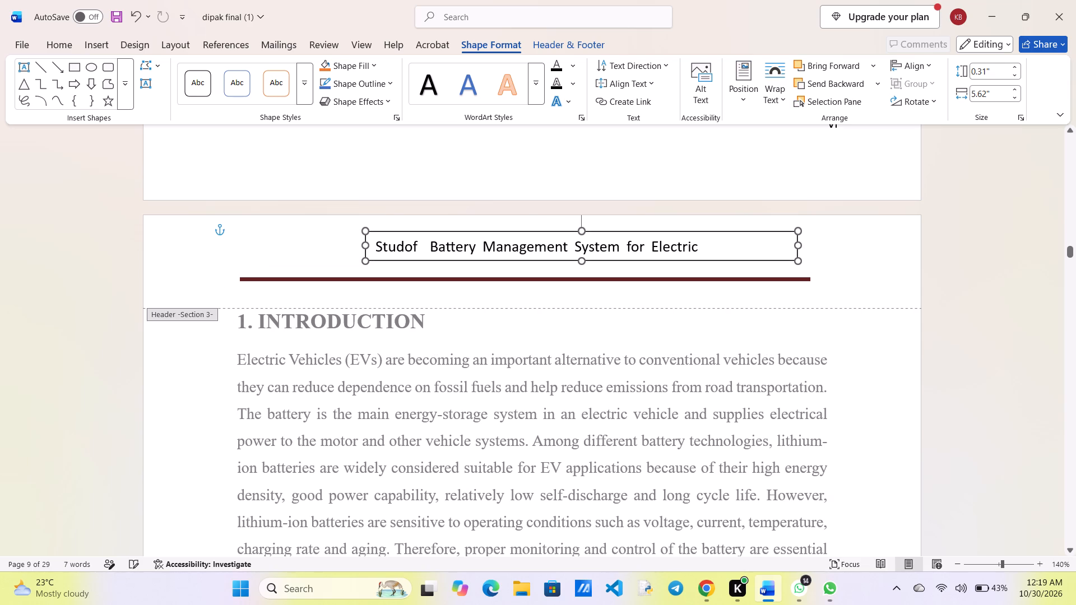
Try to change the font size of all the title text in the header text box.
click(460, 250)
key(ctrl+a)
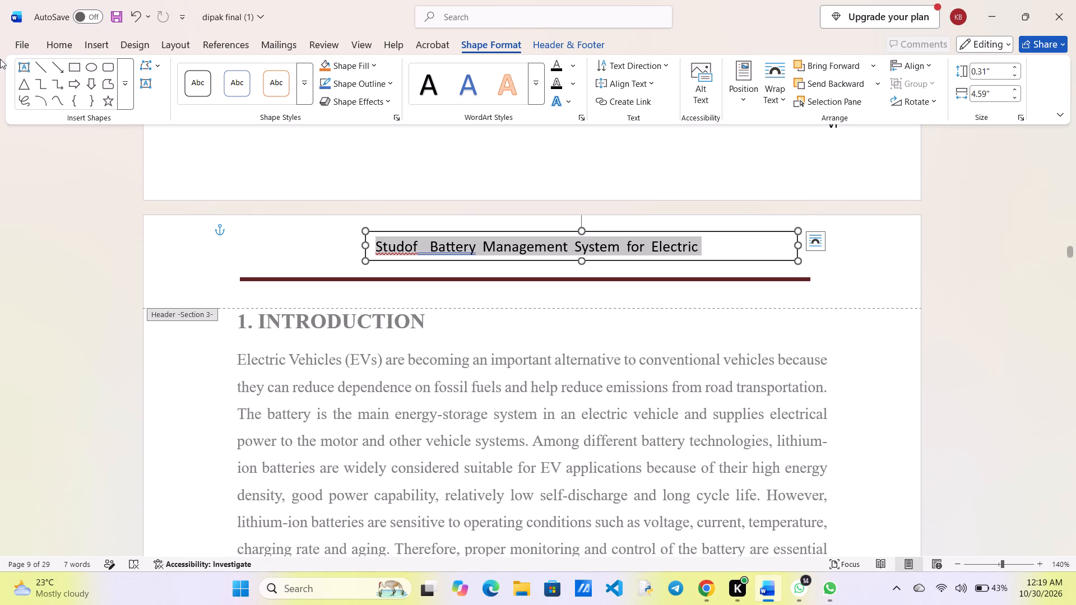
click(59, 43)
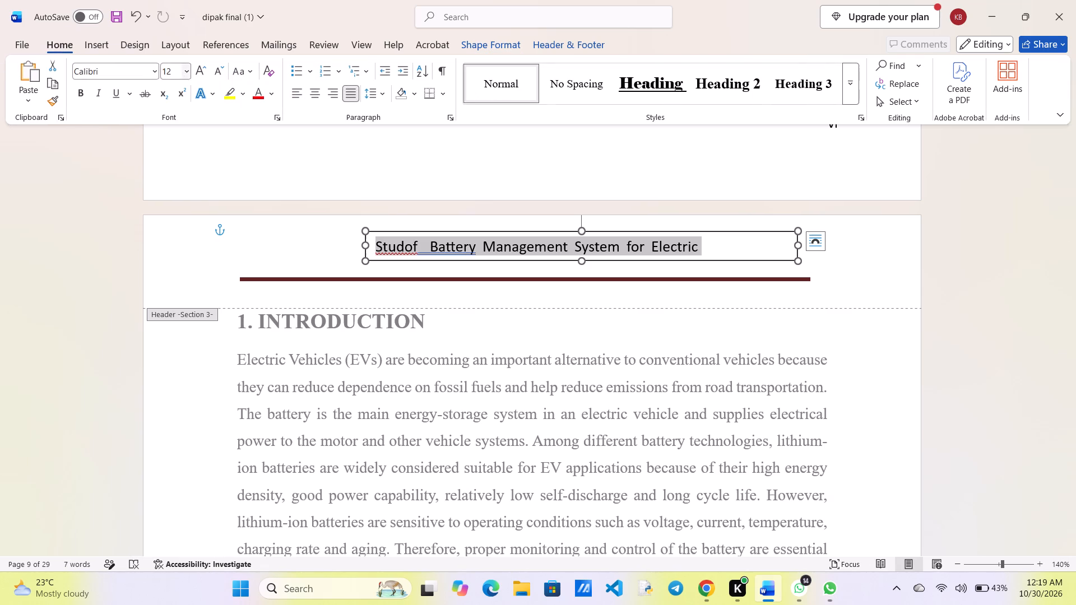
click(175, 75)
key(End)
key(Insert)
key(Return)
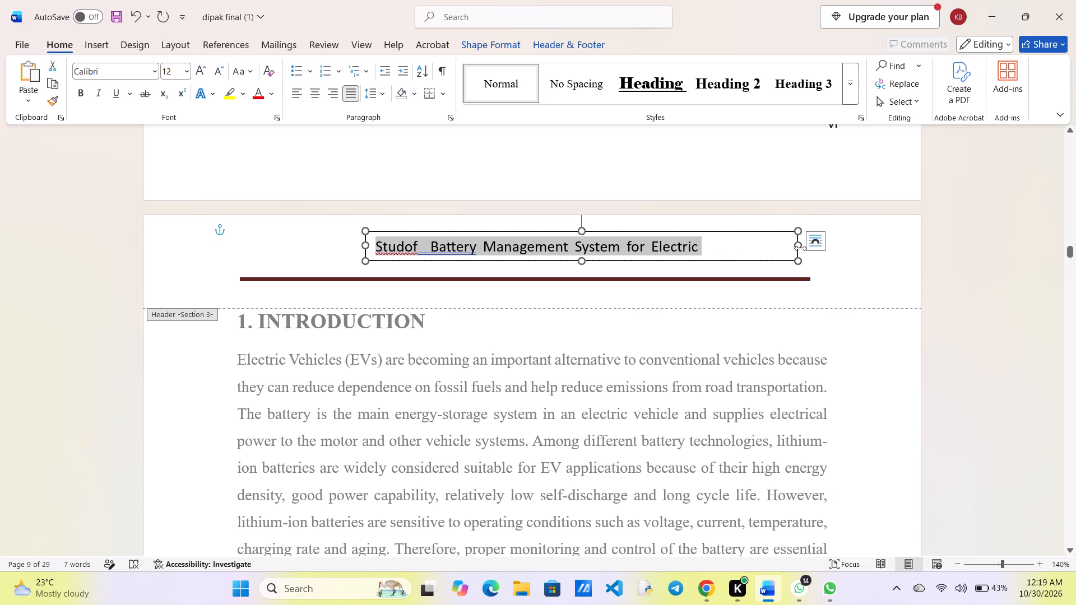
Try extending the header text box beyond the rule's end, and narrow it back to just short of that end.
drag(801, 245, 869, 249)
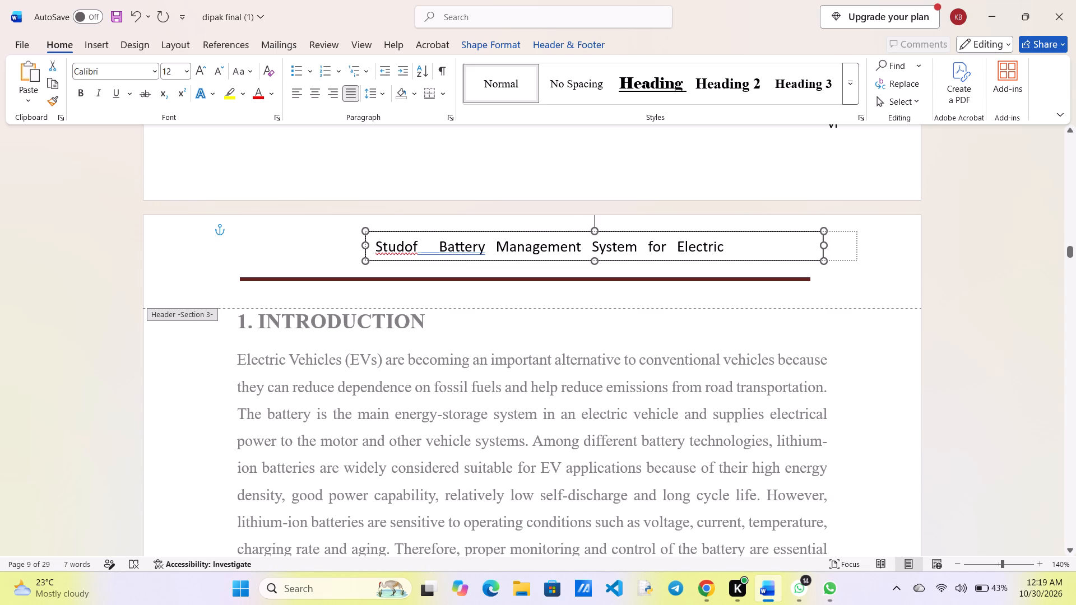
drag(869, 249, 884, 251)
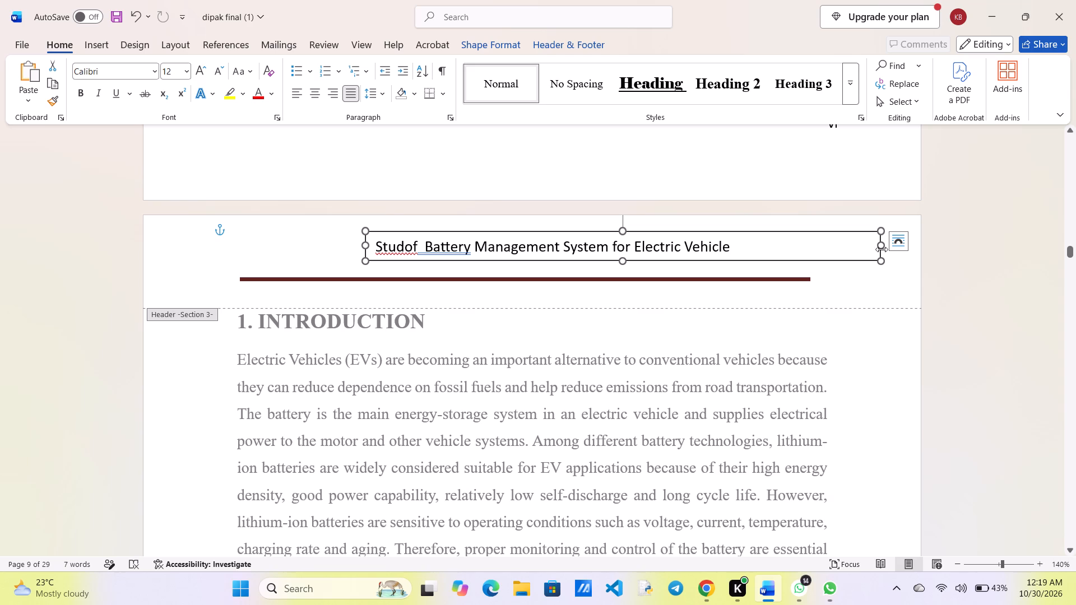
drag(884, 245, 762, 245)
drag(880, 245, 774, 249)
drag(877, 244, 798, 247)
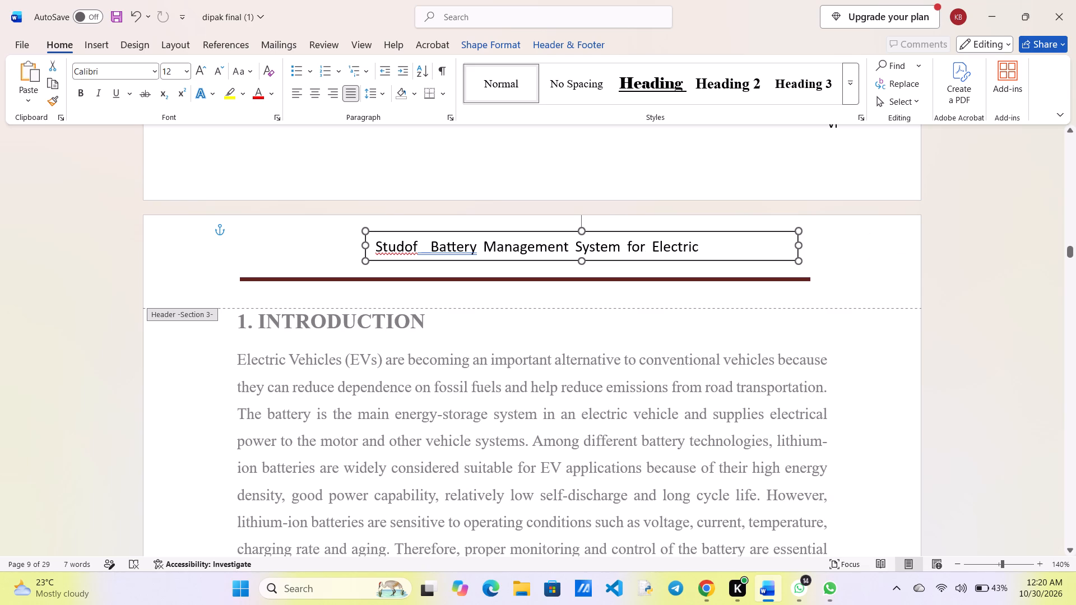
Correct "Studof" to "Study of" in the header text box title.
click(403, 245)
text(y)
key(space)
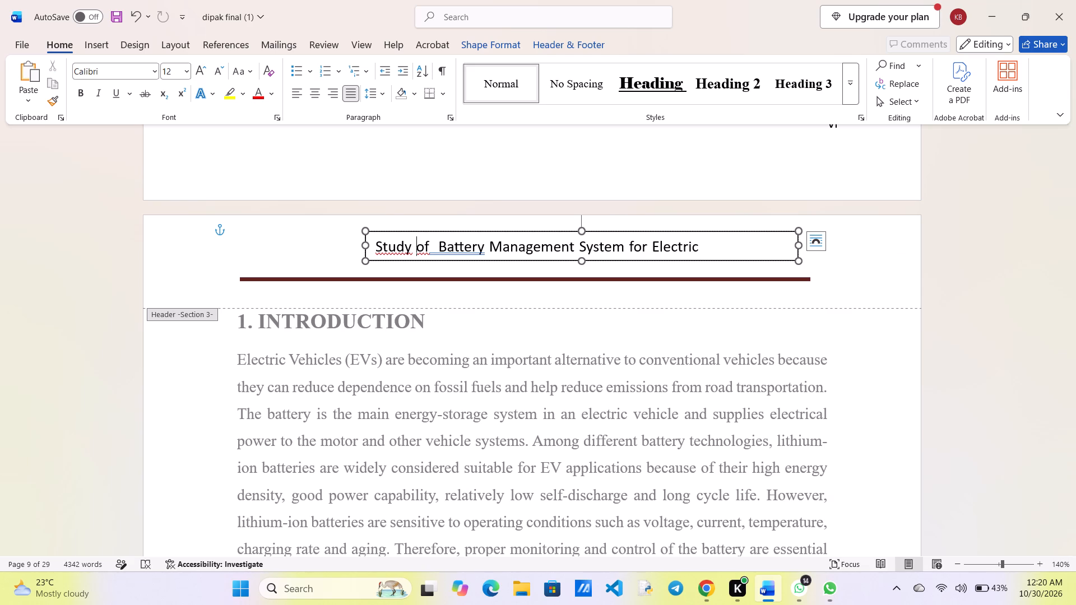
Adjust the start edge of the header text box so the full title fits on one line.
drag(364, 246, 393, 249)
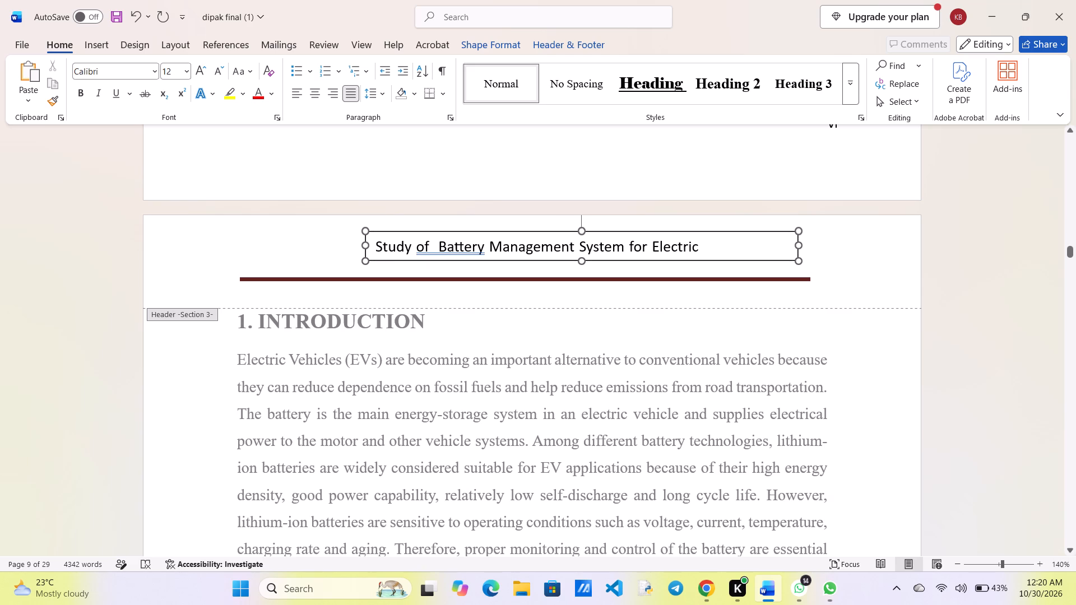
drag(393, 249, 439, 250)
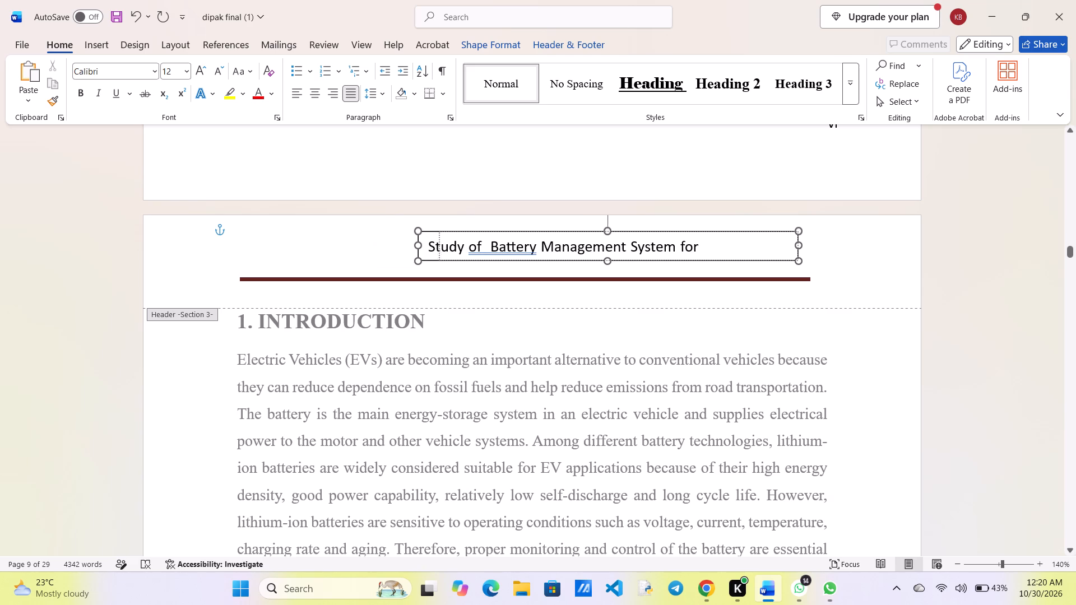
drag(439, 250, 344, 263)
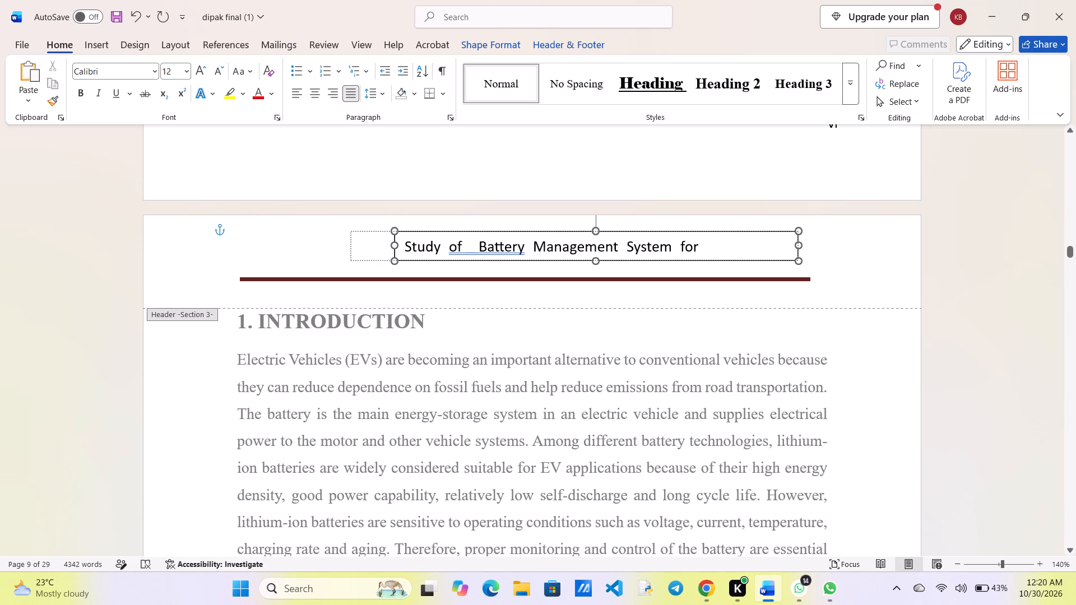
drag(344, 263, 324, 259)
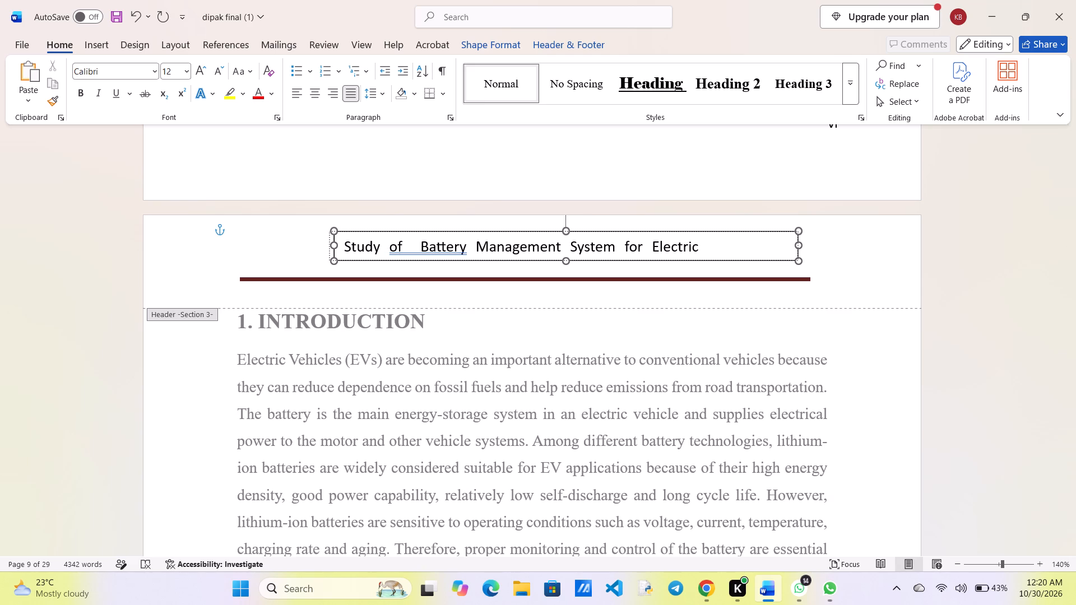
drag(324, 259, 321, 262)
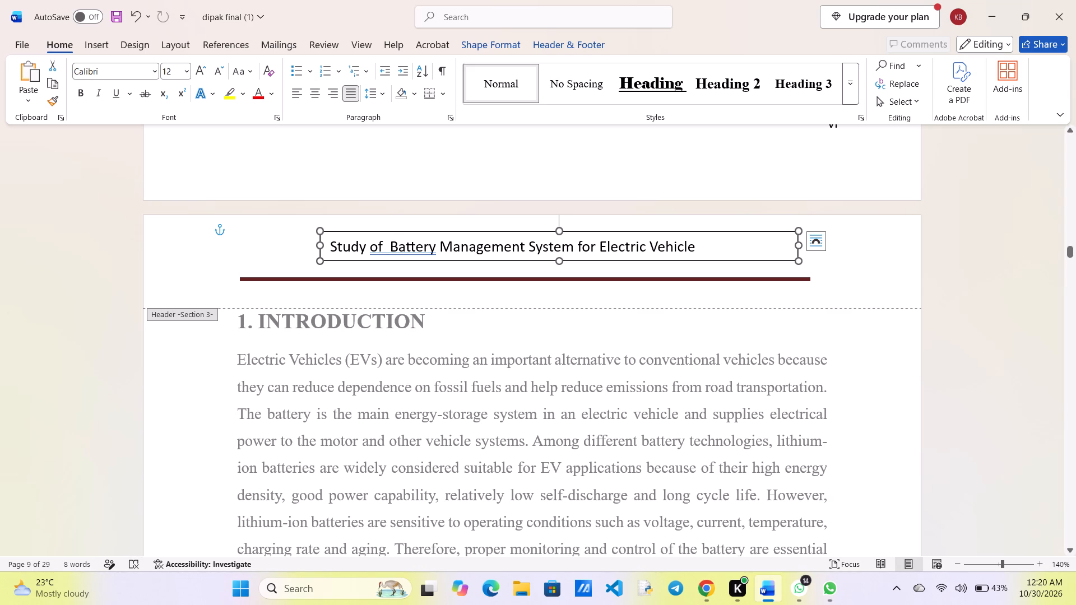
Set the header text box's layout to In Line with Text.
click(807, 244)
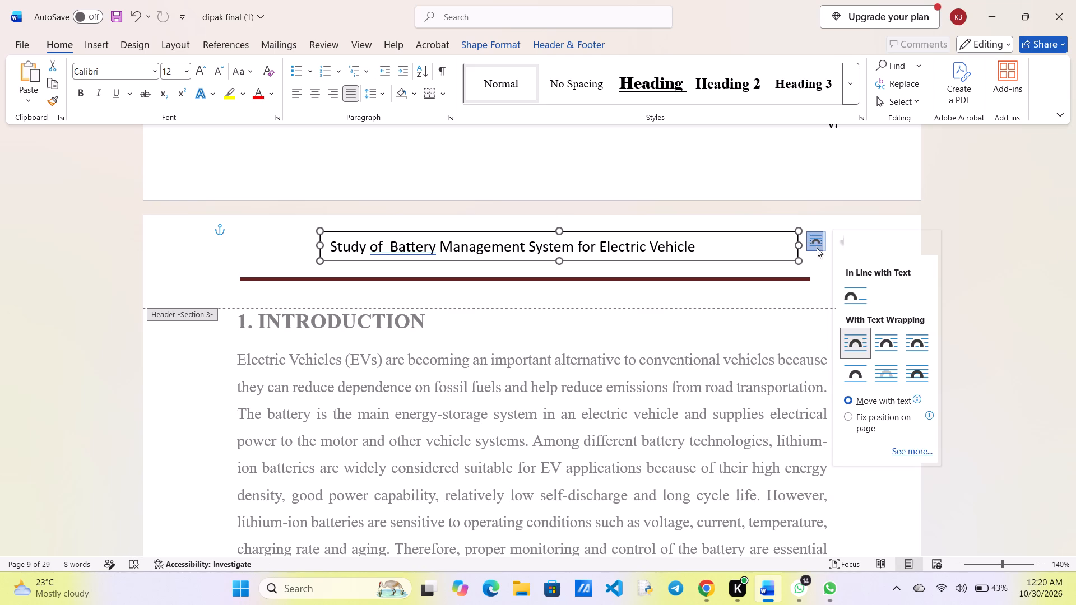
click(862, 380)
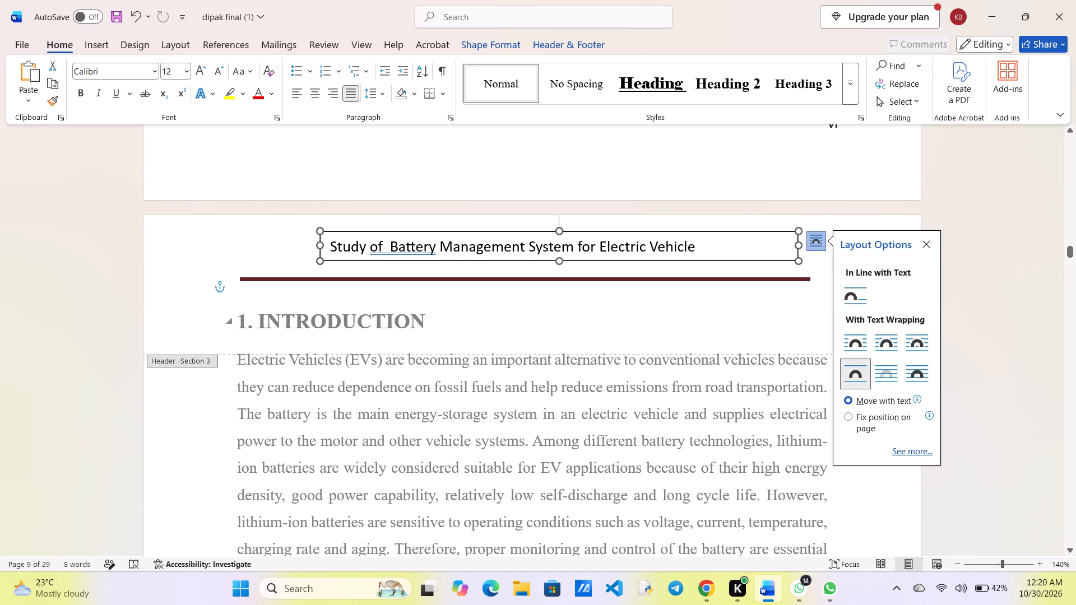
click(858, 305)
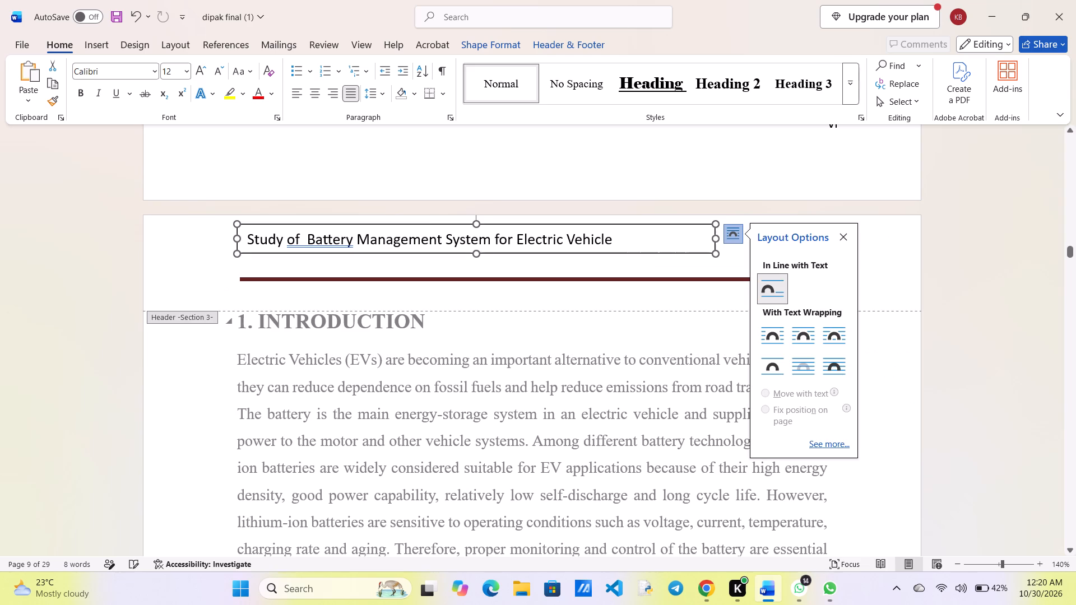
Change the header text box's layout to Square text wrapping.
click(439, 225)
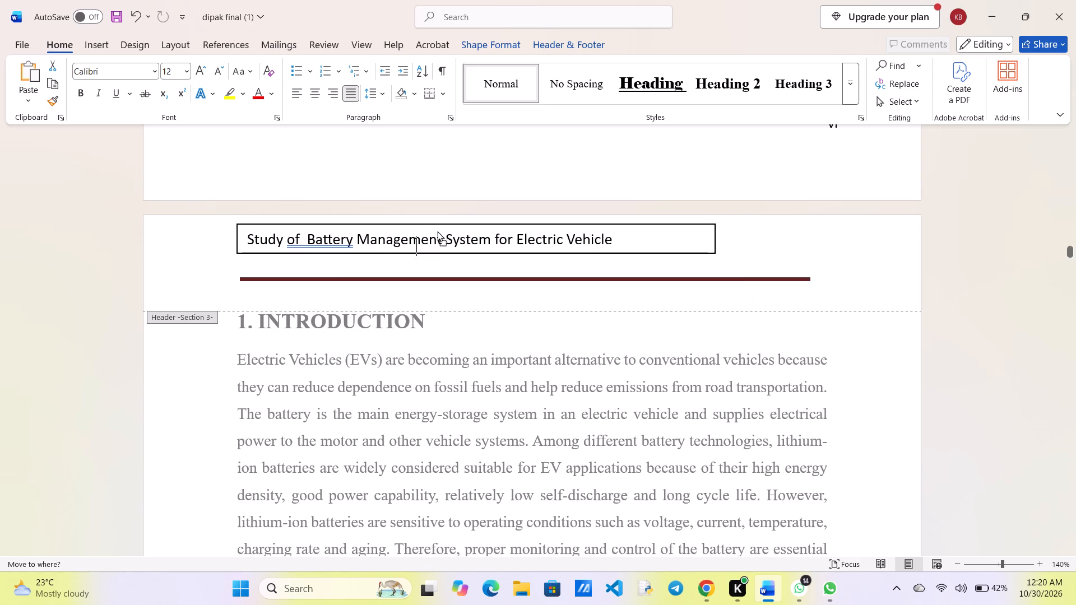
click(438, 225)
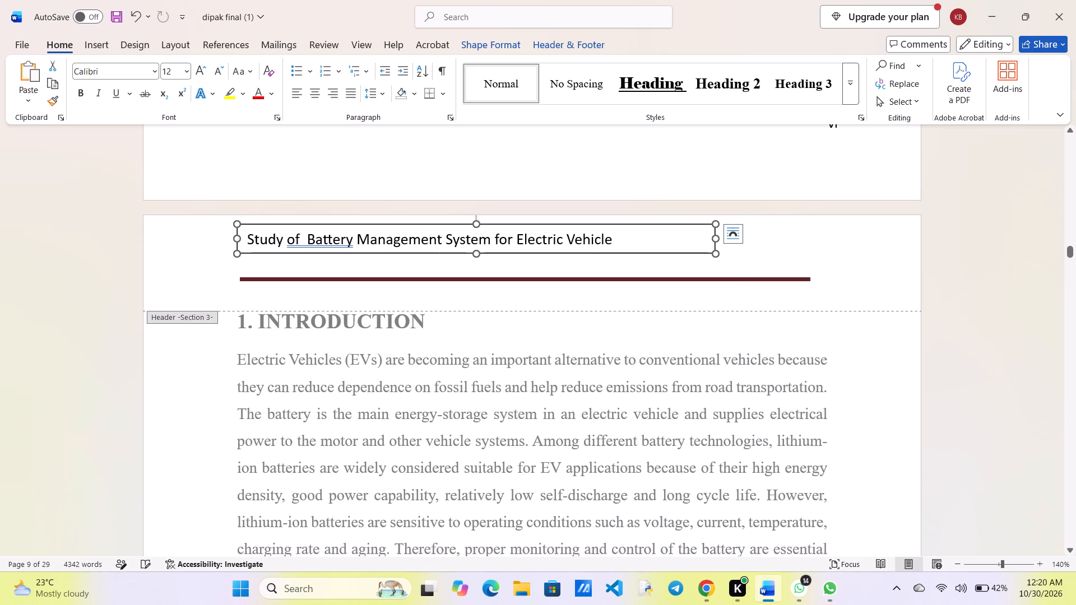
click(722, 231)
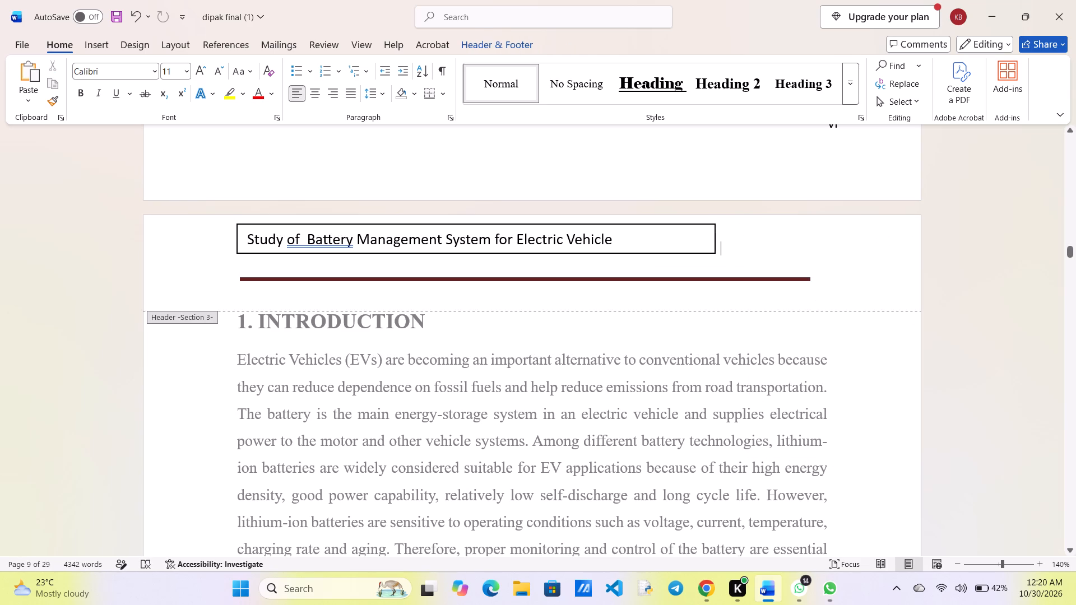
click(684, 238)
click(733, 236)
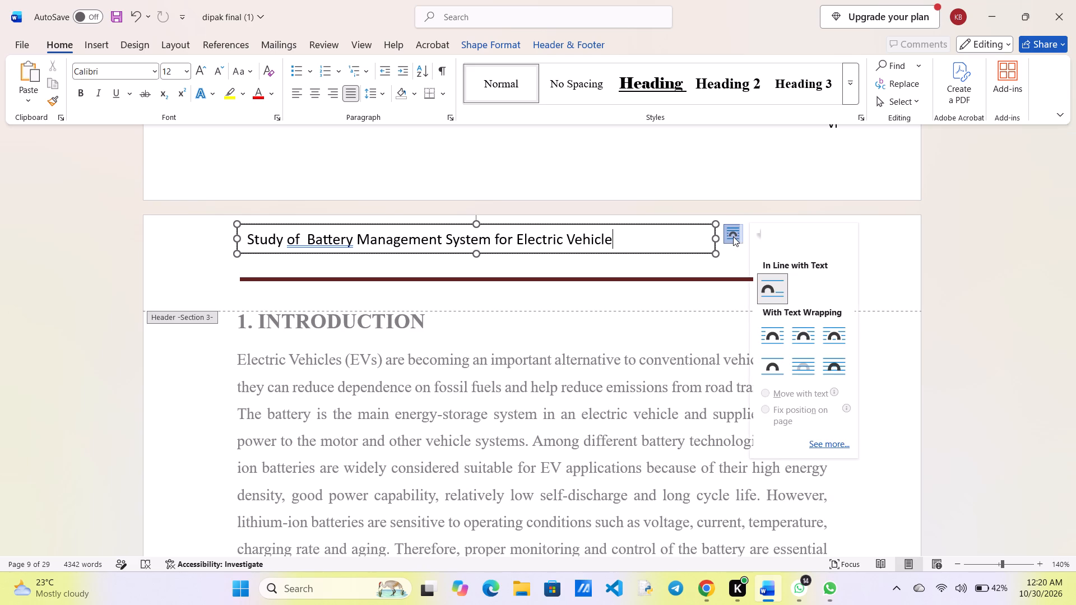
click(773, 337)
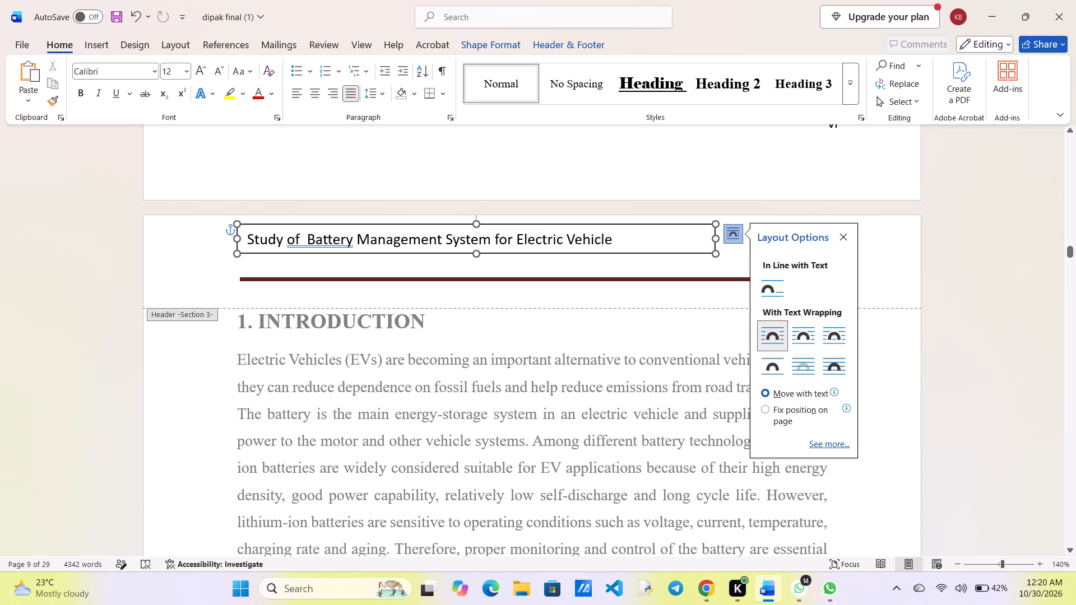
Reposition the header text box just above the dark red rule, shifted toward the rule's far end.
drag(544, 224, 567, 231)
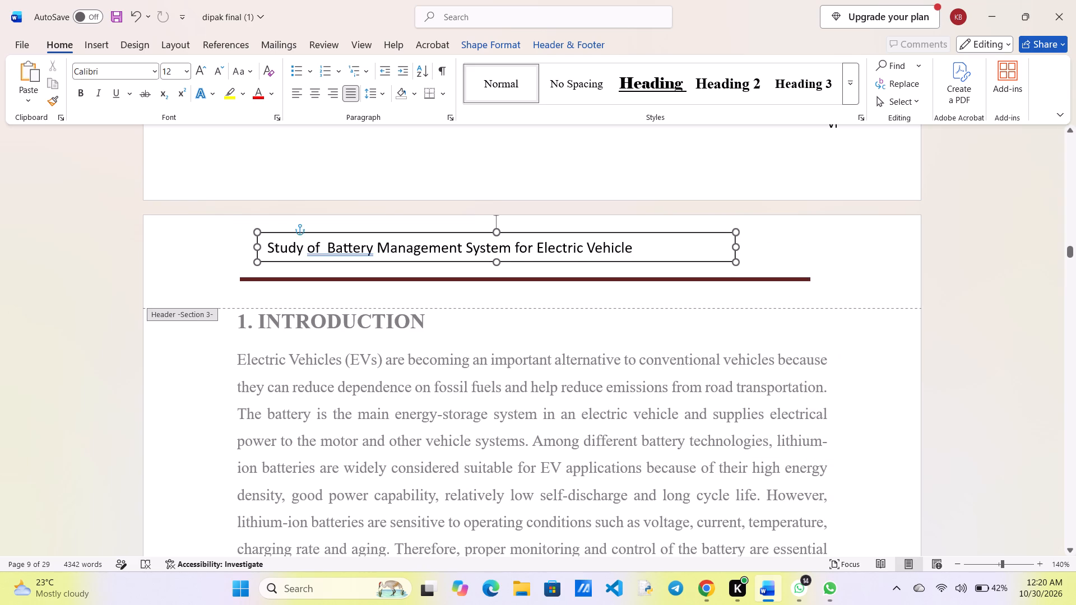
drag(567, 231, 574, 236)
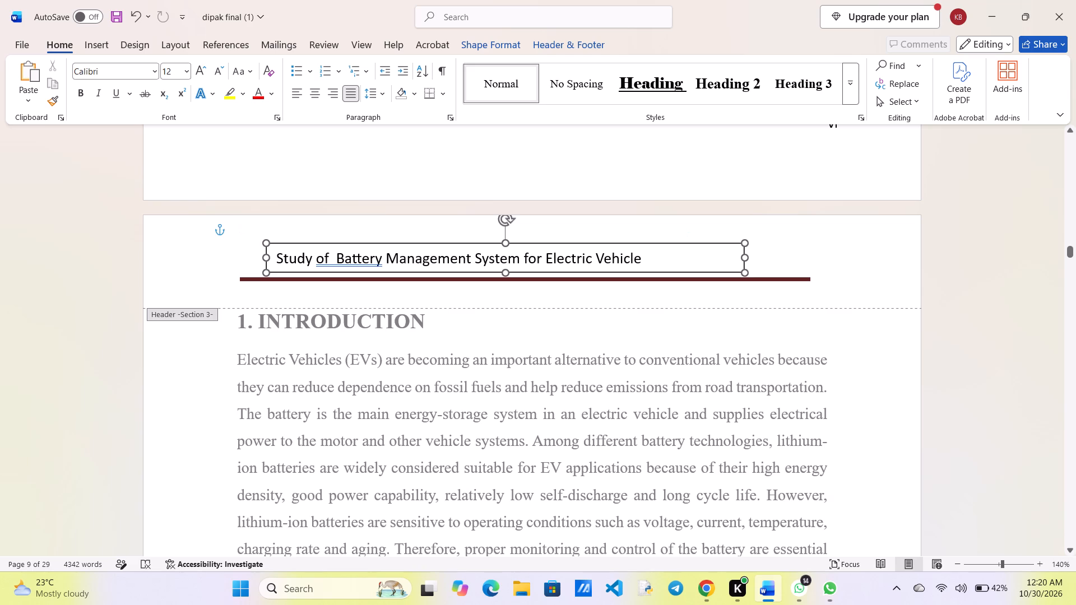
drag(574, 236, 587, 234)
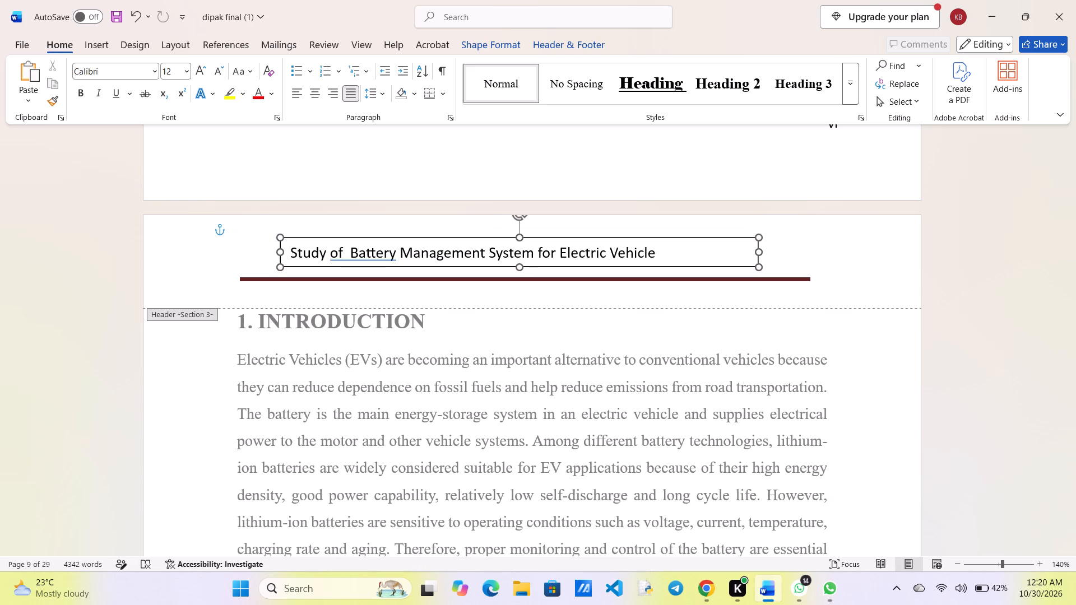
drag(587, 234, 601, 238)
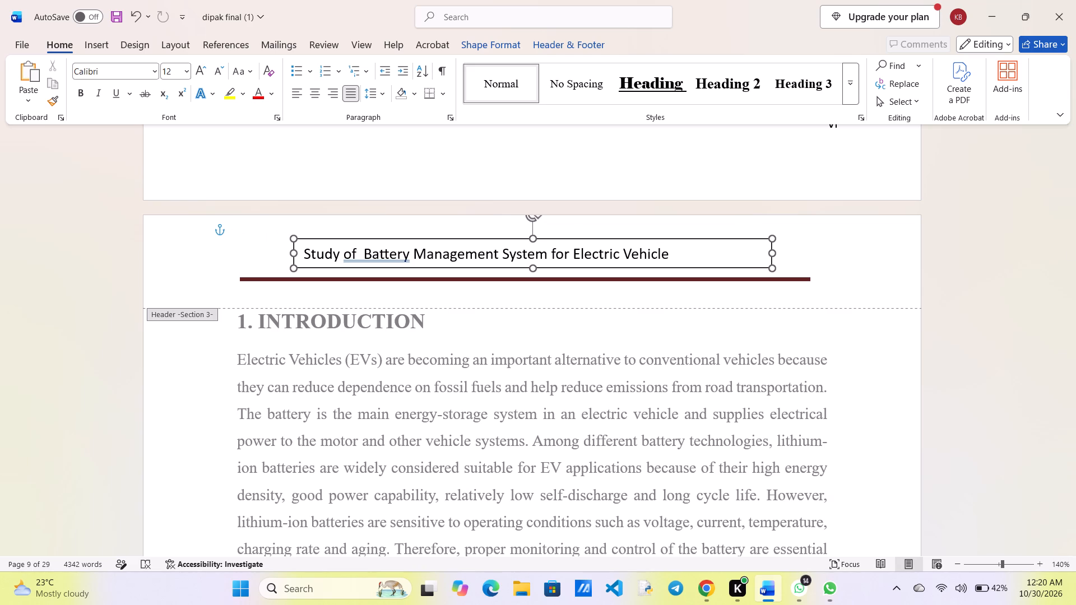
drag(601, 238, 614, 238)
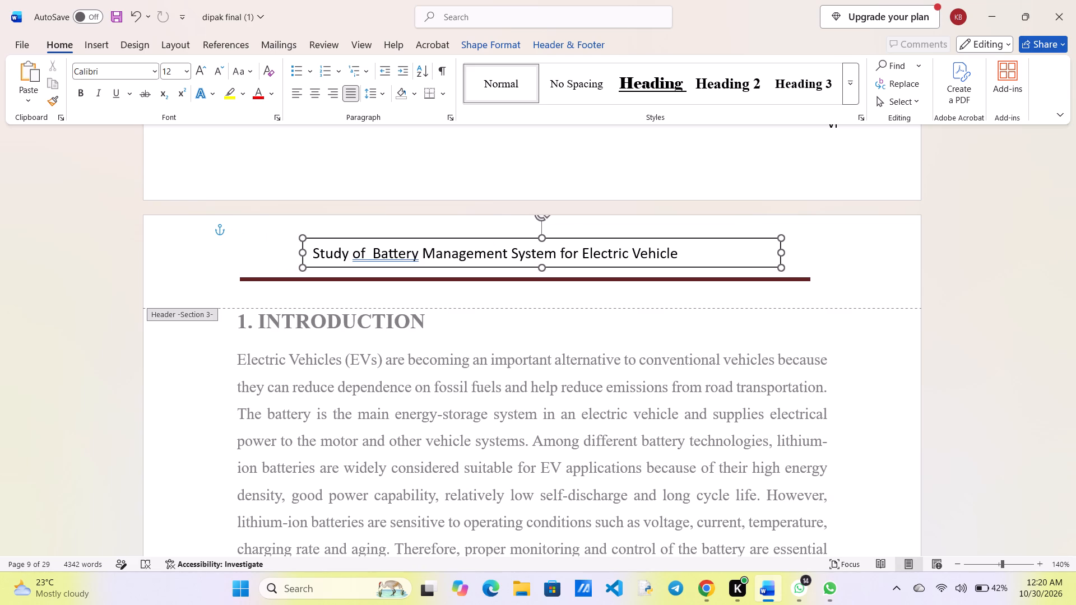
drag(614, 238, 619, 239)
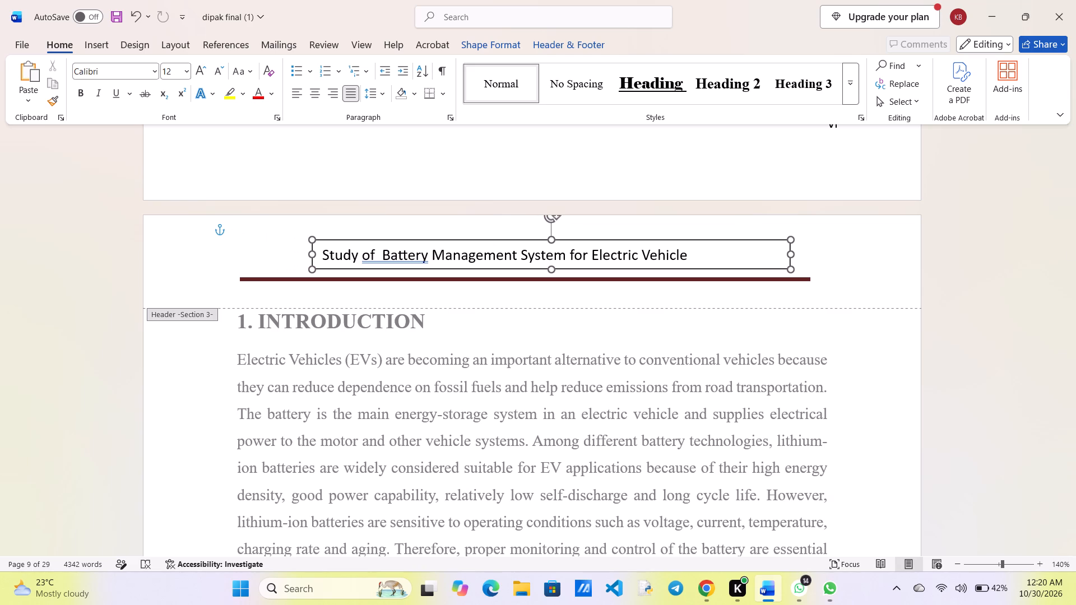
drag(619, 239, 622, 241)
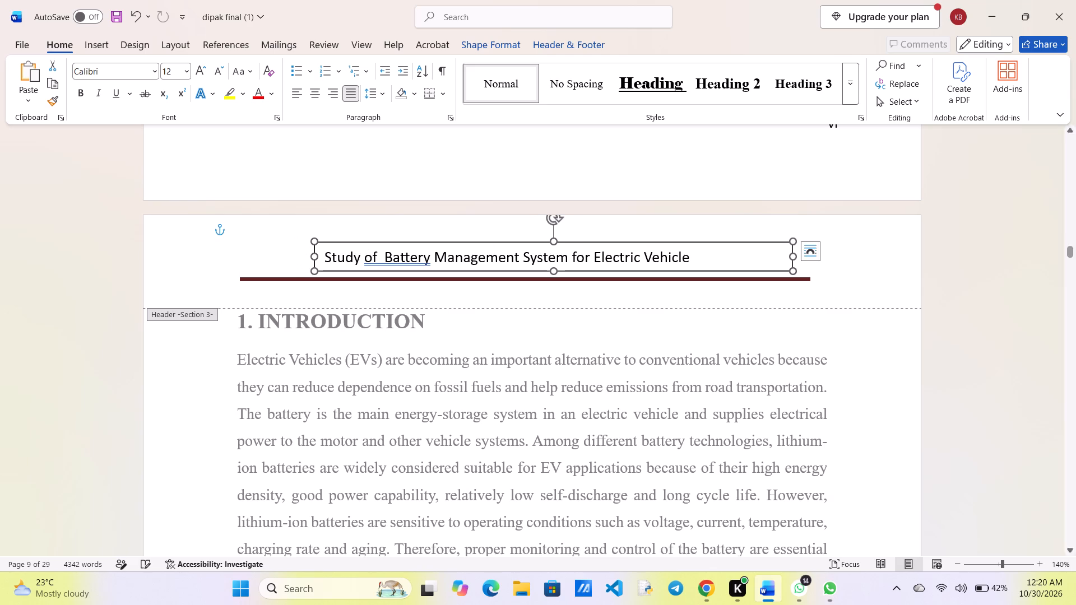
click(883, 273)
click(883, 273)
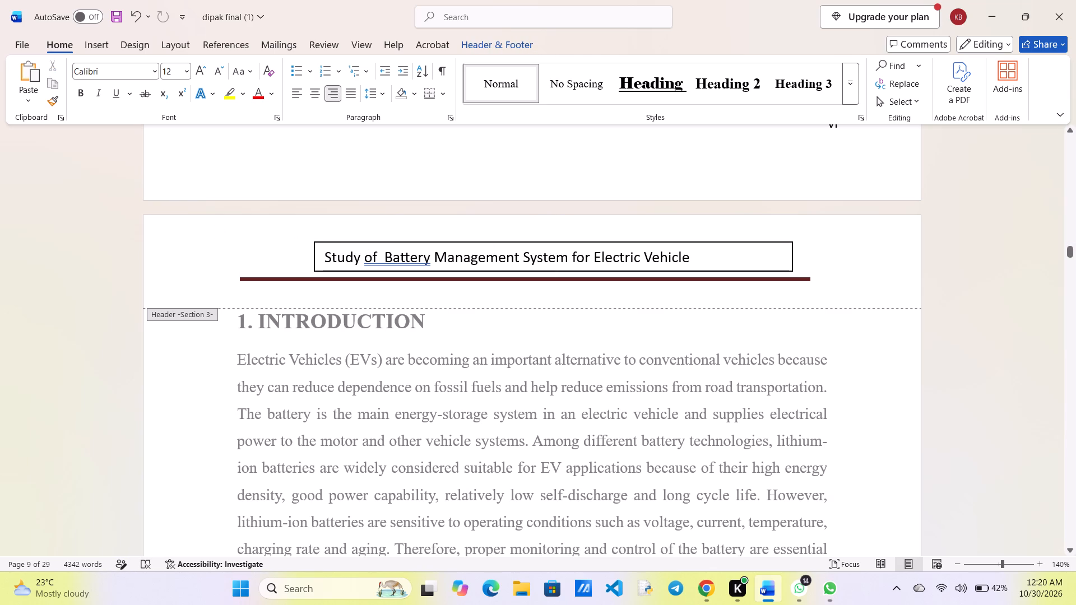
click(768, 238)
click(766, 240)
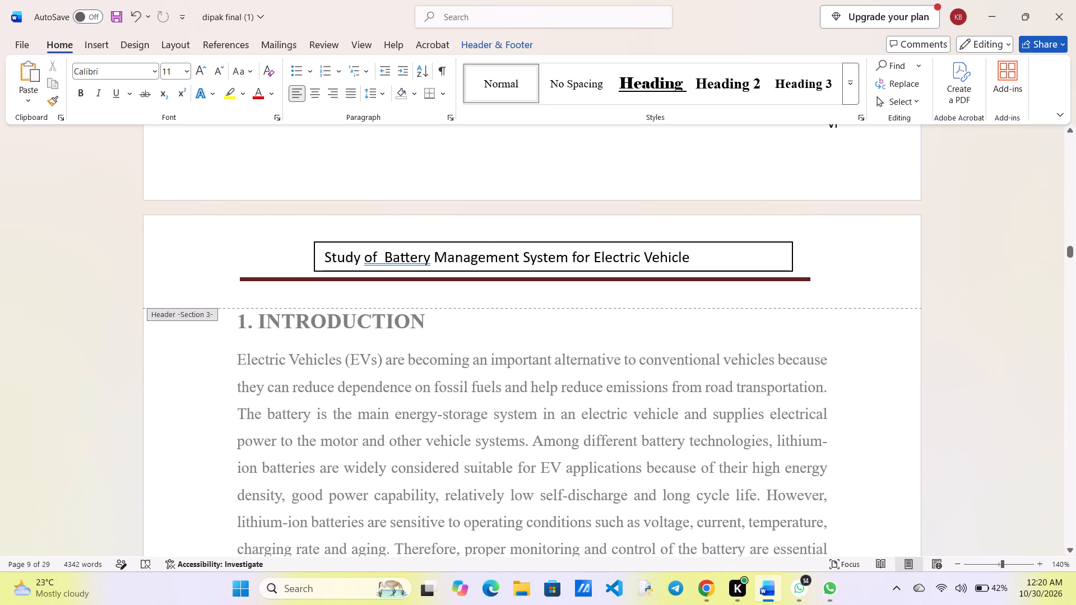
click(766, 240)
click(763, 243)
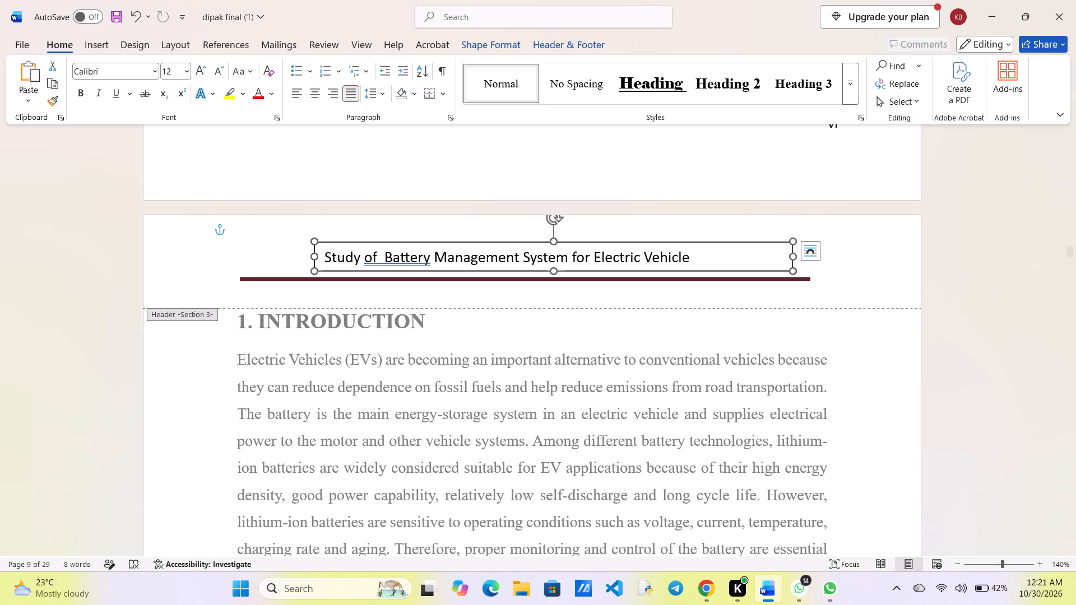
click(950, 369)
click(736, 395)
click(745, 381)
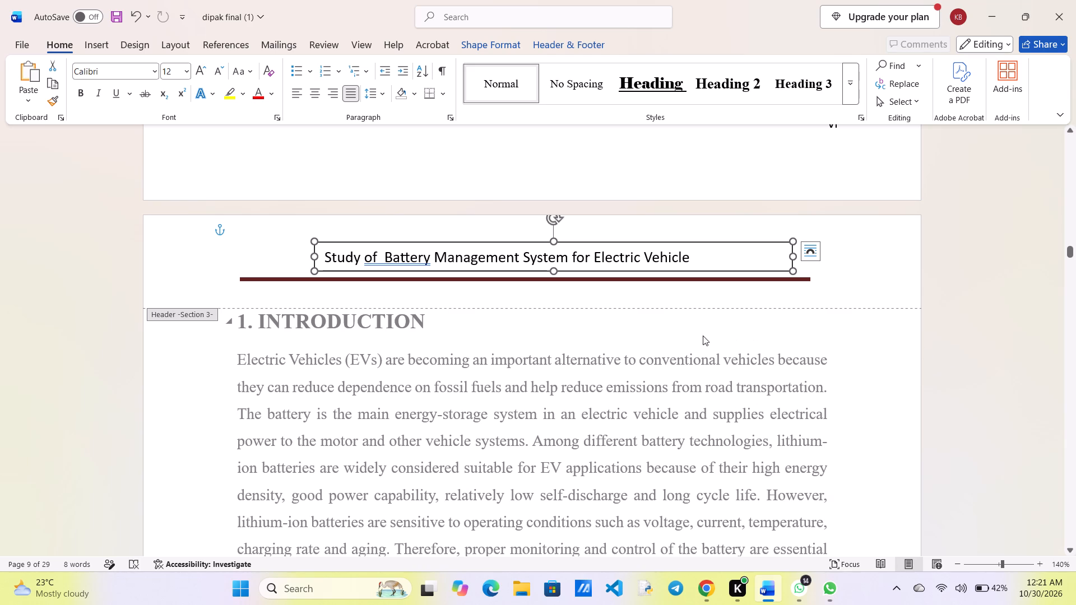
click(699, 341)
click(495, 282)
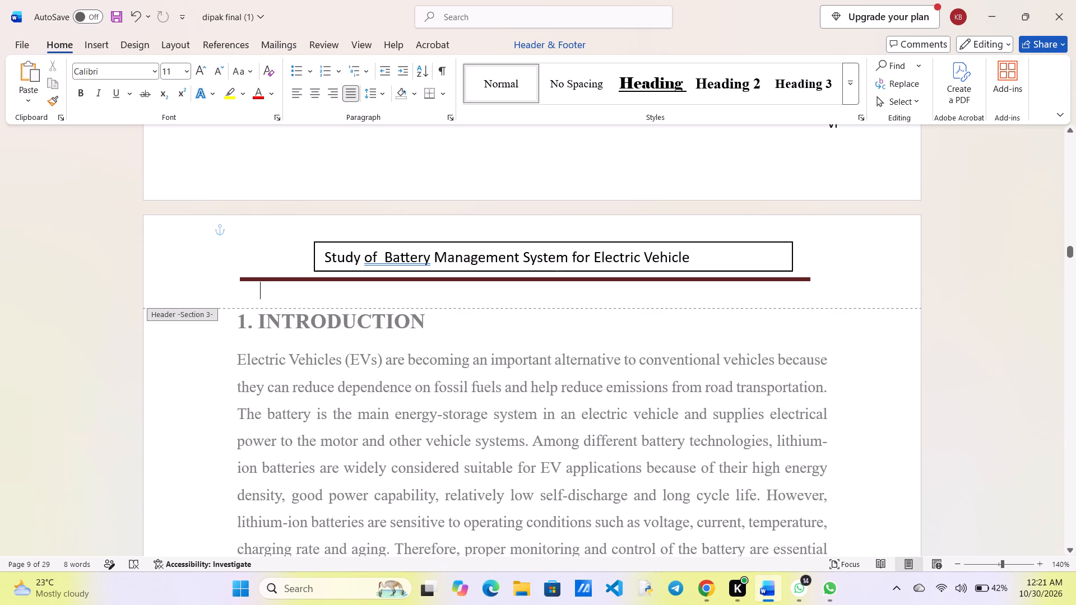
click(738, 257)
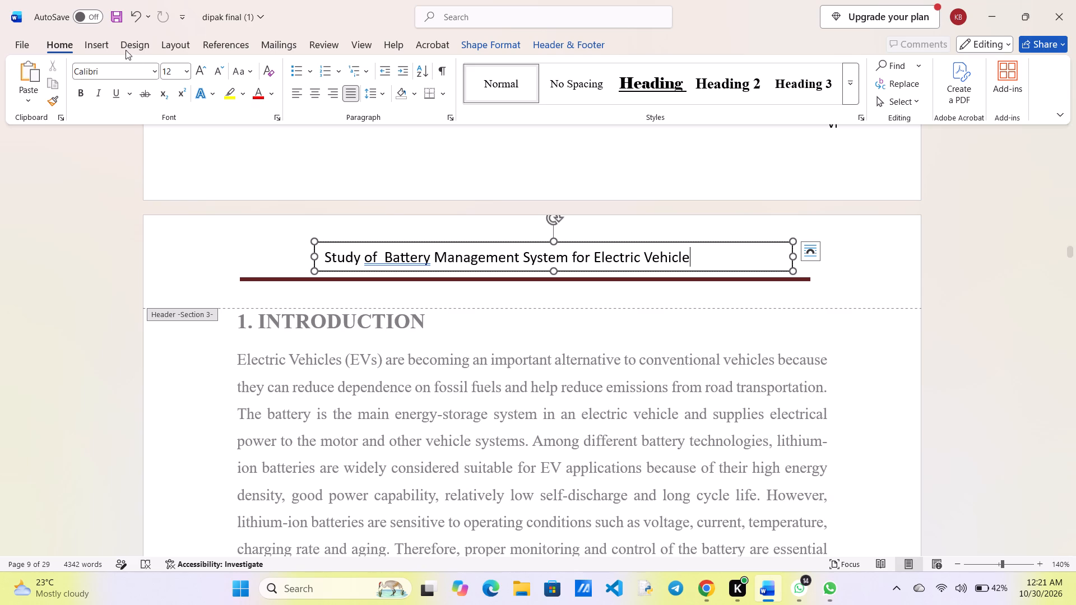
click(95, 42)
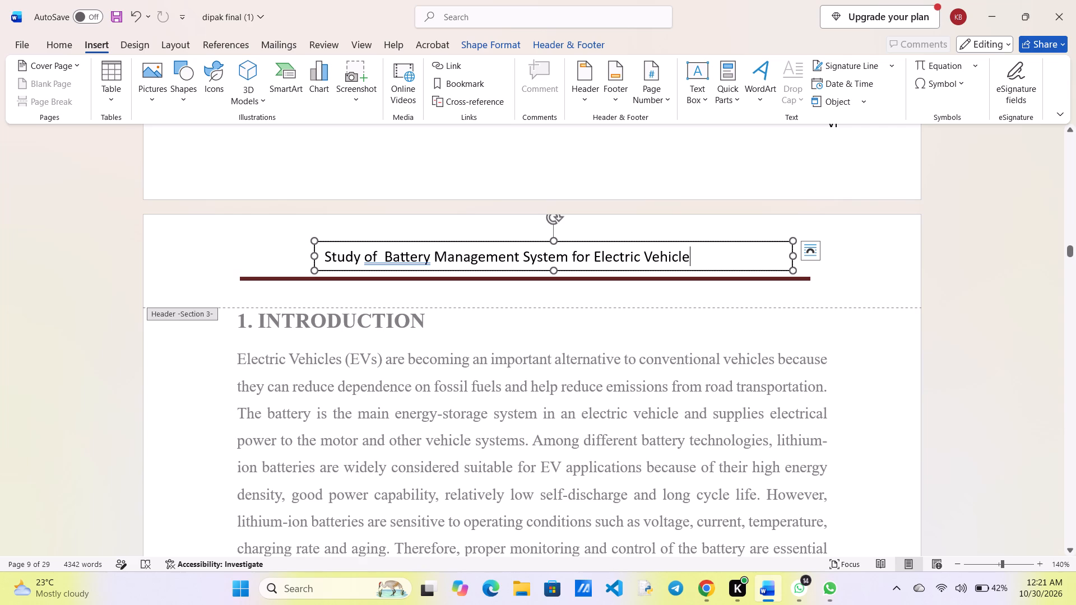
Copy the title "Study of Battery Management System for Electric Vehicle" out of the header text box and delete the box.
drag(707, 255, 261, 389)
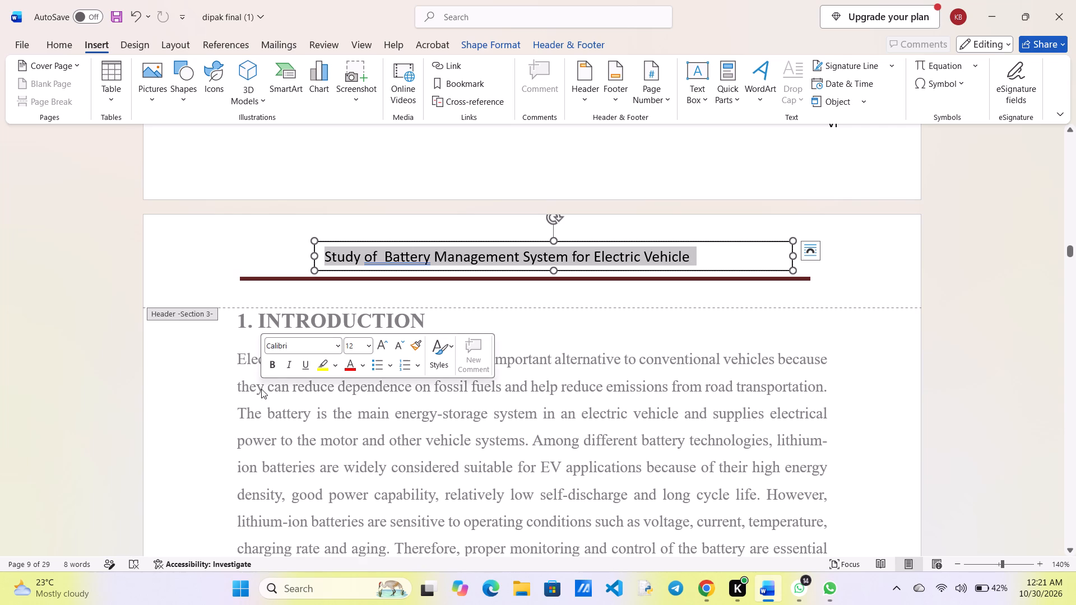
key(ctrl+c)
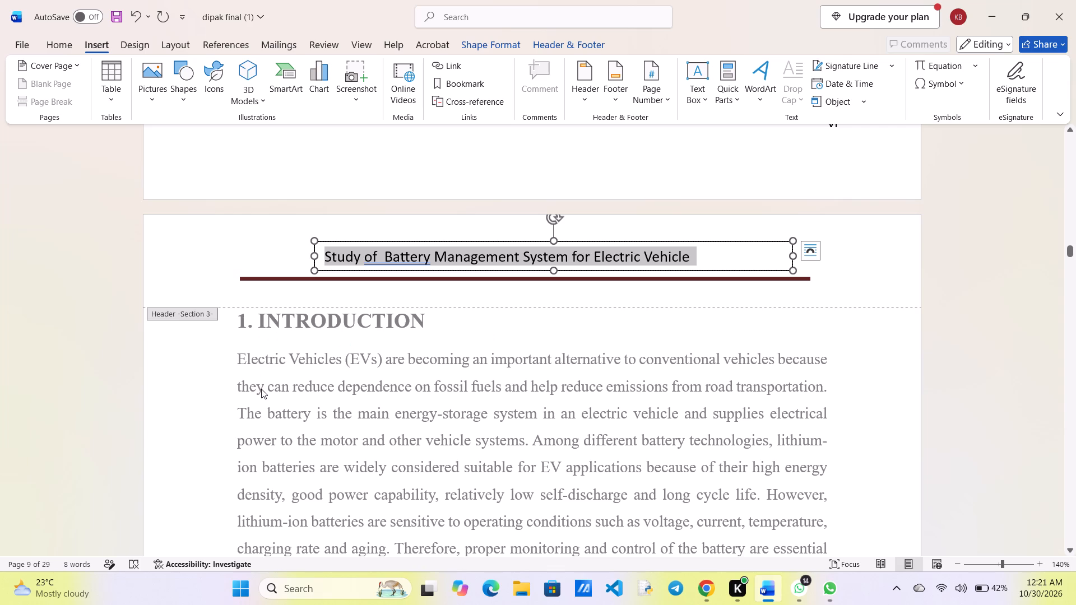
key(Delete)
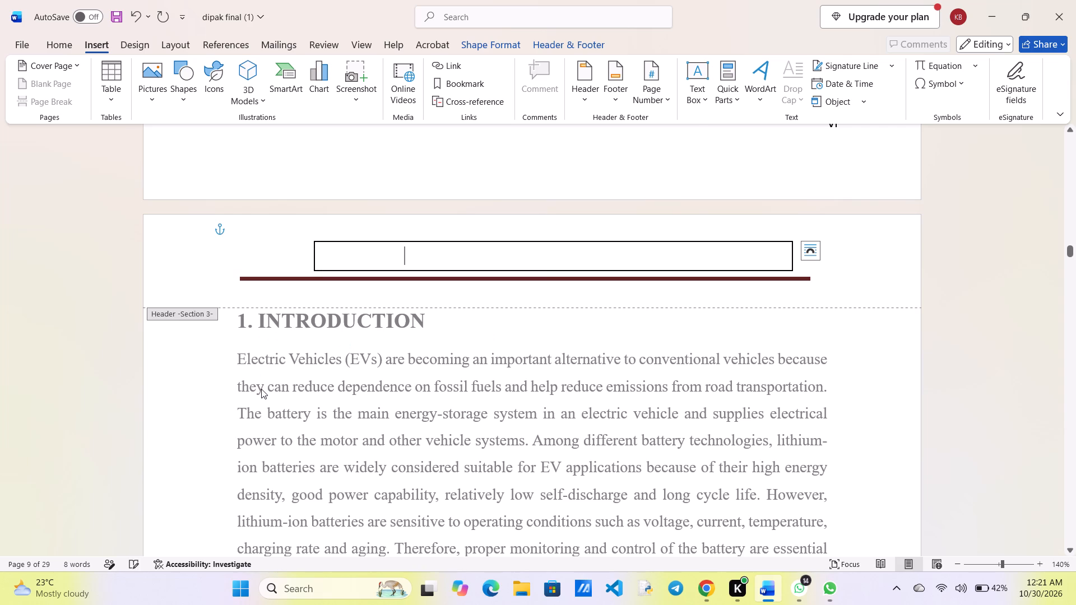
key(Delete)
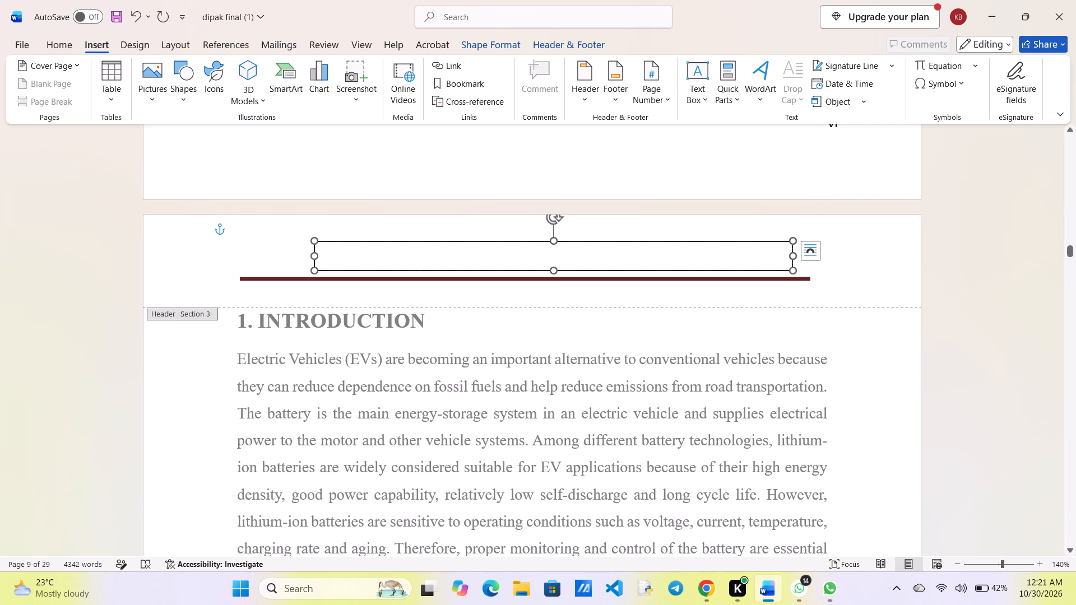
click(628, 243)
key(Delete)
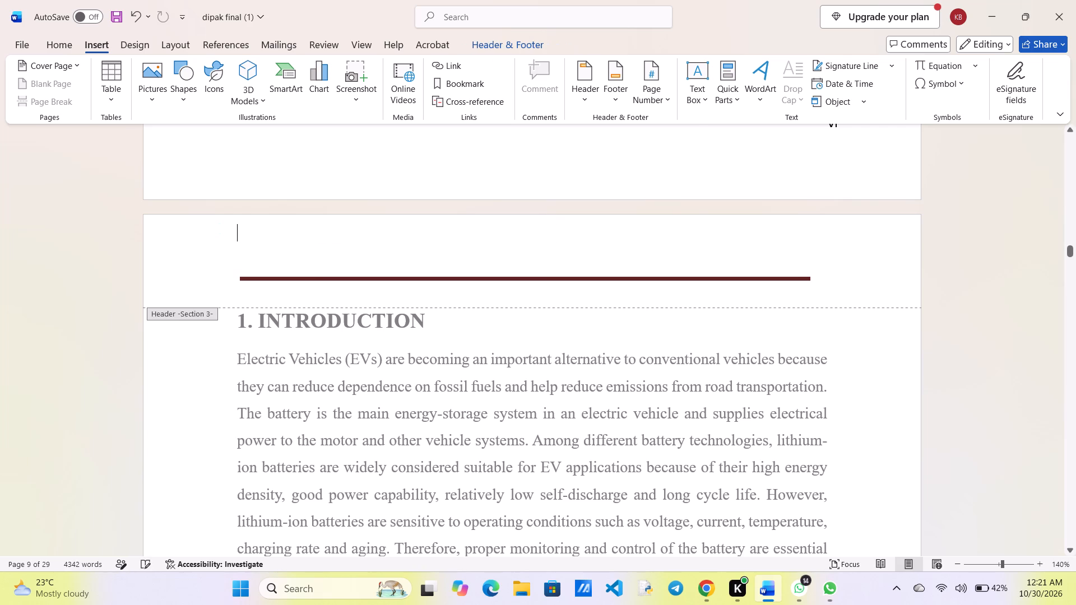
Paste the copied title as plain header text on the first line above the dark red rule.
click(373, 259)
click(310, 245)
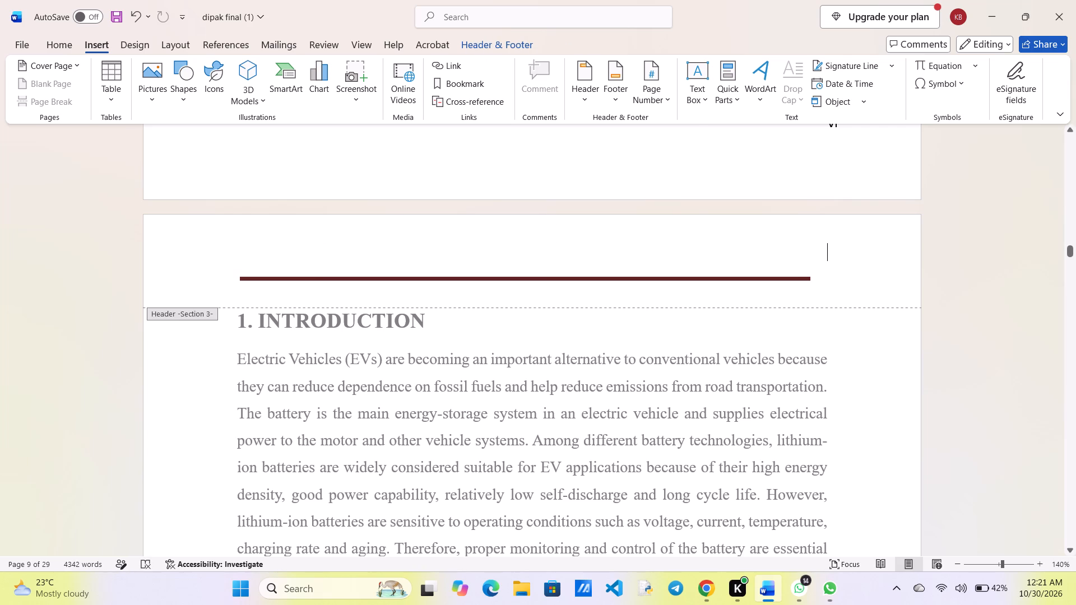
click(317, 231)
key(Down)
key(Down)
key(Up)
key(Up)
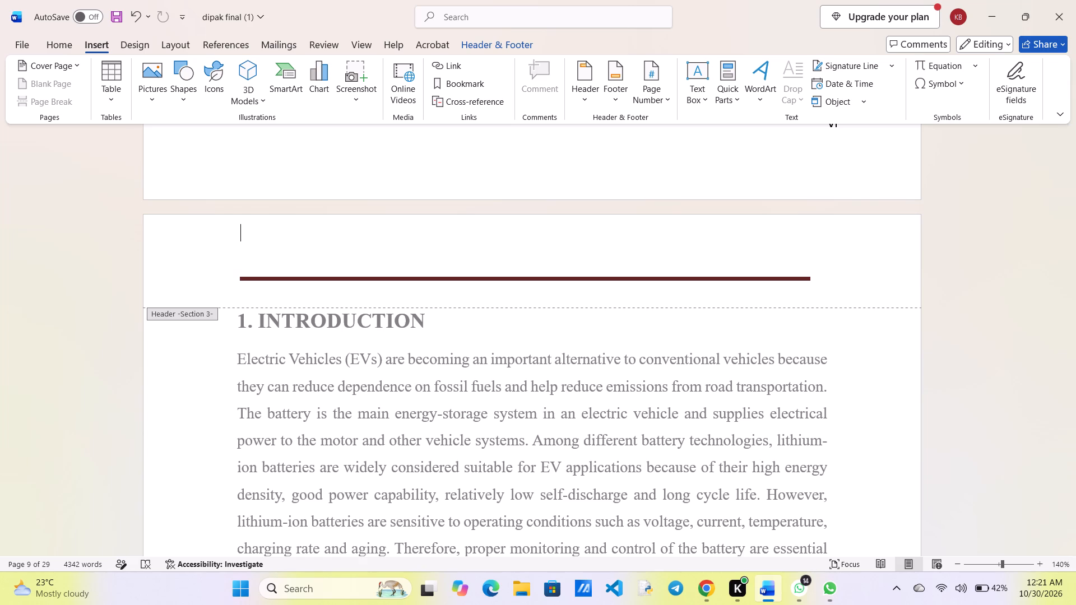
key(Down)
key(Right)
key(Right)
click(322, 235)
key(ctrl+v)
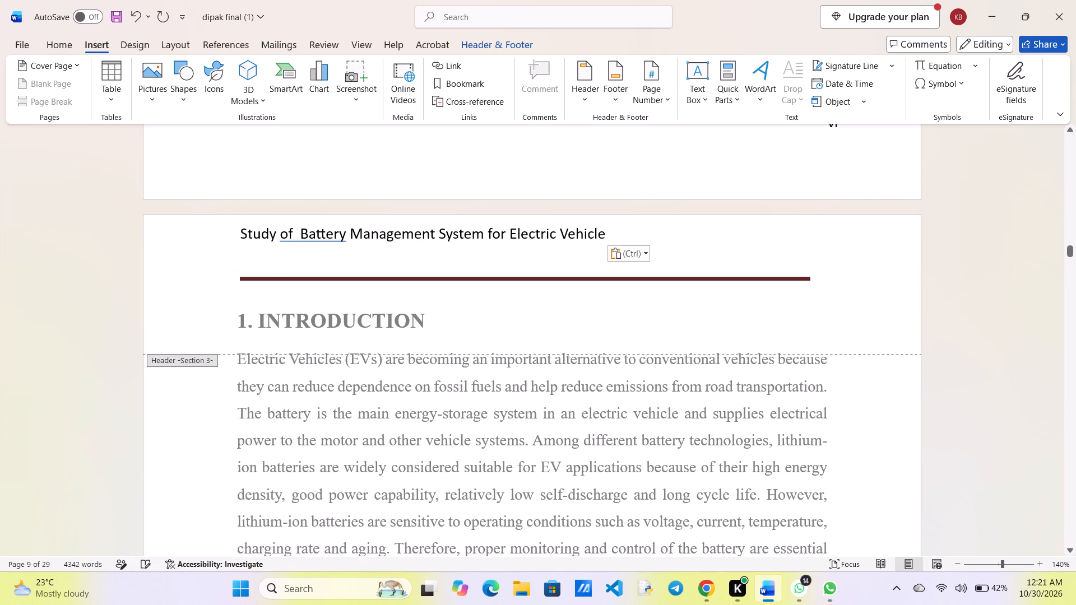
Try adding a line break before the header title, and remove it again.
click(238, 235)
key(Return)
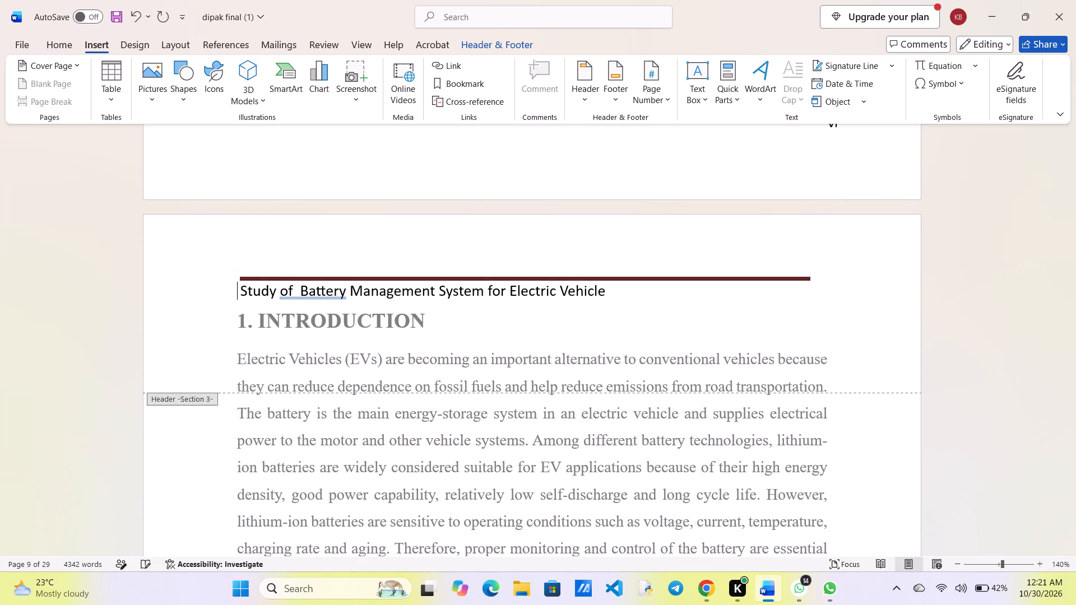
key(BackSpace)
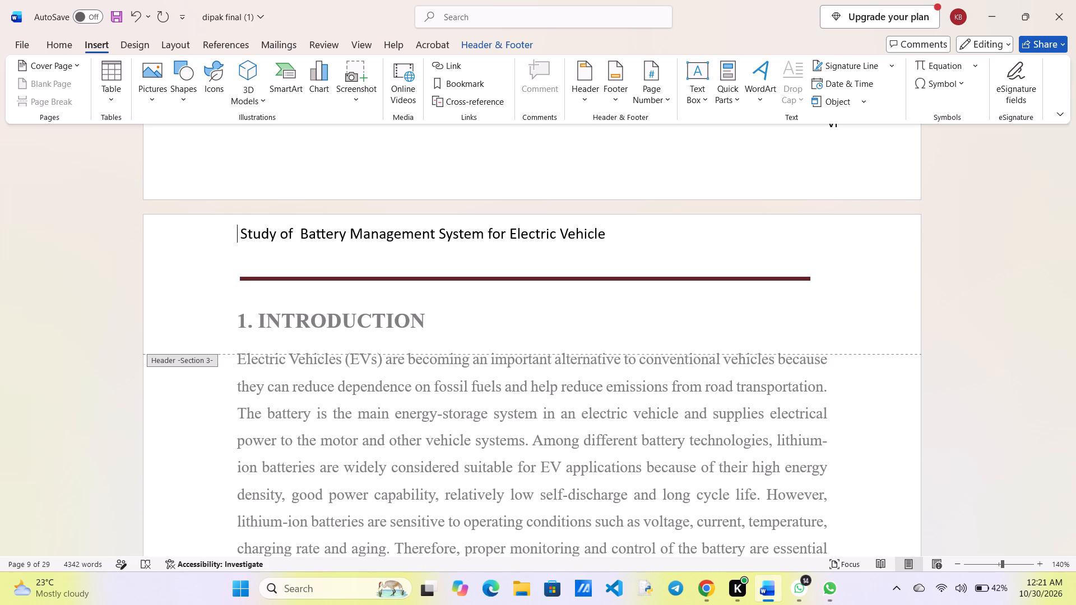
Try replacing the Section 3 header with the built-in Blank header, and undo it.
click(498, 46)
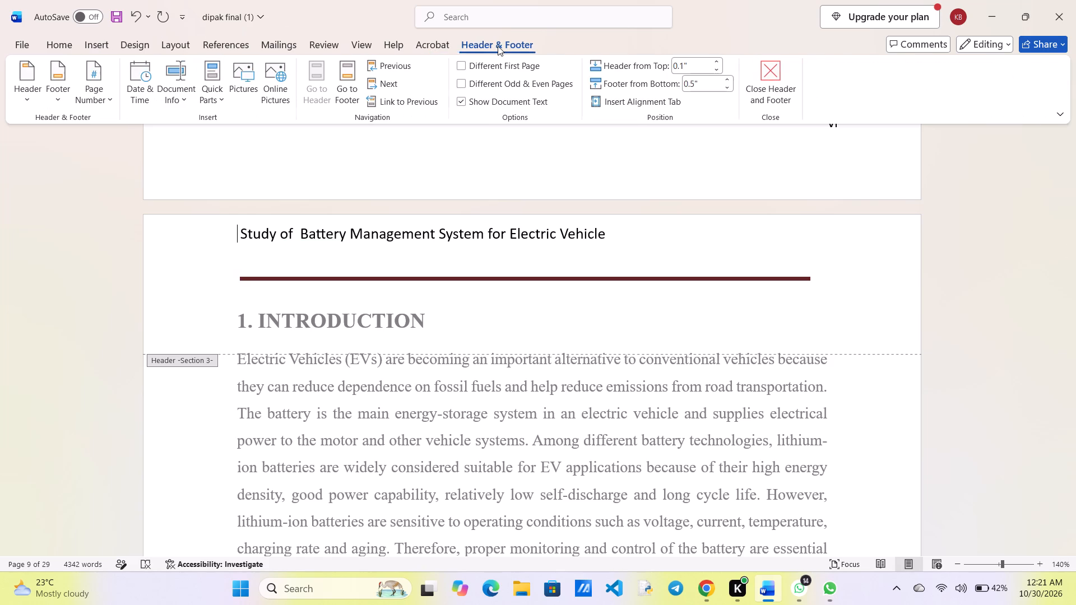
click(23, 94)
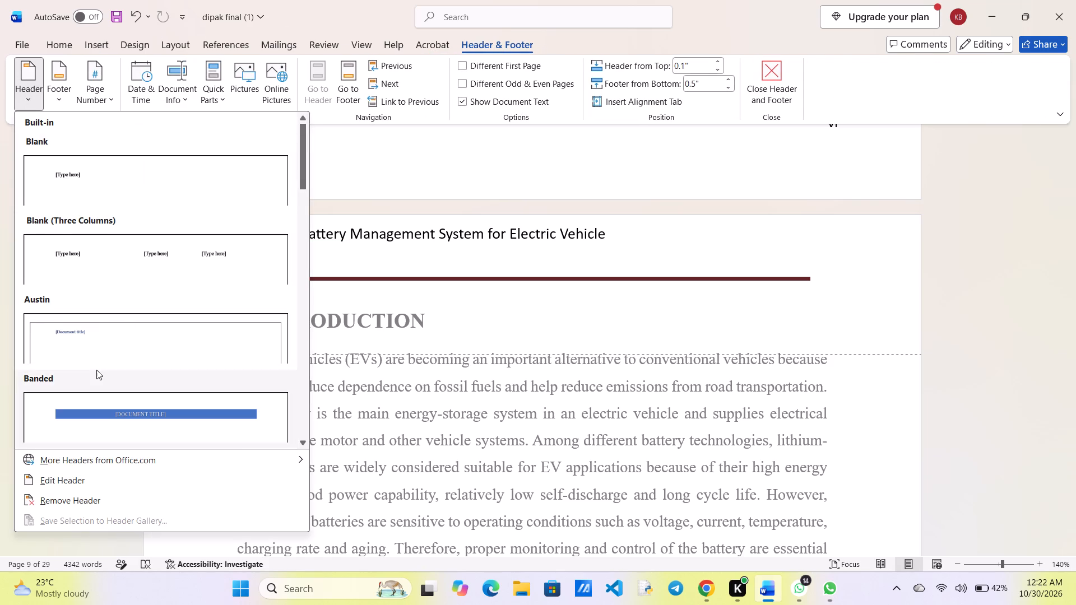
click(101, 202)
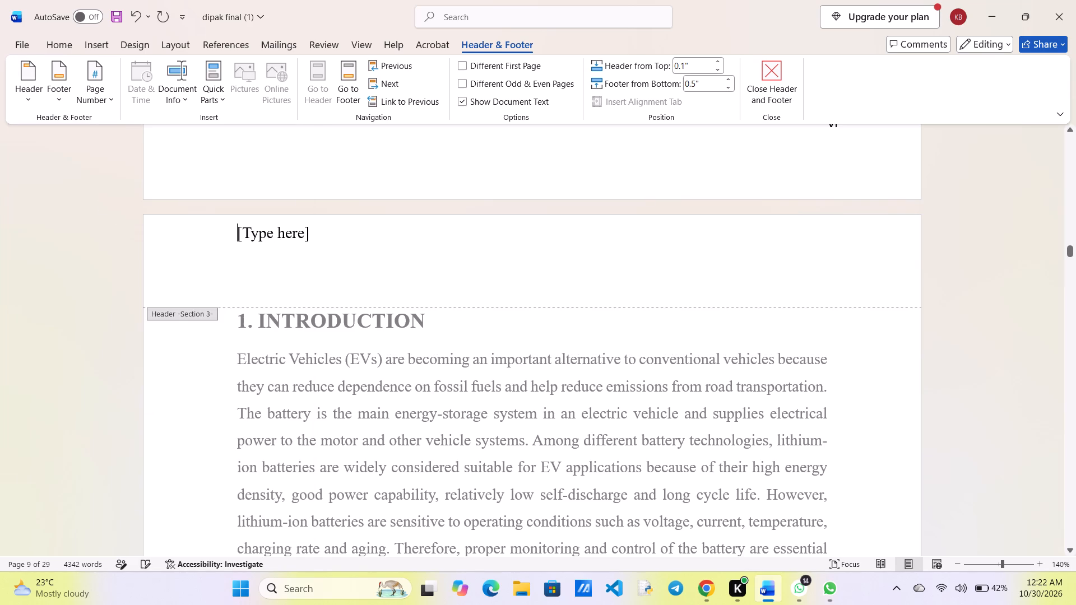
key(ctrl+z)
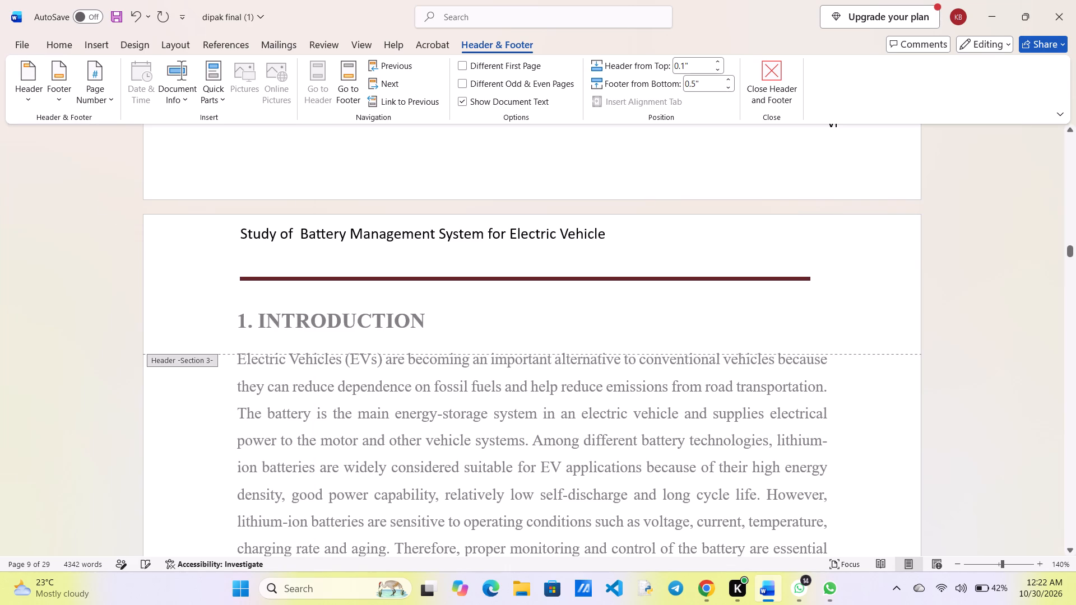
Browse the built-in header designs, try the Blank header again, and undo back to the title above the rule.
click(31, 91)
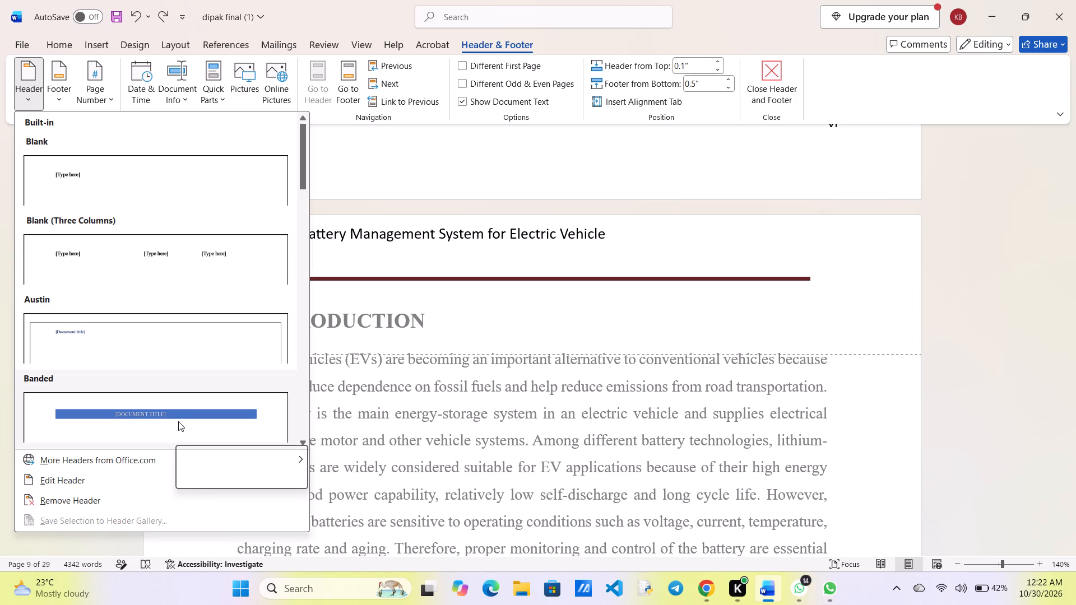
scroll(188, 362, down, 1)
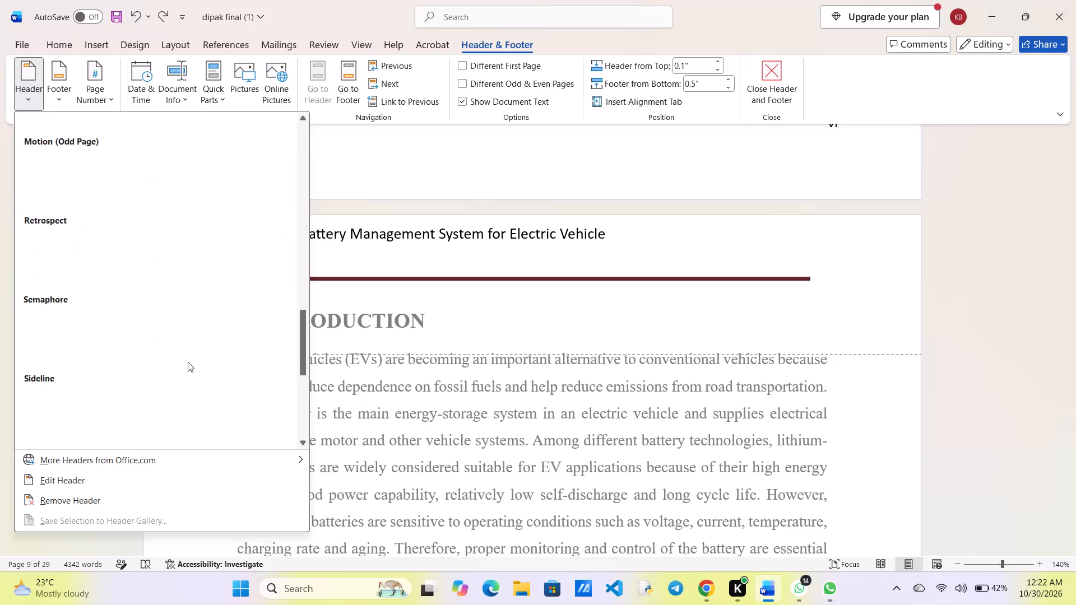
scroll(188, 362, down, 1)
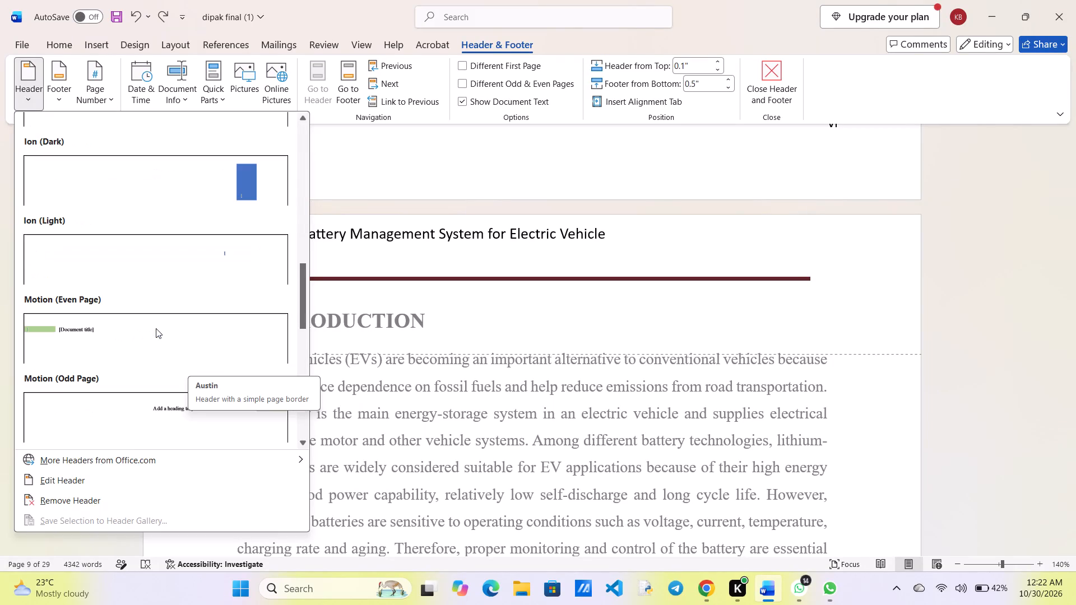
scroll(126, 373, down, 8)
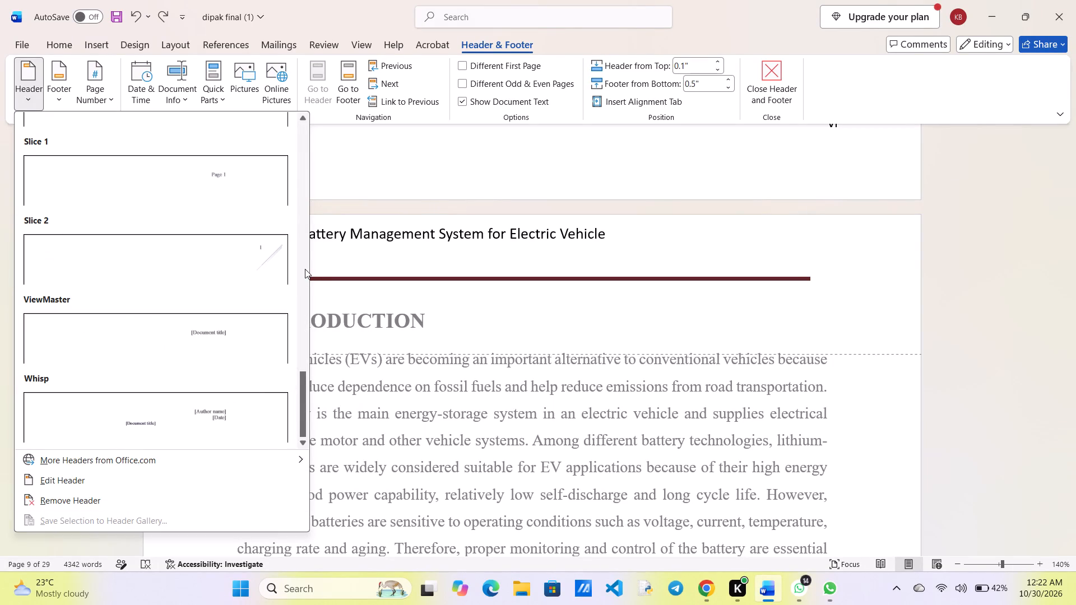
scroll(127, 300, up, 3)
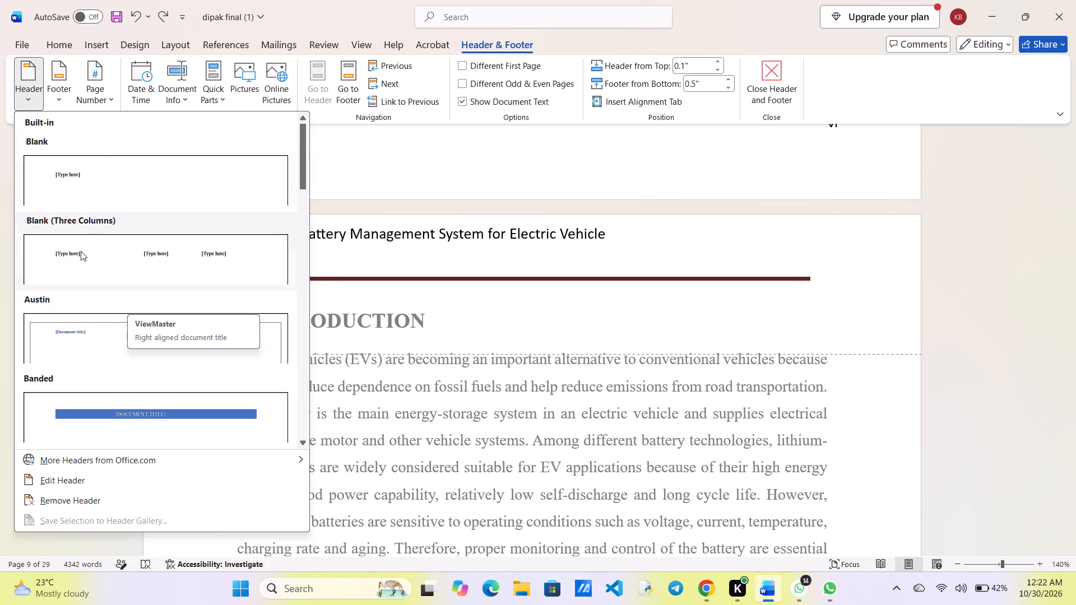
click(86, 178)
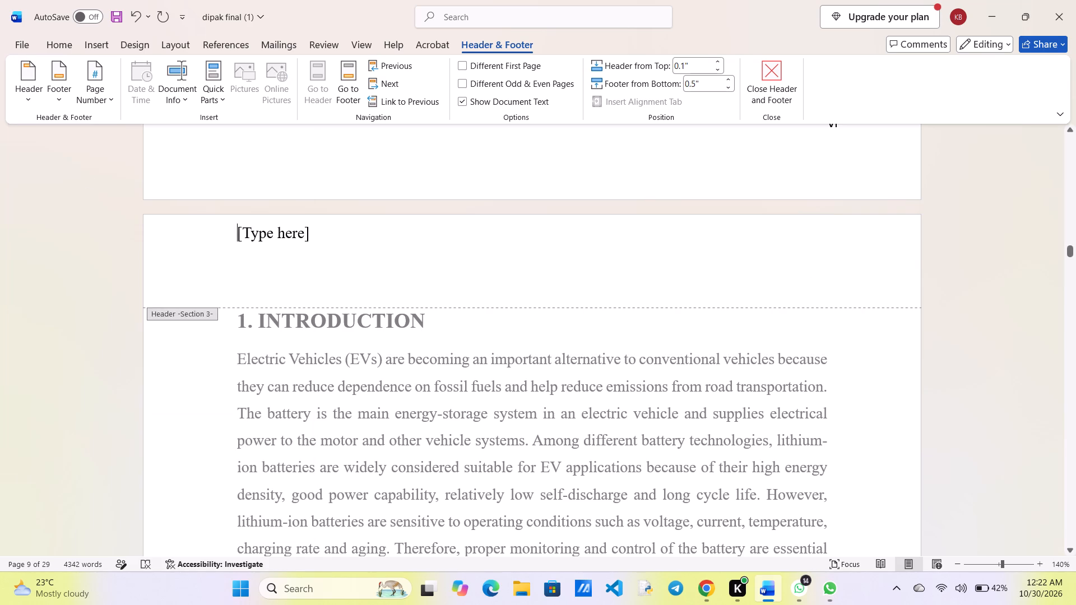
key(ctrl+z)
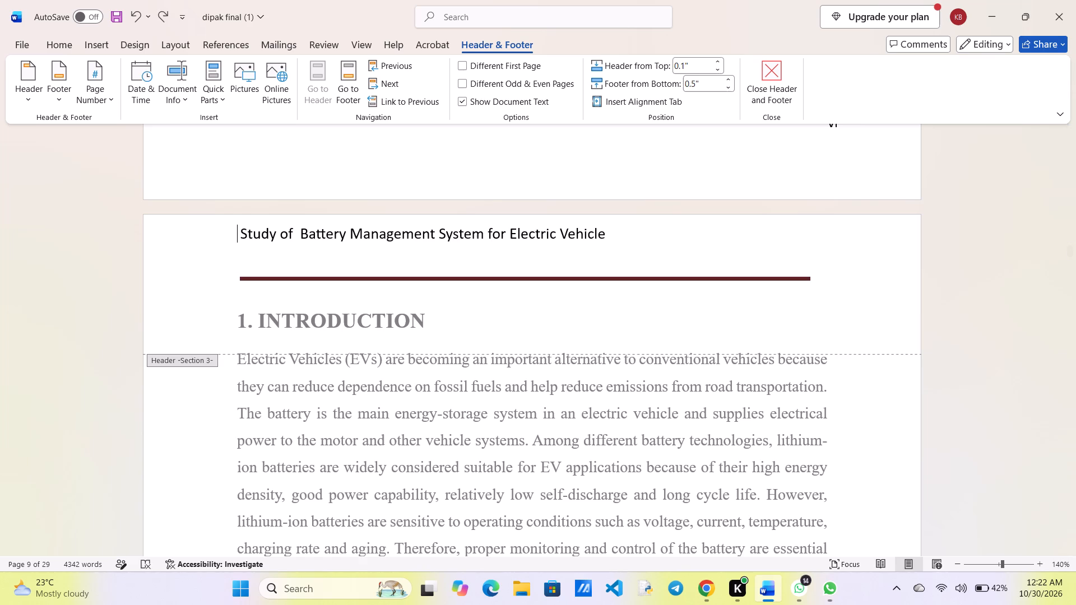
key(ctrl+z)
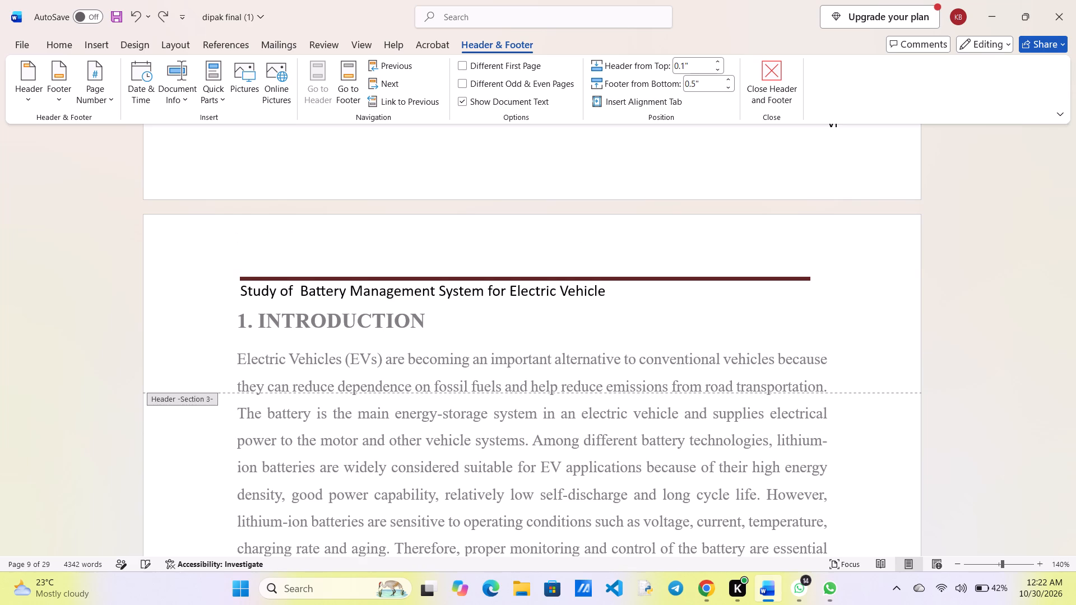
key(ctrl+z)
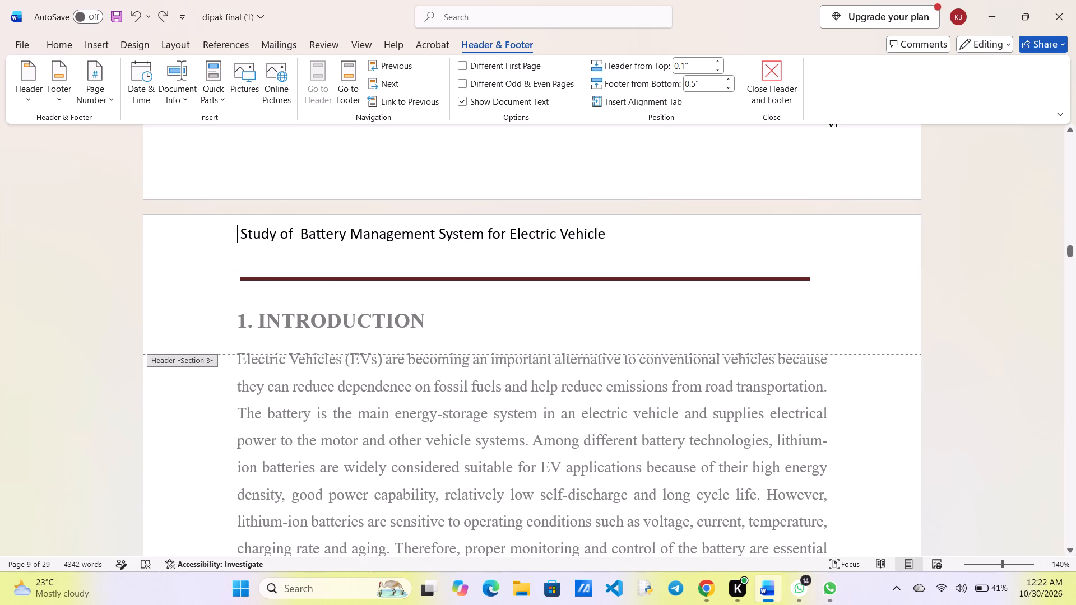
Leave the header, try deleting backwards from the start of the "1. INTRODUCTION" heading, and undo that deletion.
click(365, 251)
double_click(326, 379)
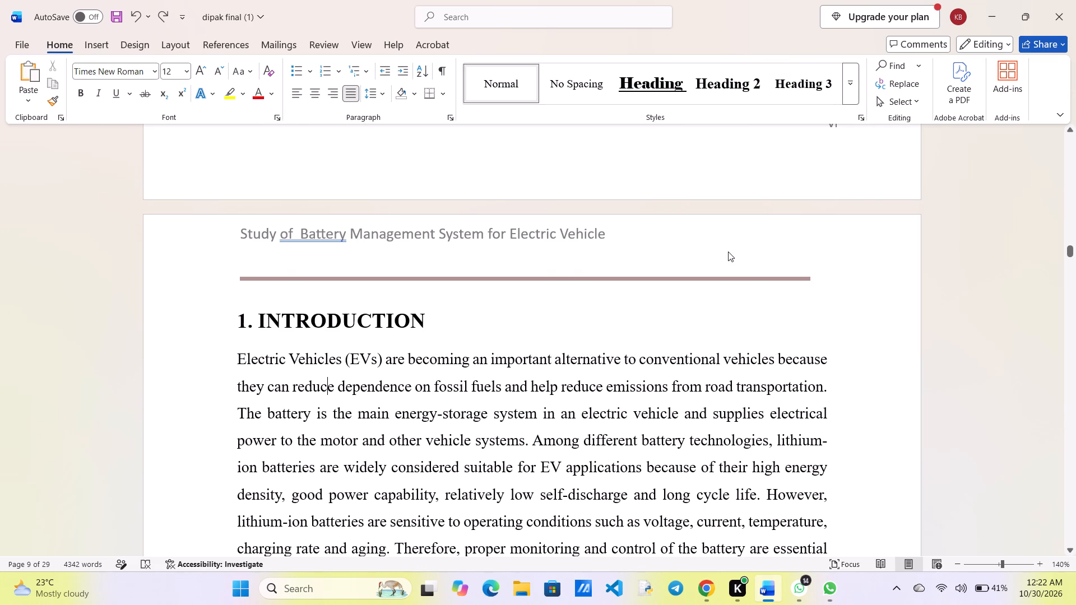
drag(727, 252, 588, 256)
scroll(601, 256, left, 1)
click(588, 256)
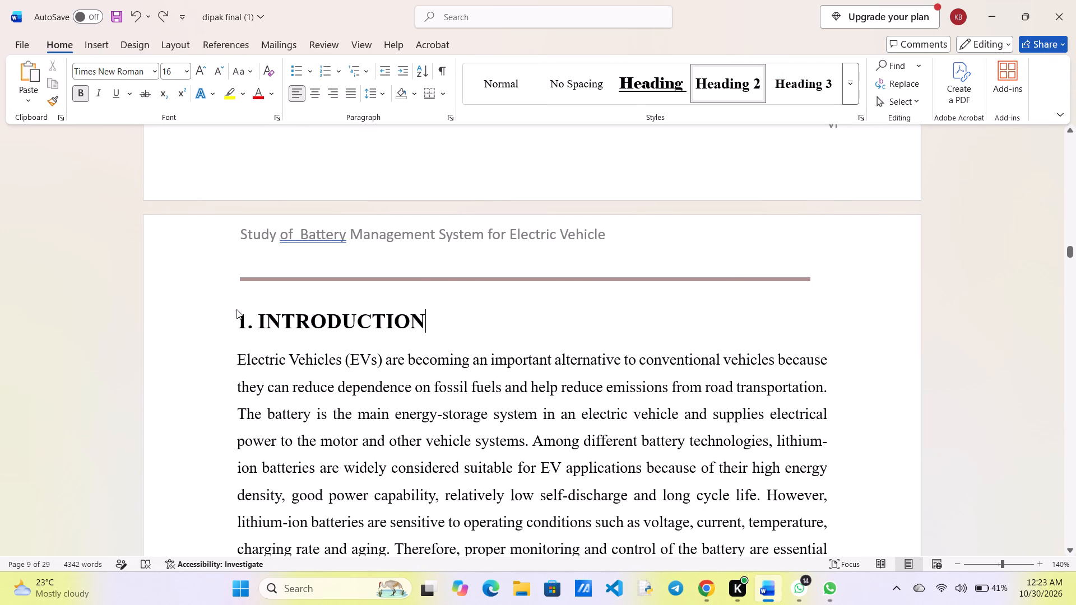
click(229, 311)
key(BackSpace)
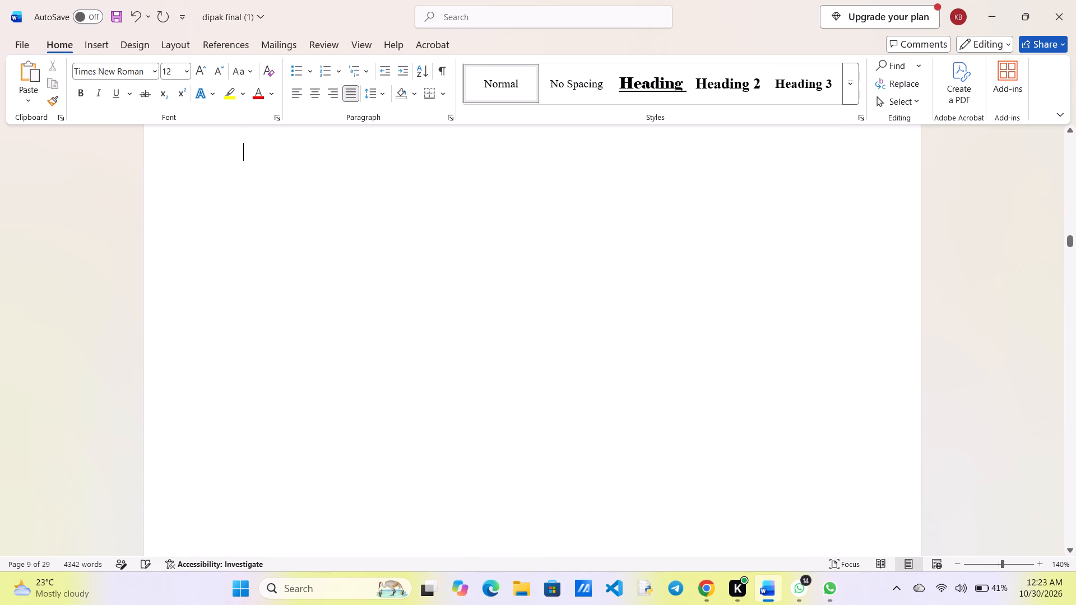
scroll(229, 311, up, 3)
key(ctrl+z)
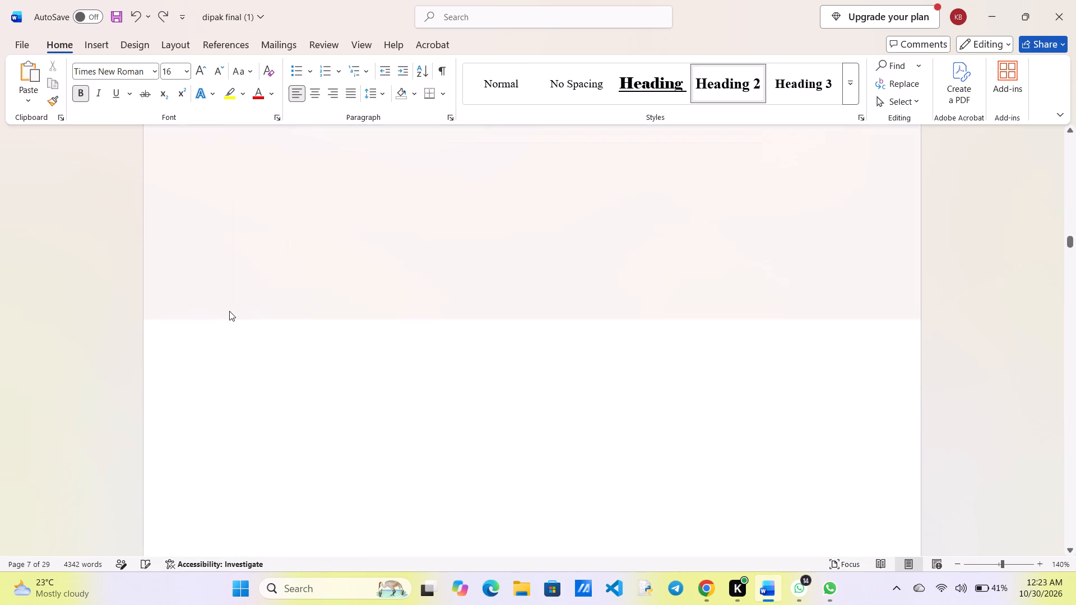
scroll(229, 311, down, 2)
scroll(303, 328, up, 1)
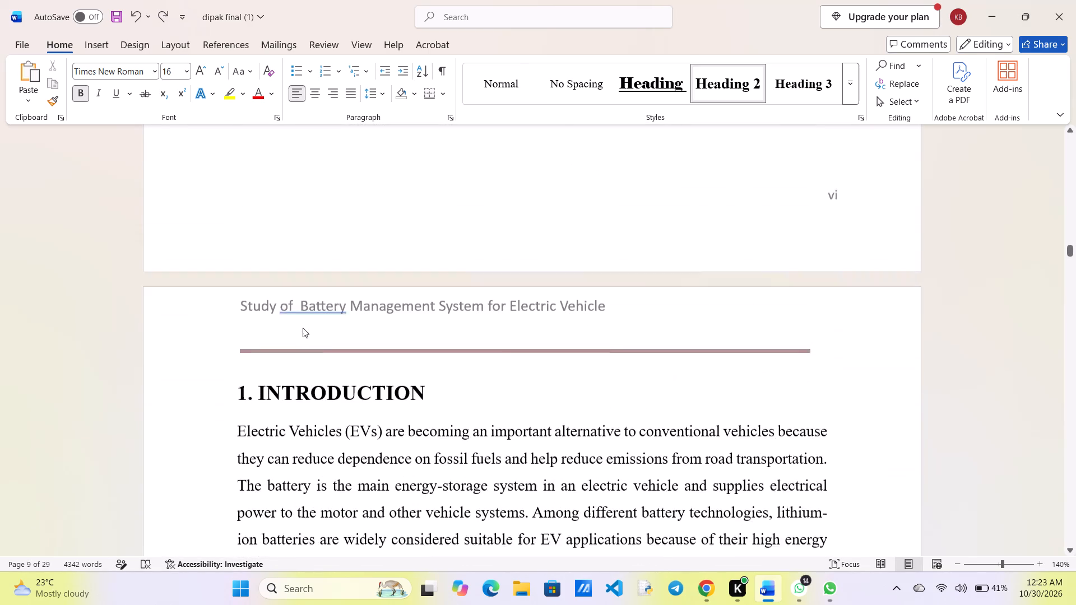
Reopen the Section 3 header and set its distance from the top to 0.4" so the title moves closer to the rule.
click(333, 332)
triple_click(333, 332)
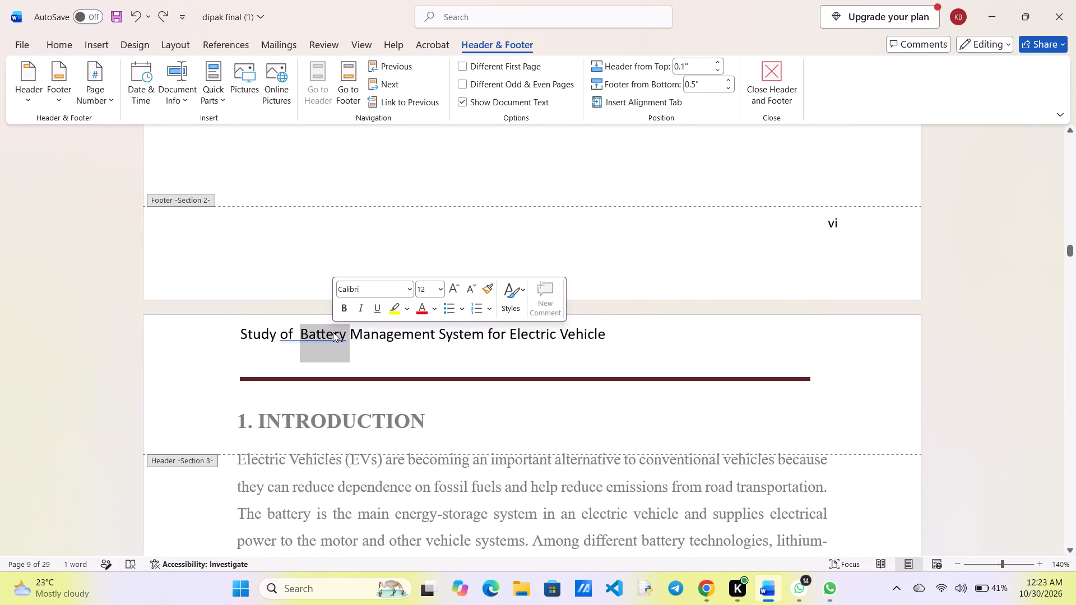
click(426, 360)
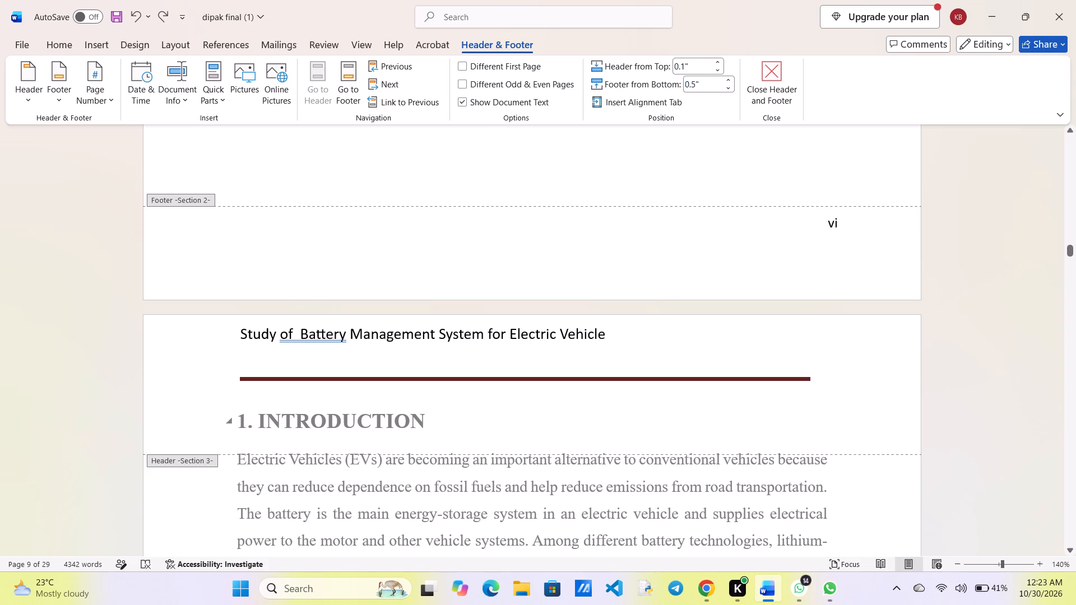
click(175, 463)
click(718, 57)
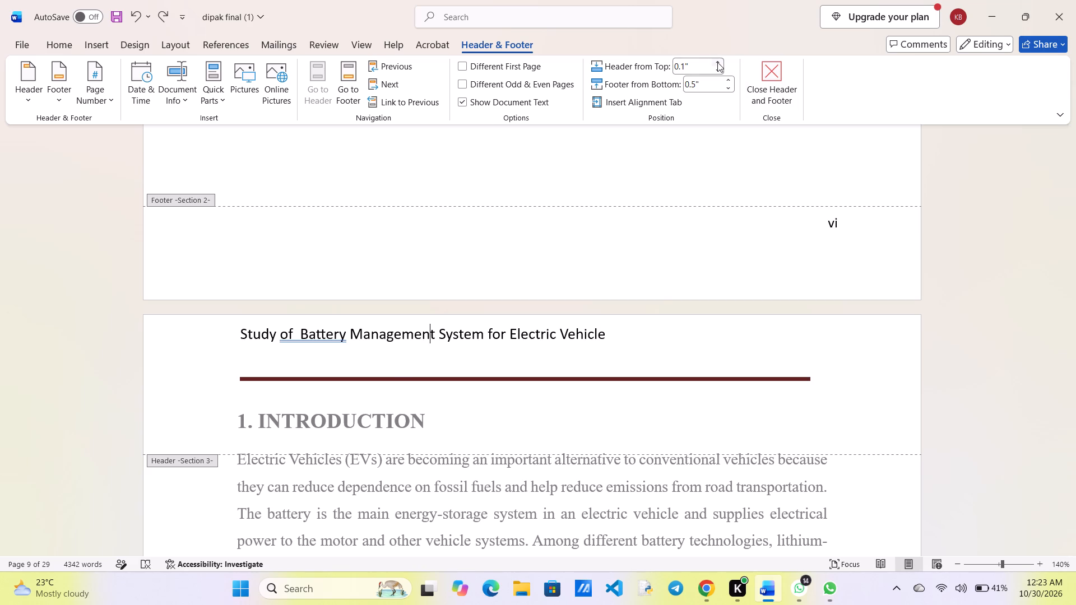
double_click(717, 62)
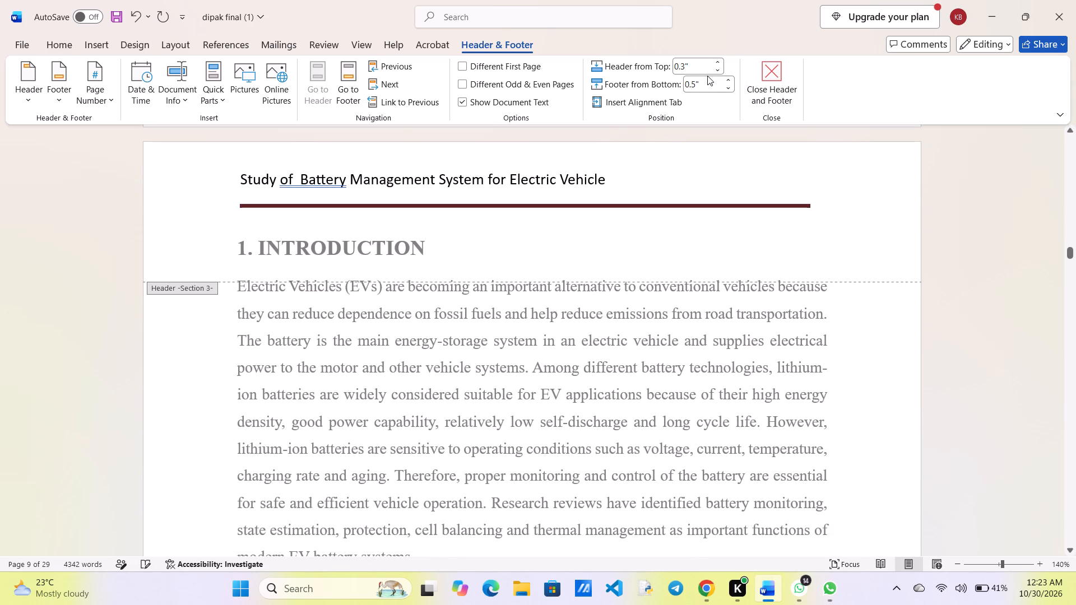
click(720, 60)
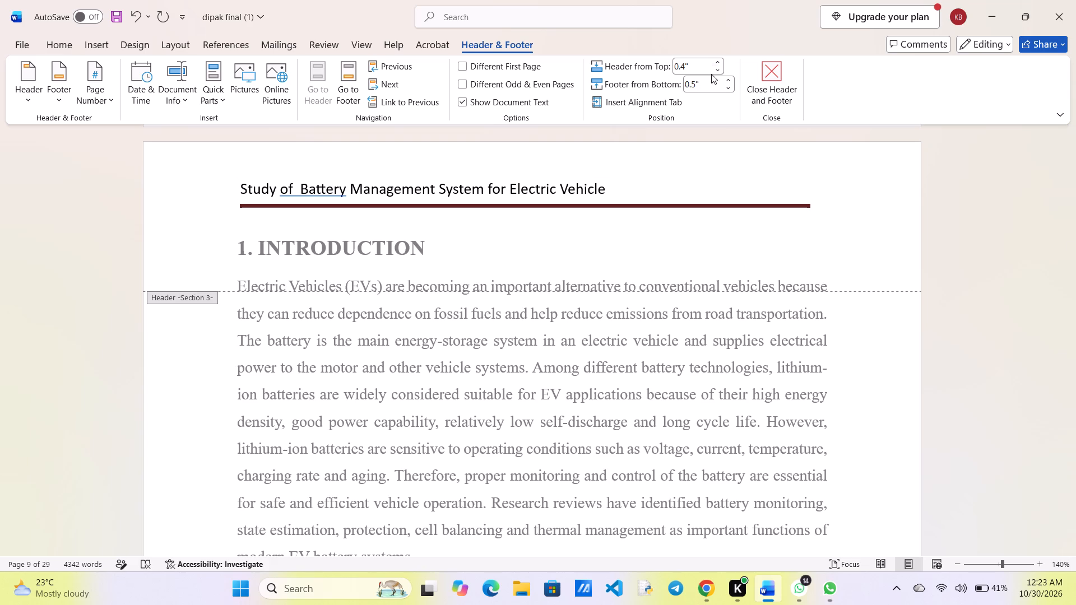
Lower the dark red header rule slightly and lengthen it to about the width of the body text, keeping it thin.
click(305, 206)
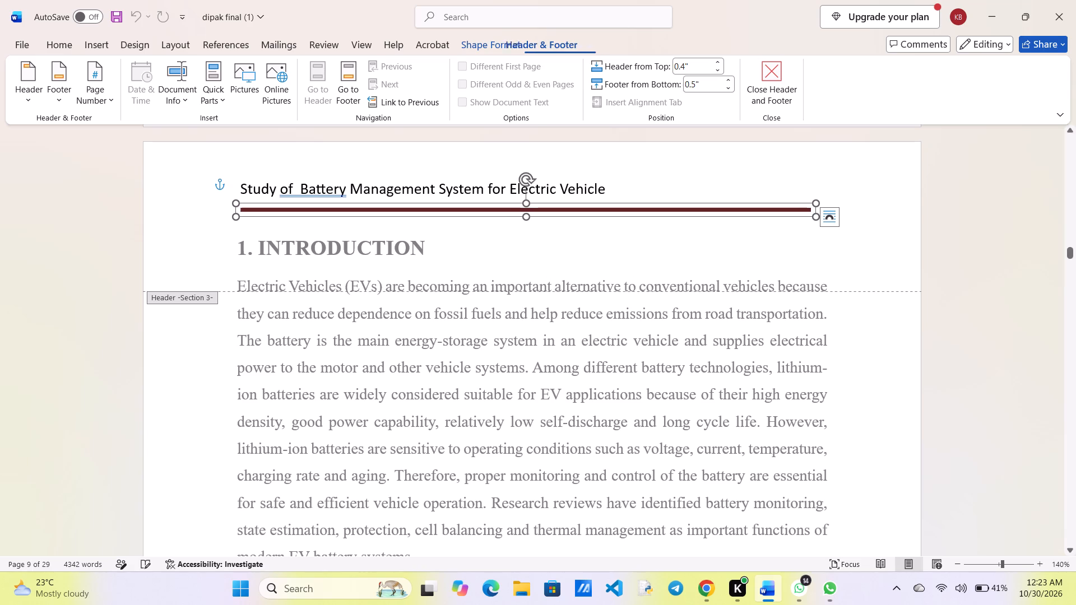
click(817, 205)
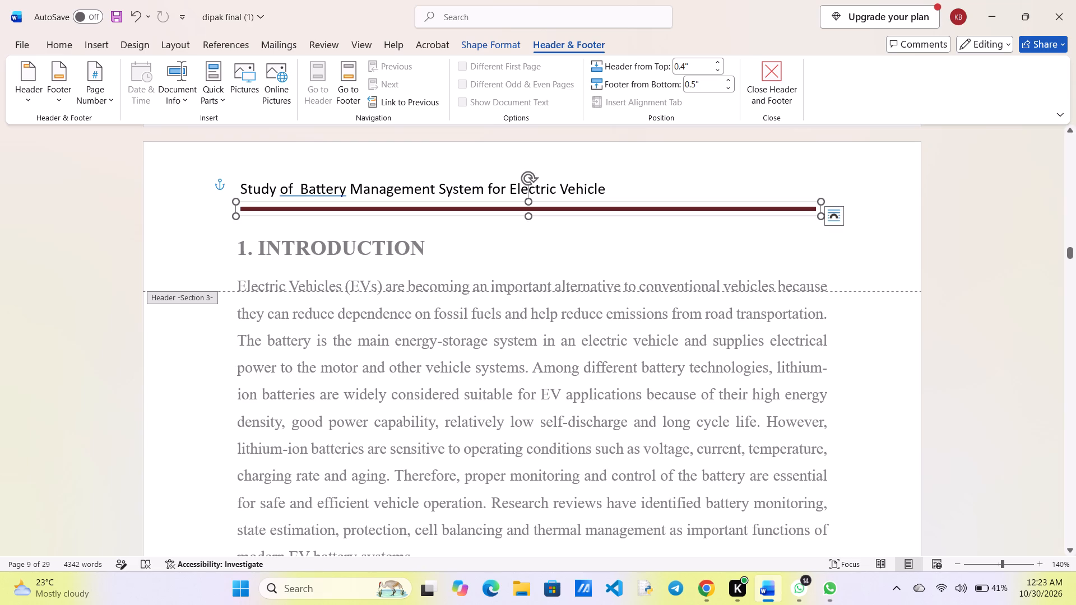
drag(237, 216, 240, 214)
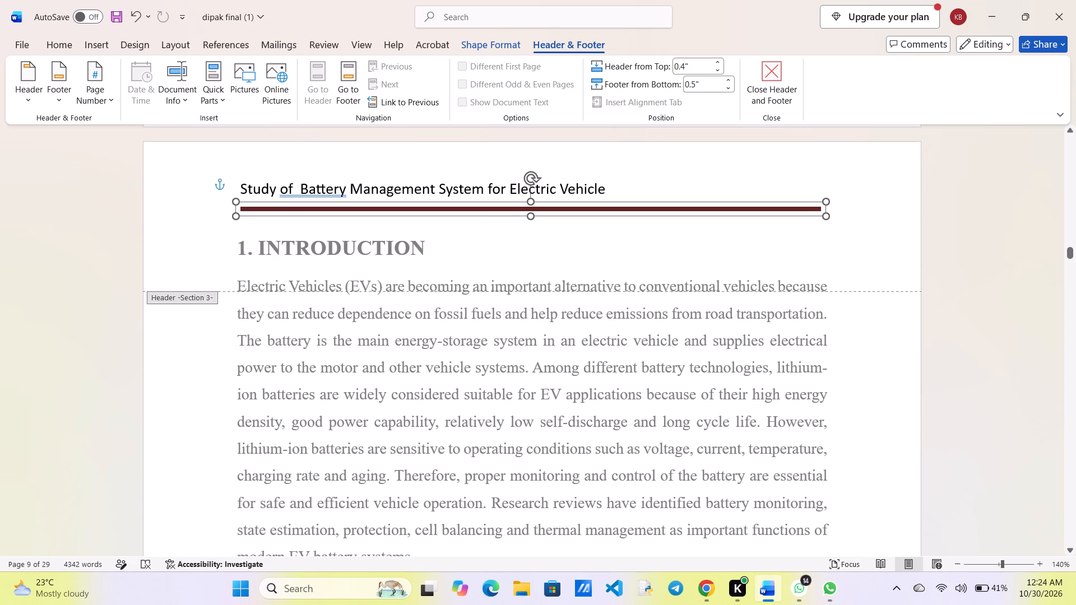
drag(240, 214, 212, 214)
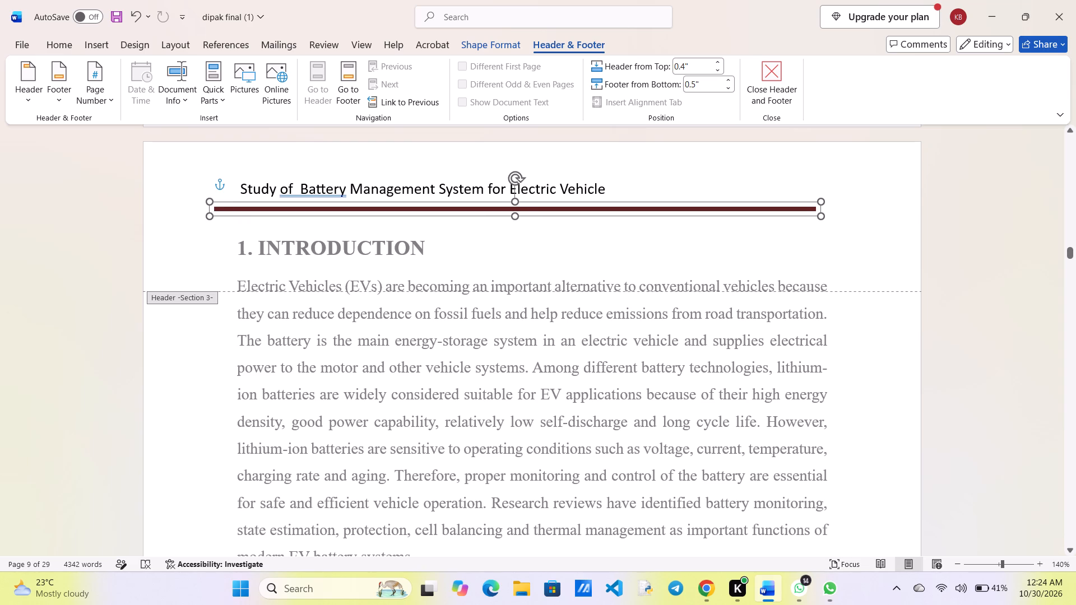
drag(212, 214, 242, 212)
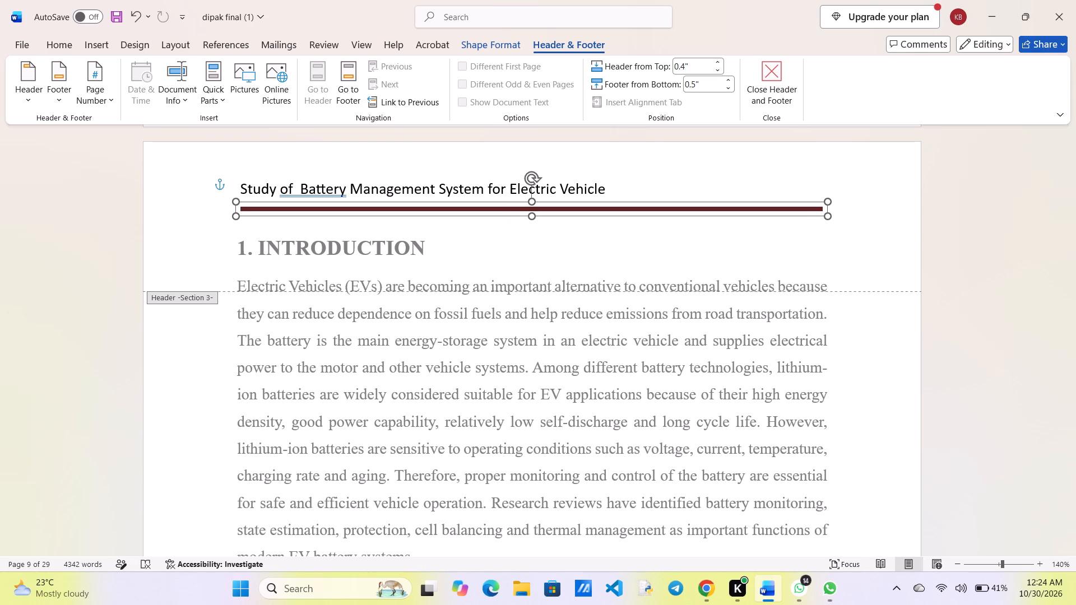
drag(242, 212, 240, 206)
drag(531, 217, 531, 212)
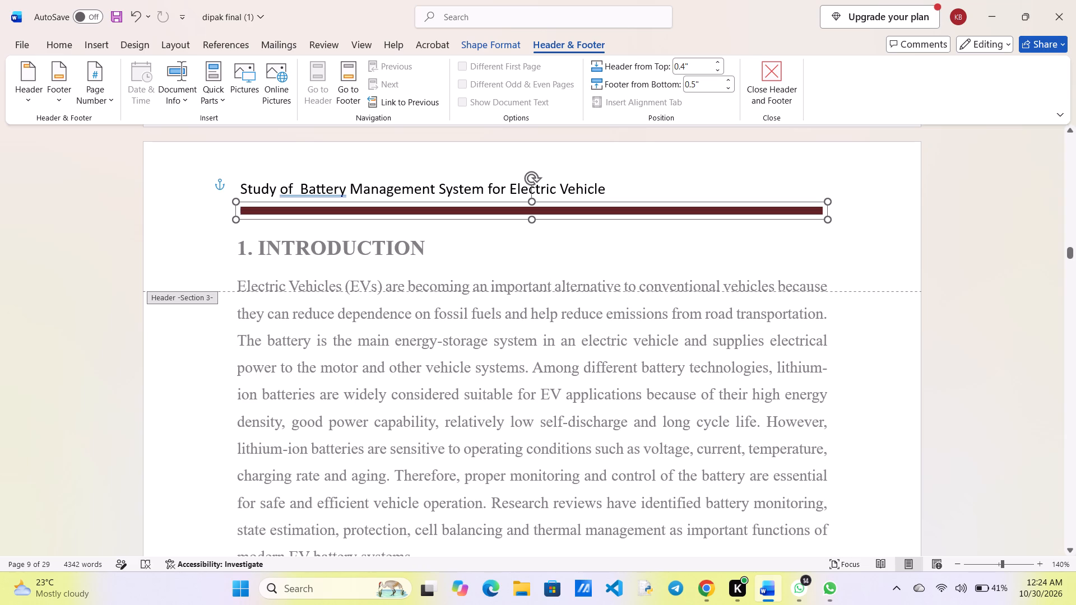
drag(531, 212, 530, 207)
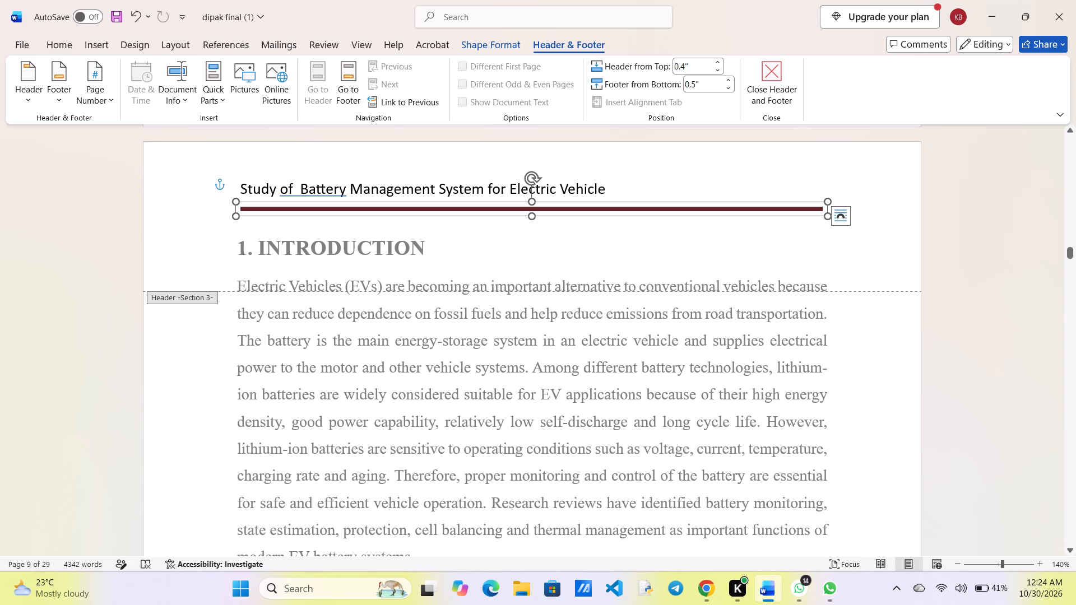
Insert 26 leading spaces before the Section 3 header title to shift it roughly to the centre above the dark red rule.
click(238, 187)
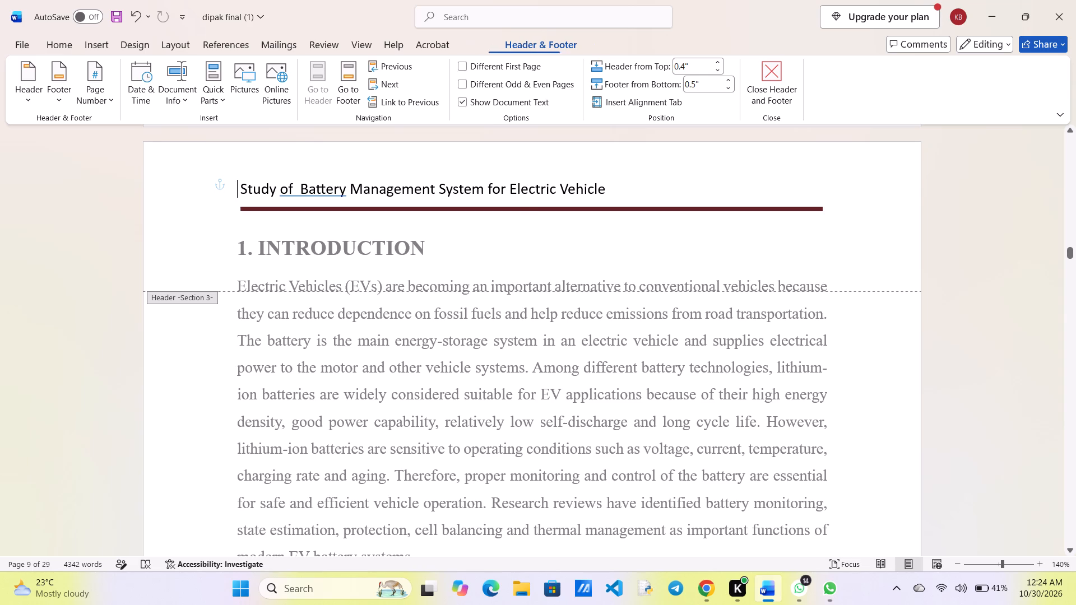
key(space)
key(space)
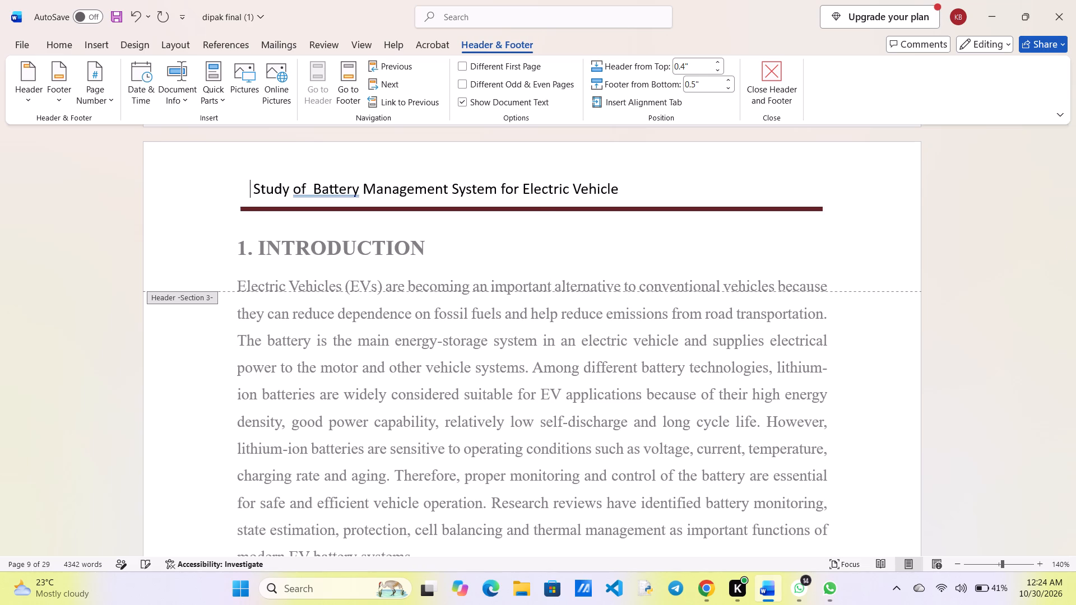
key(space)
key(space)
key(space)
key(space)
key(space)
key(space)
key(space)
key(space)
key(space)
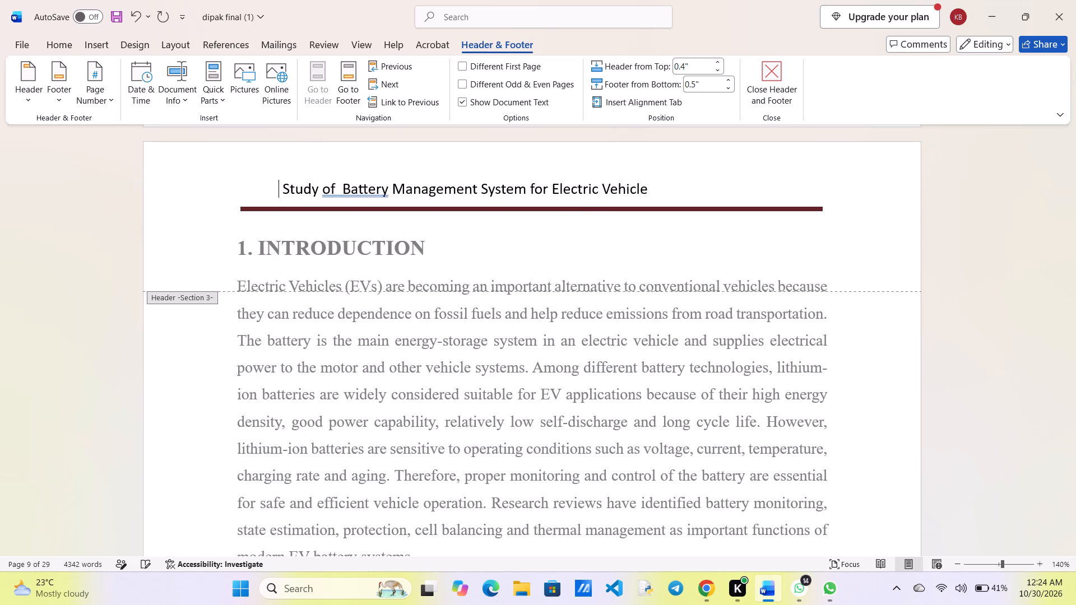
key(space)
key(space)
key(space)
key(space)
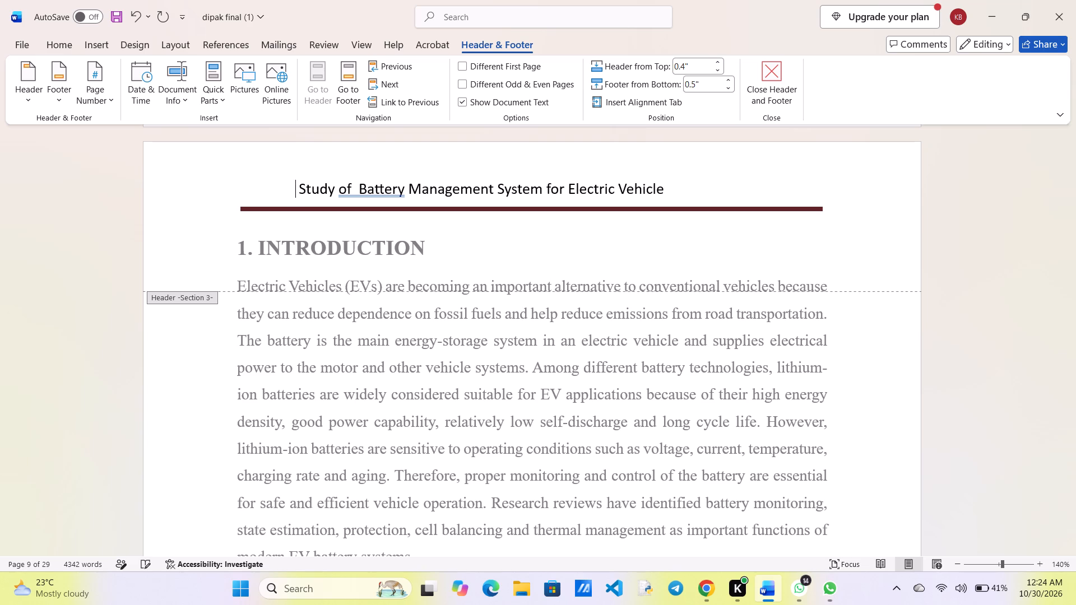
key(space)
key(space)
key(space)
key(space)
key(space)
key(space)
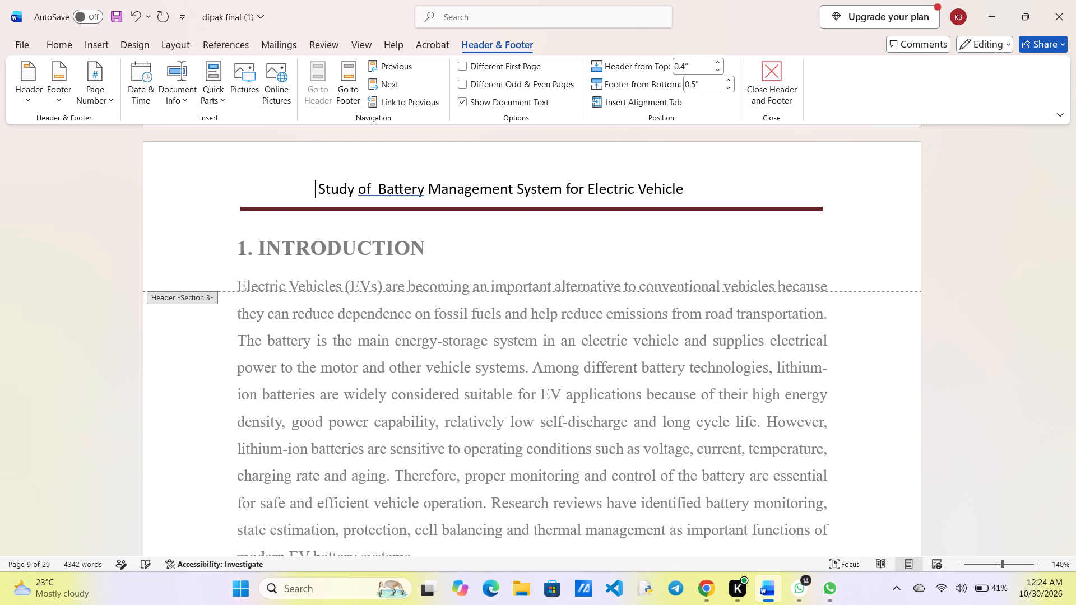
key(space)
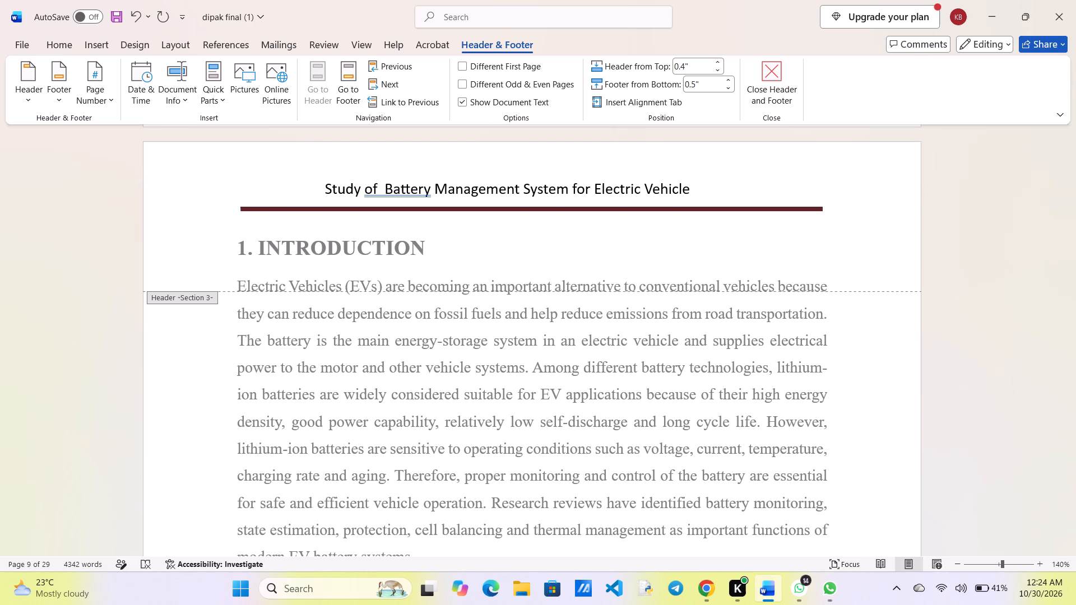
key(space)
key(space)
key(space)
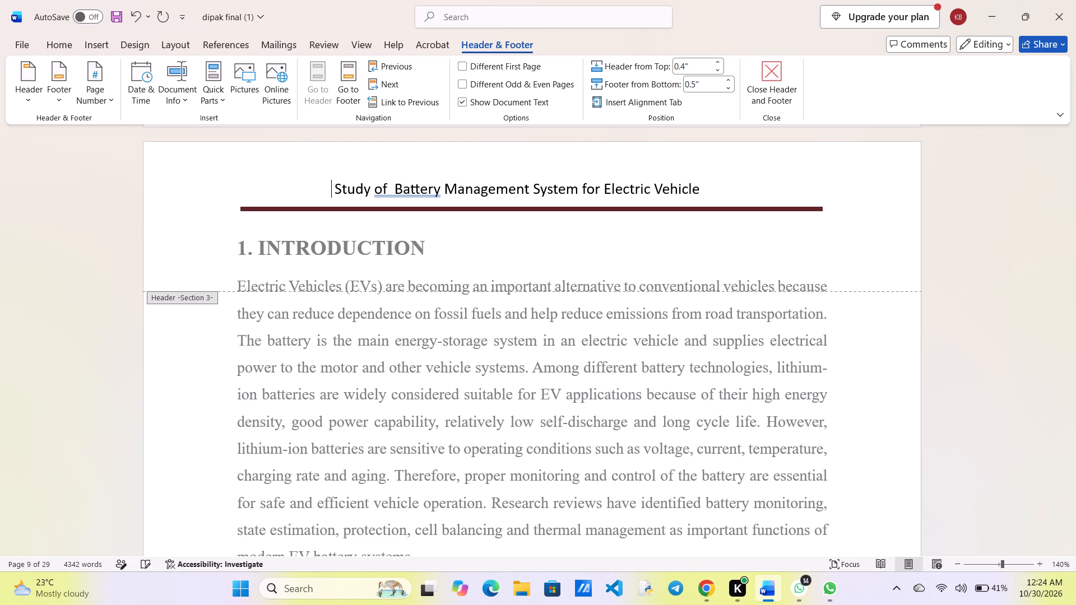
key(space)
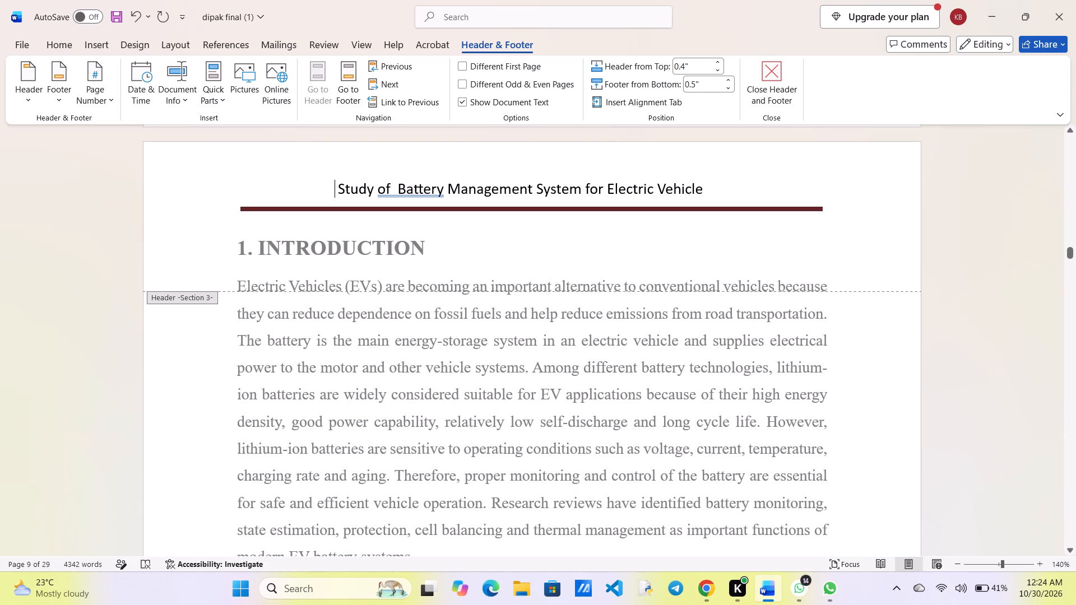
Ignore once the grammar flag on "of Battery" in the header title.
click(395, 192)
right_click(403, 193)
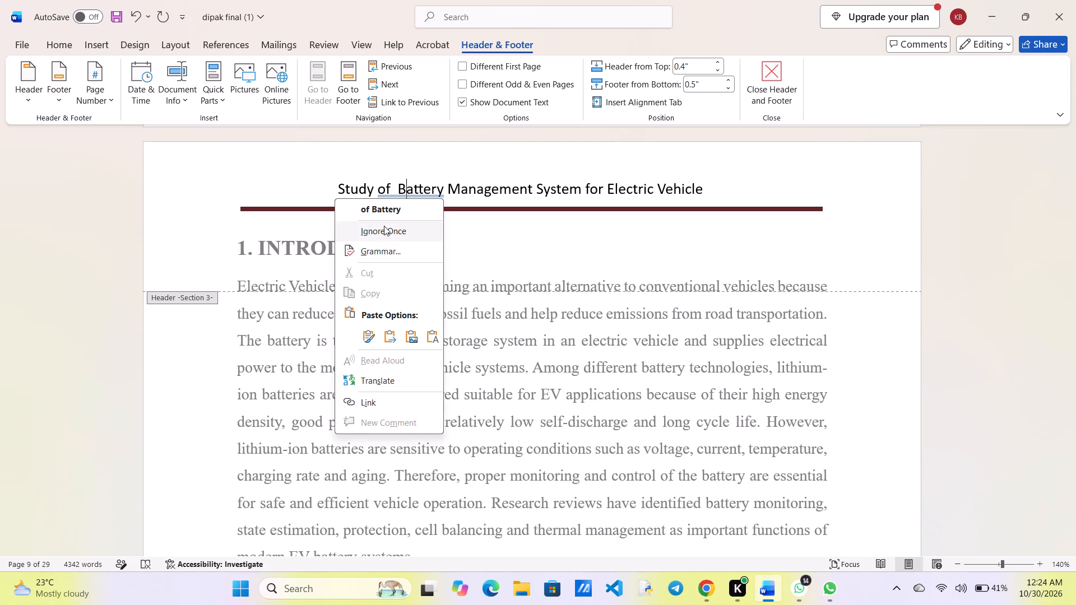
click(384, 226)
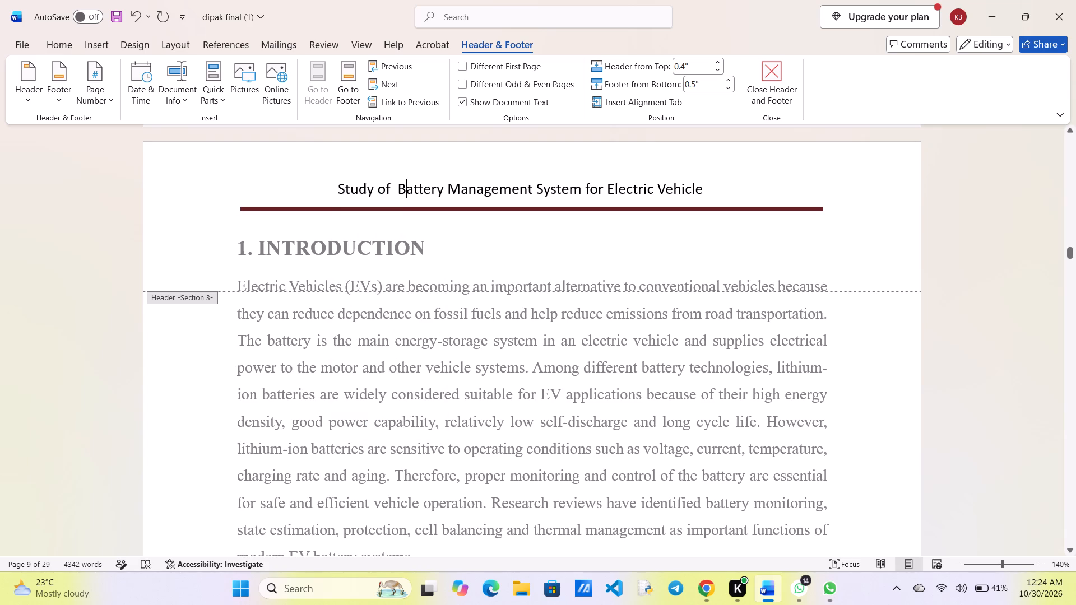
Change the font of the whole header title to Times New Roman.
click(316, 187)
drag(706, 189, 660, 191)
drag(660, 191, 350, 201)
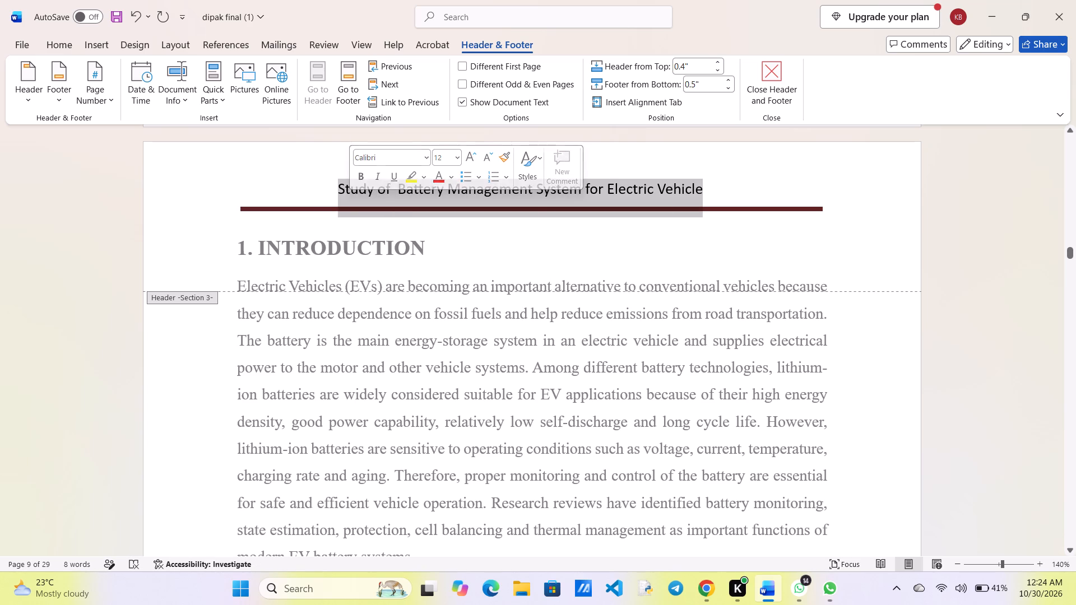
click(47, 48)
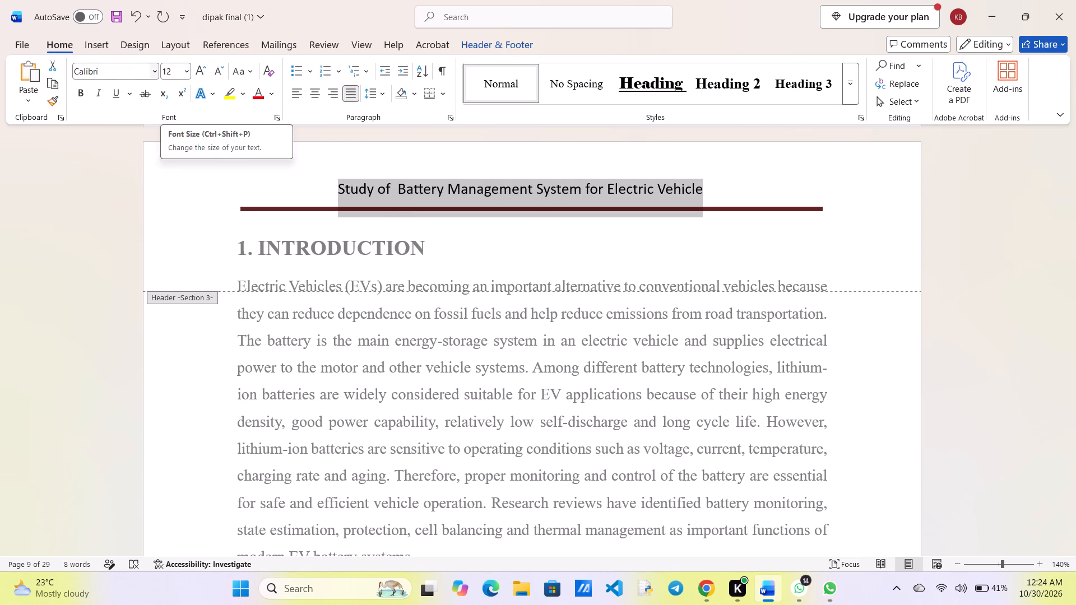
click(152, 70)
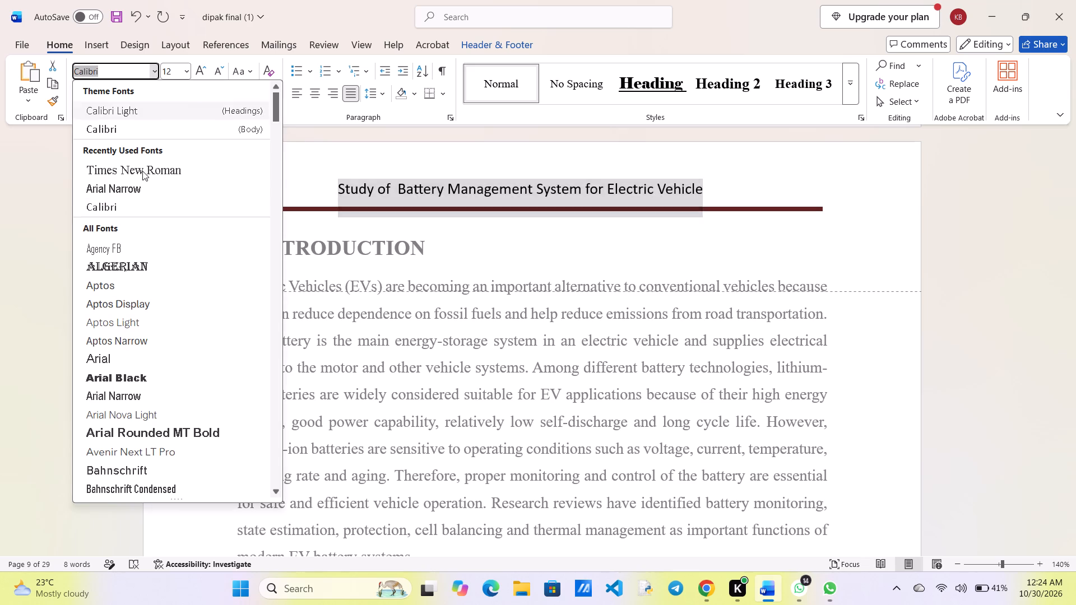
click(142, 174)
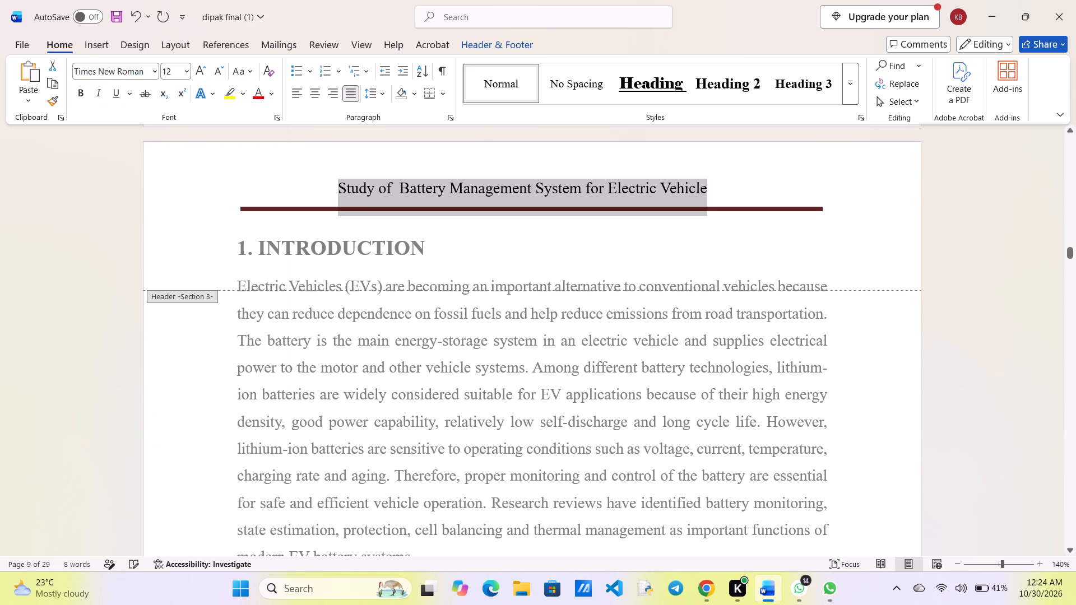
Set the header title's font size to 10.
click(170, 71)
key(End)
key(Insert)
key(Return)
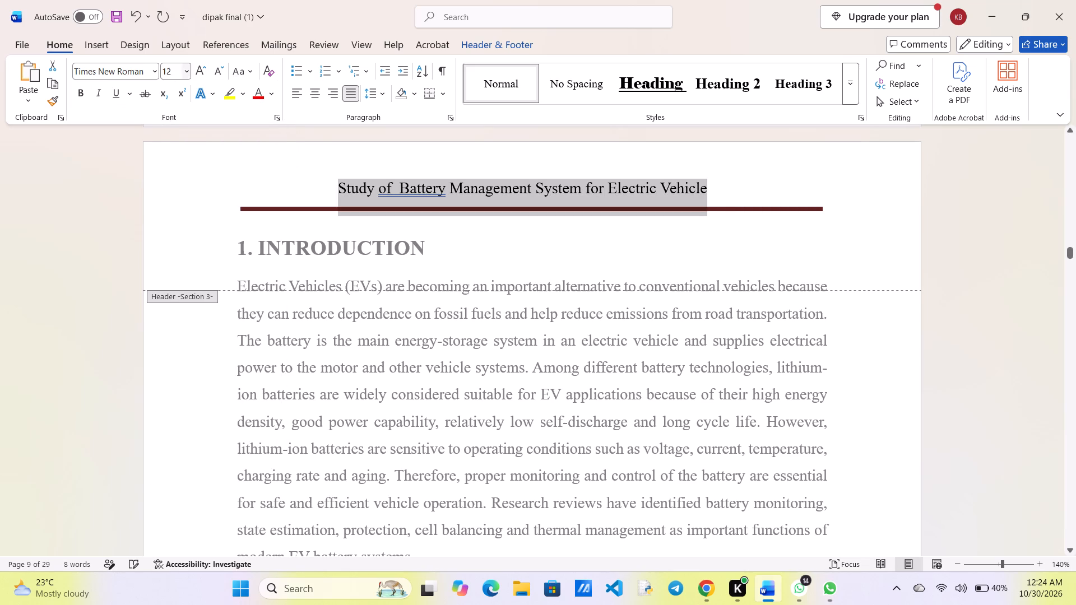
click(171, 72)
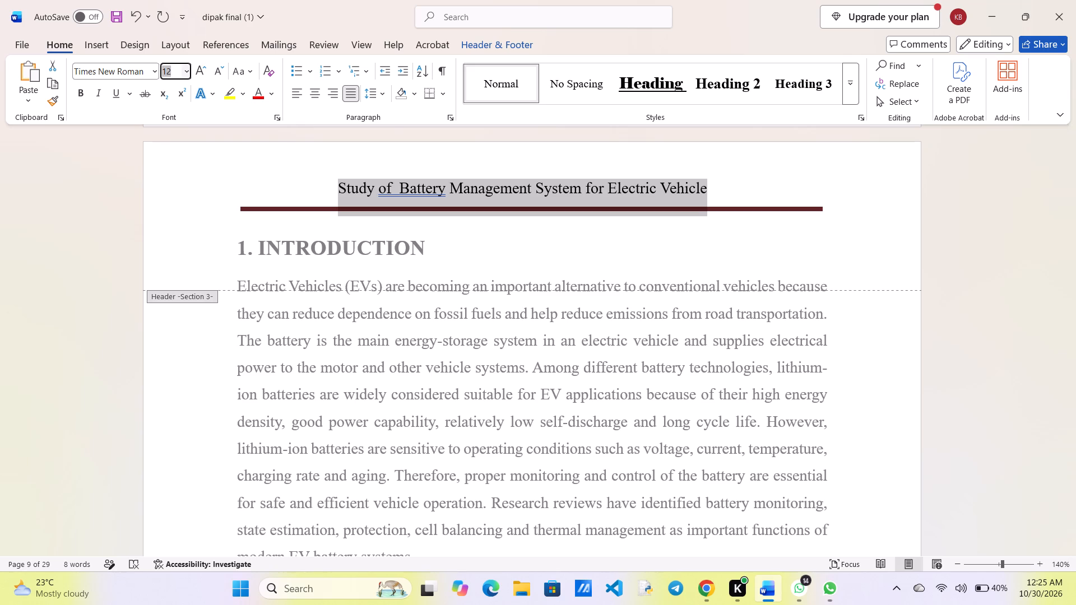
key(End)
key(Insert)
key(BackSpace)
key(BackSpace)
key(End)
key(Insert)
key(1)
key(0)
key(Return)
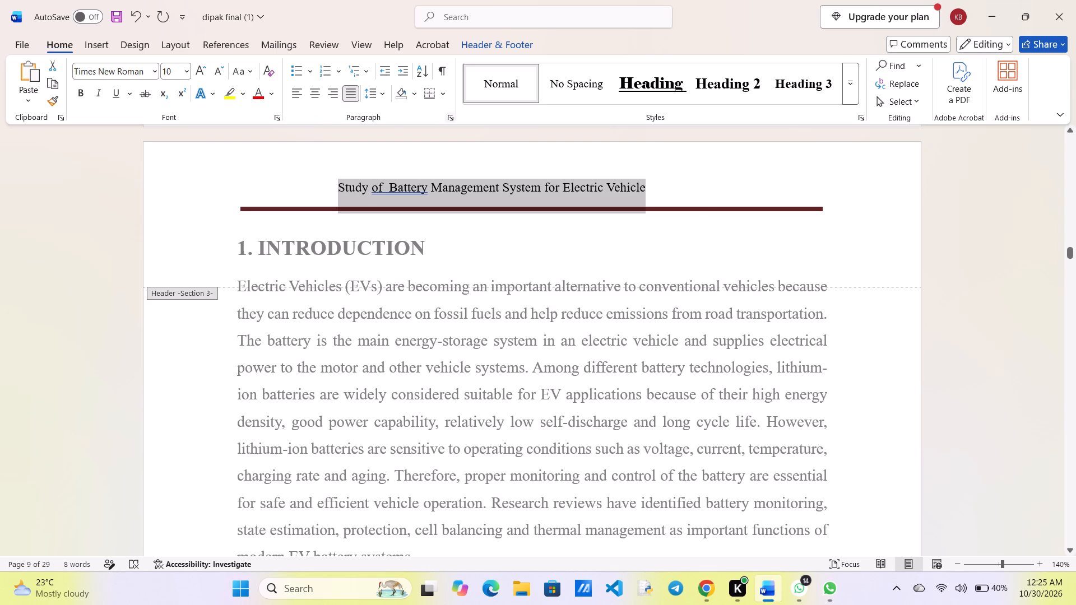
Insert six more spaces before the smaller header title to bring it back towards the centre of the rule.
click(337, 183)
key(space)
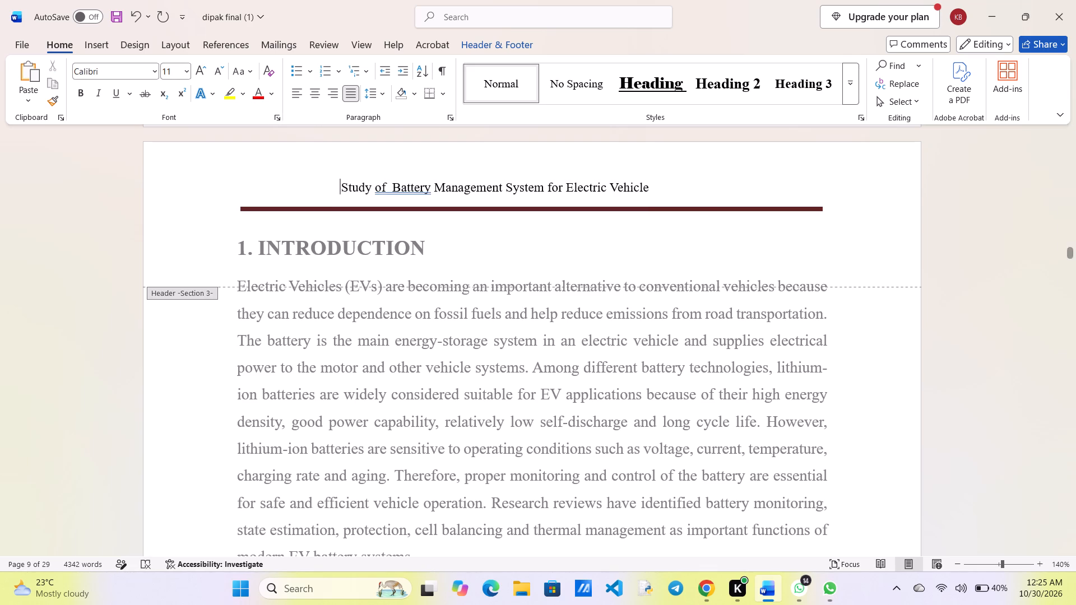
key(space)
key(space)
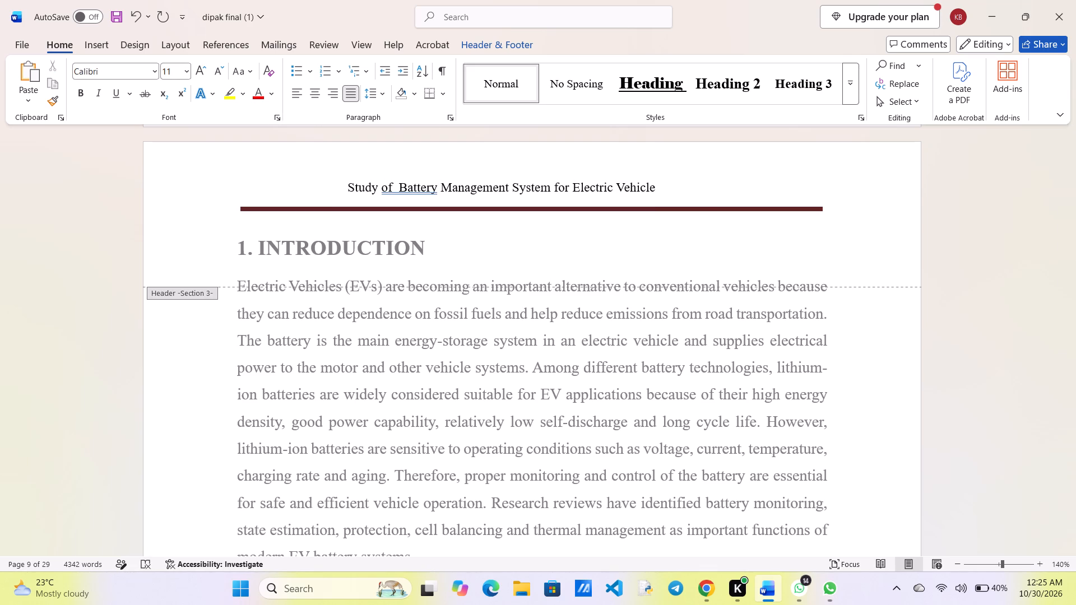
key(space)
key(space)
key(space)
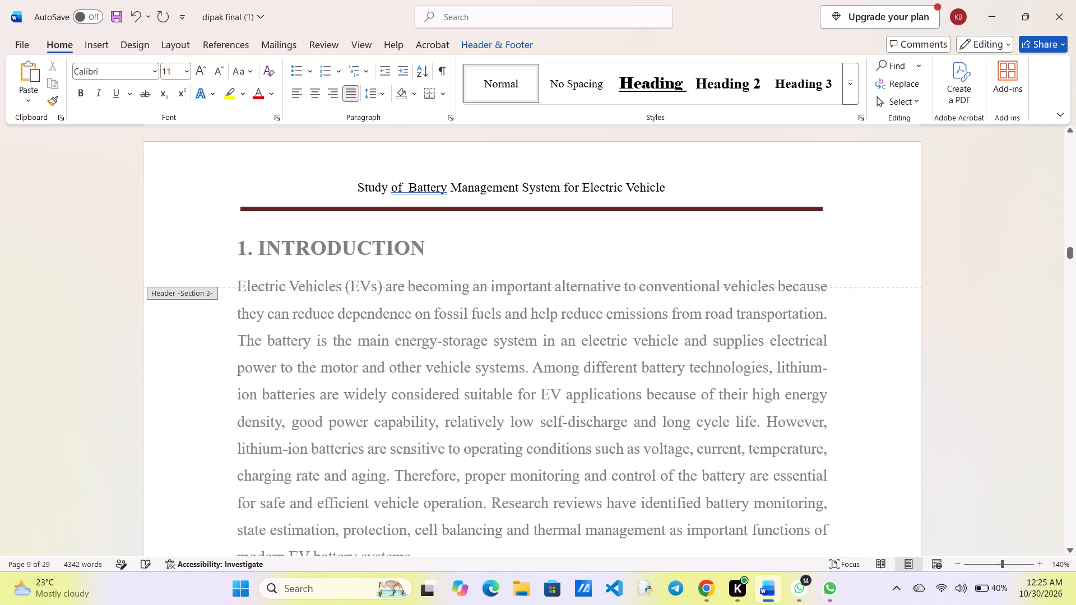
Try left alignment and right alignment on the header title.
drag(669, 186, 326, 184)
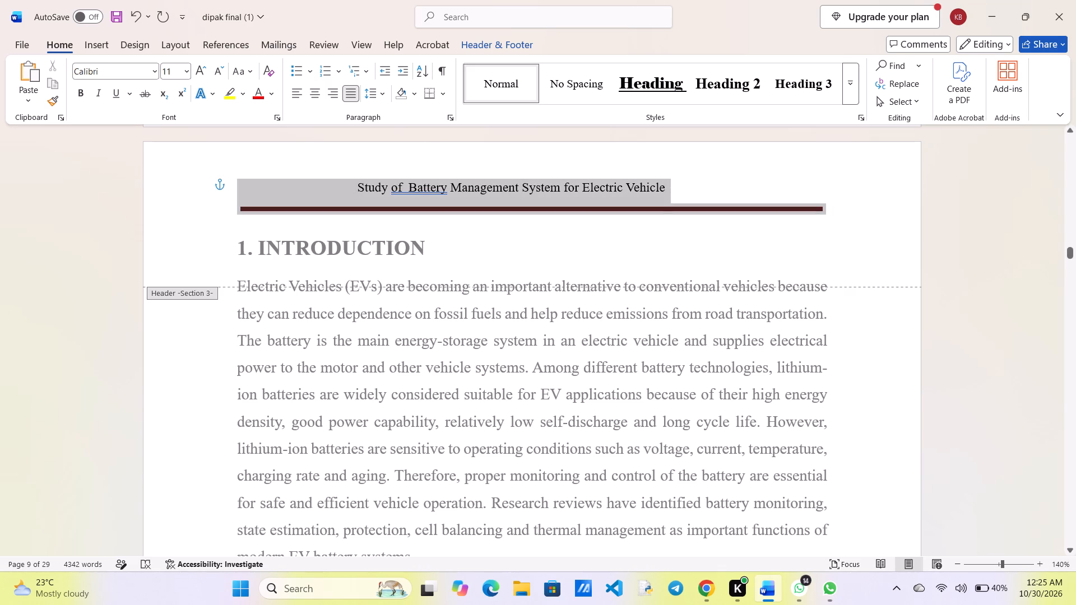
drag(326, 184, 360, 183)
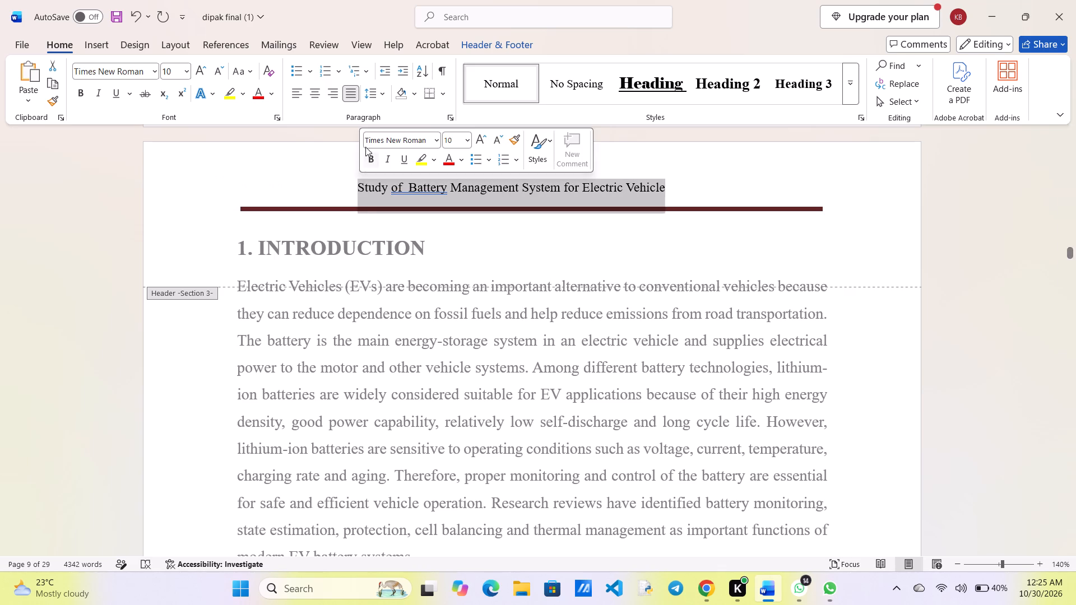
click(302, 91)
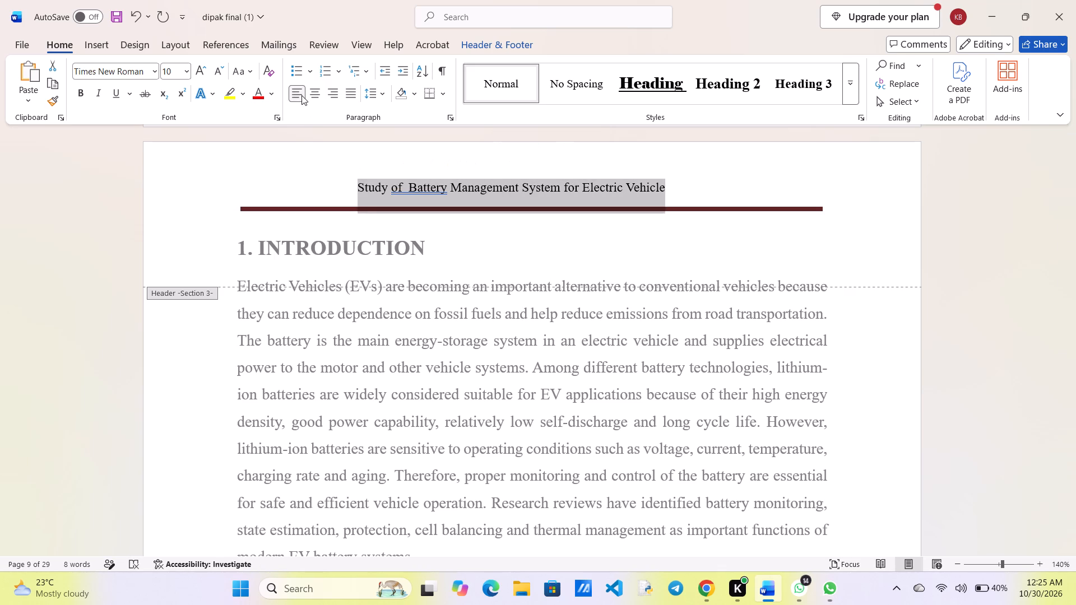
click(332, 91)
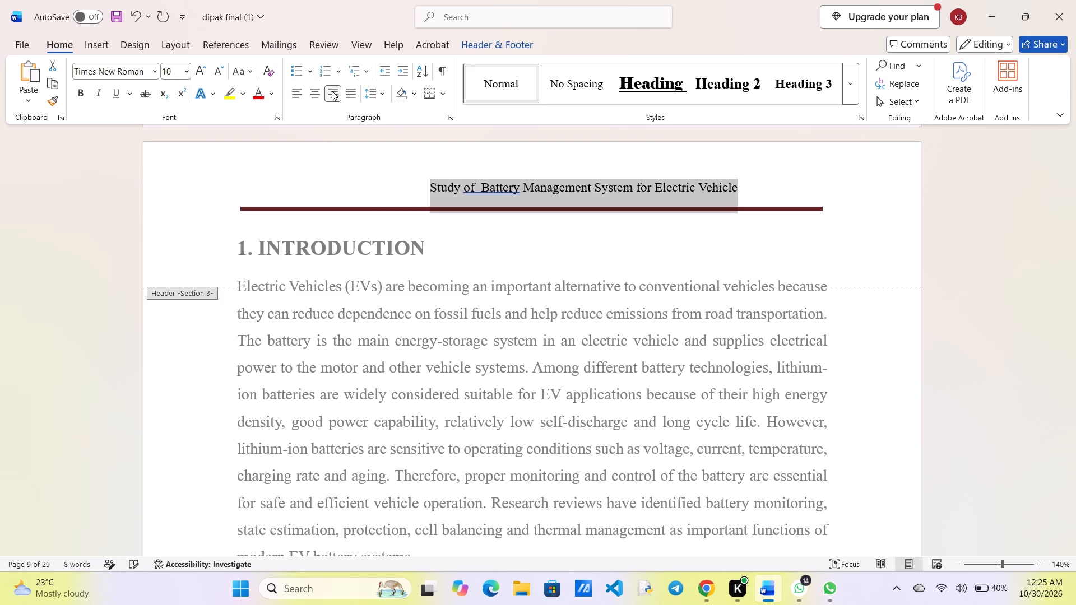
Add six more spaces before the header title and set its alignment to justified.
click(424, 190)
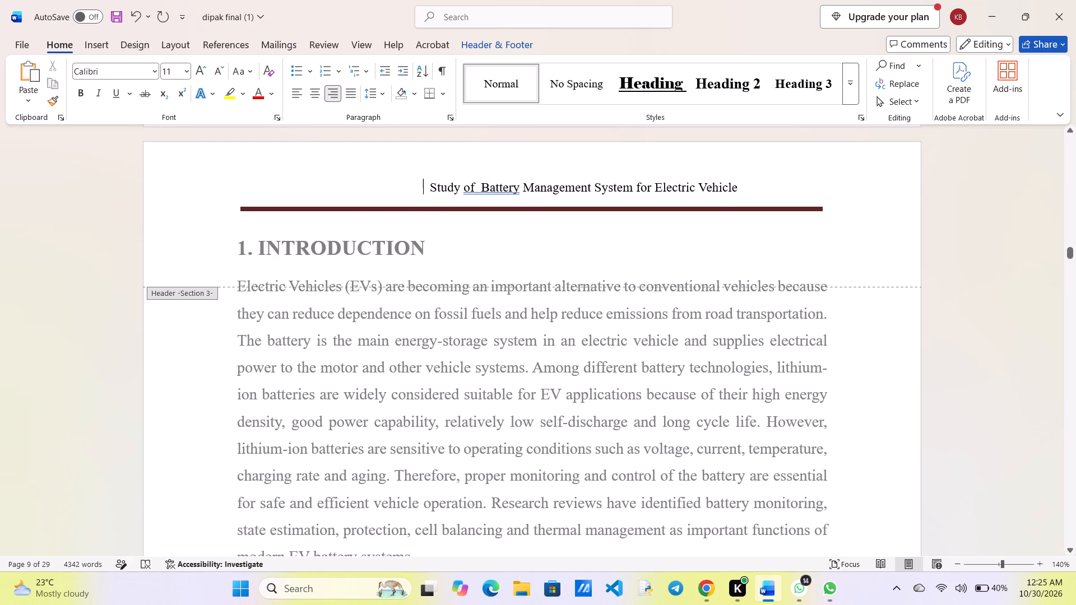
key(space)
key(space)
key(space)
key(space)
key(space)
key(space)
drag(750, 185, 448, 193)
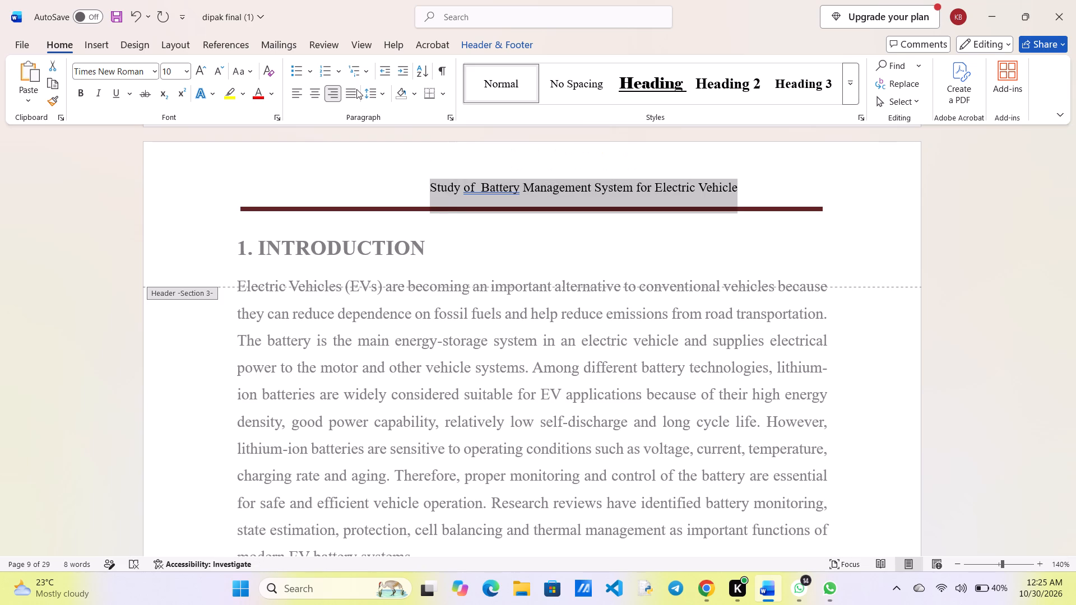
click(356, 89)
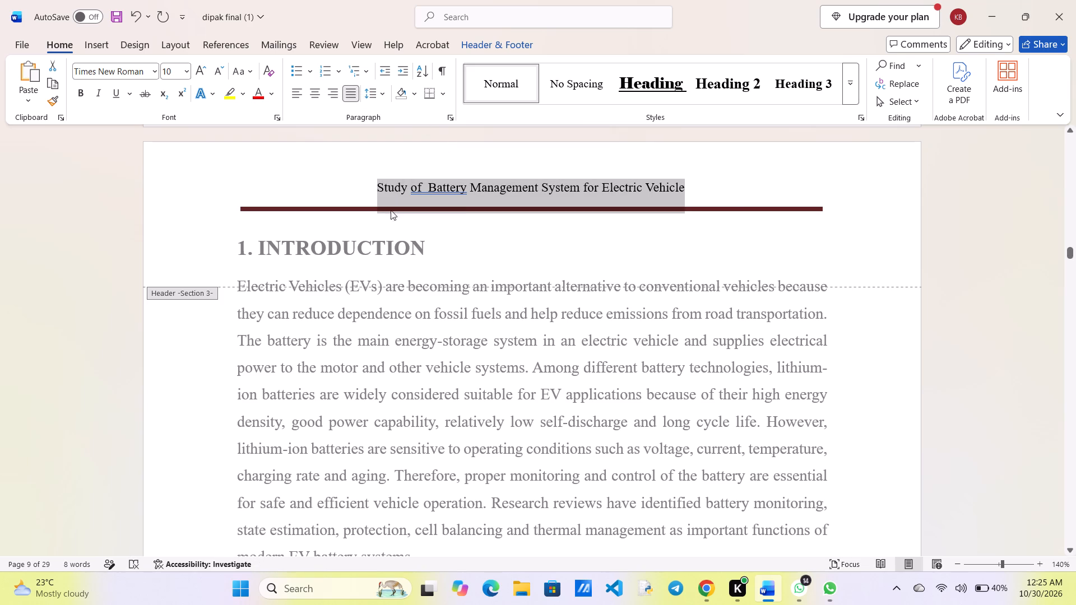
Insert a long run of spaces before the header title to shift it towards the rule's right end, undoing the last excess ones.
click(378, 197)
text(nn)
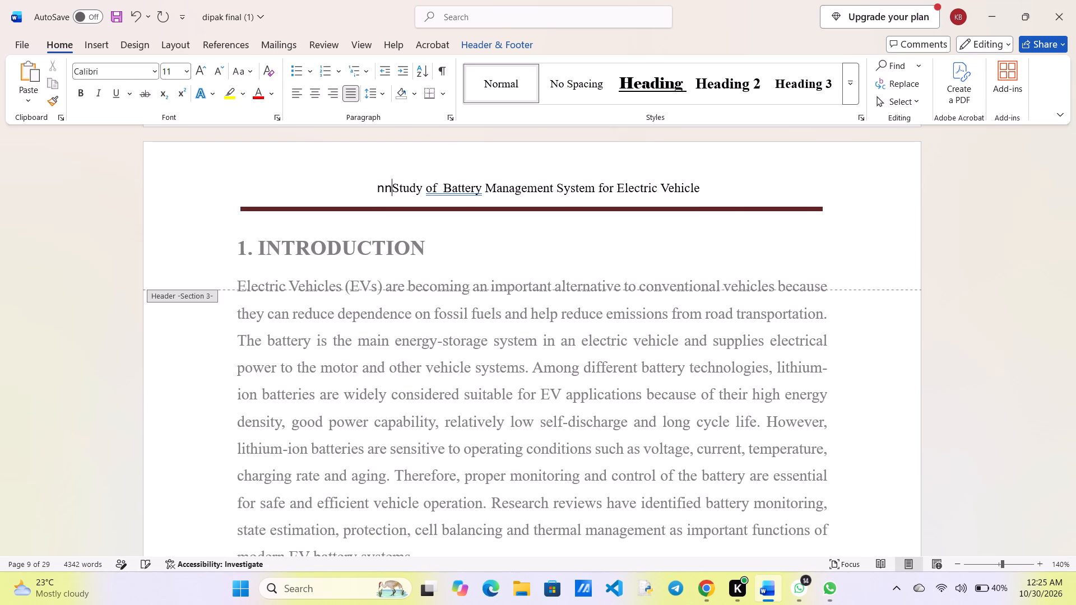
key(BackSpace)
key(BackSpace)
key(space)
key(space)
key(space)
key(space)
key(space)
key(space)
key(space)
key(space)
key(space)
key(space)
key(space)
key(space)
key(space)
key(space)
key(space)
key(space)
key(space)
key(space)
key(space)
key(space)
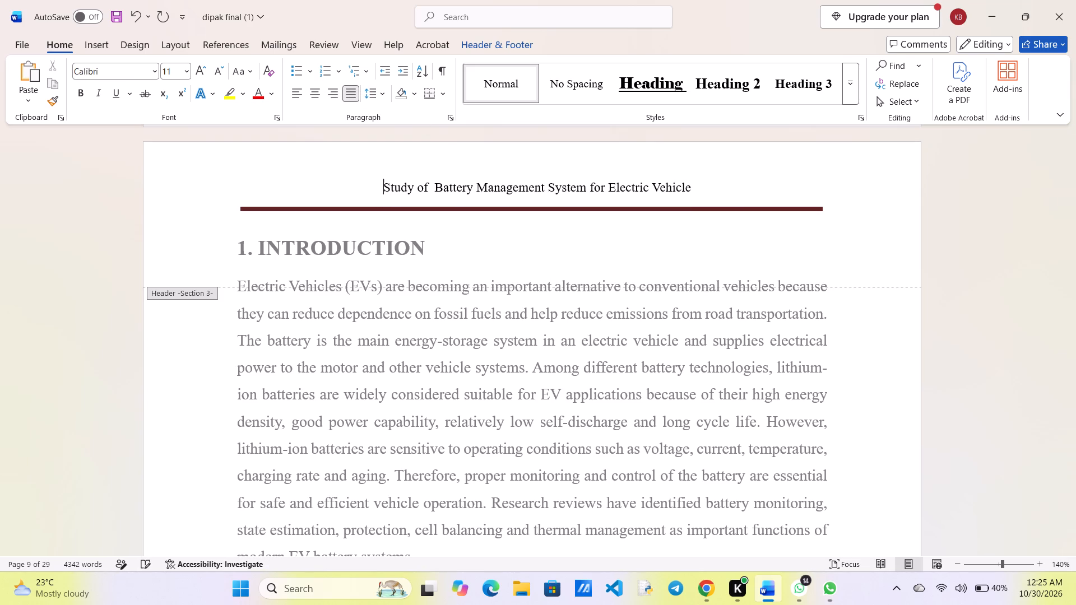
key(space)
key(space)
key(space)
key(space)
key(space)
key(space)
key(space)
key(space)
key(space)
key(space)
key(space)
key(space)
key(space)
key(space)
key(space)
key(space)
key(space)
key(space)
key(space)
key(space)
key(space)
key(space)
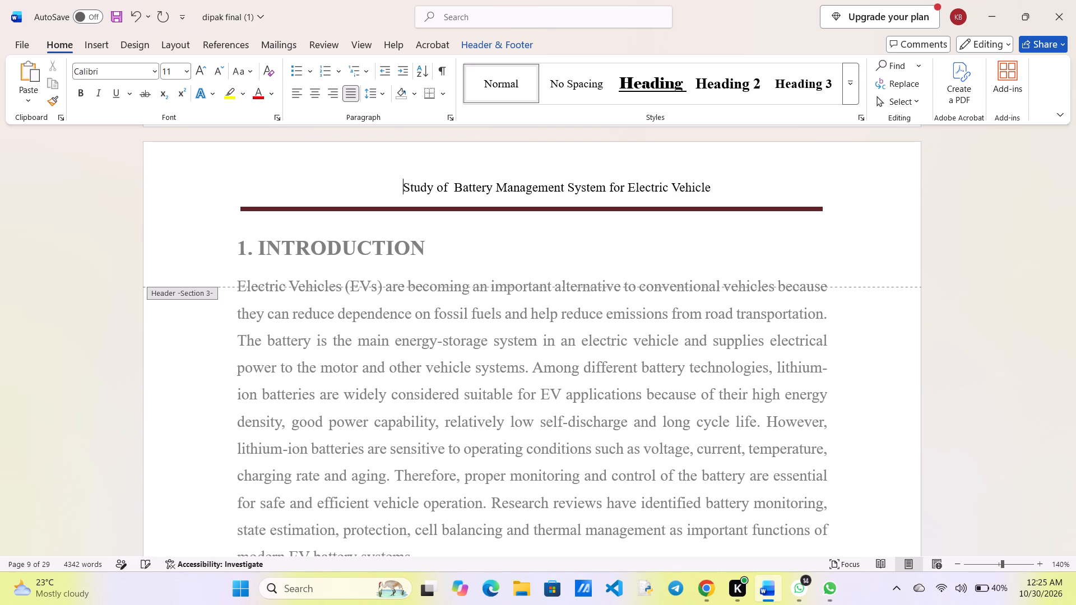
key(space)
key(space)
key(space)
key(space)
key(space)
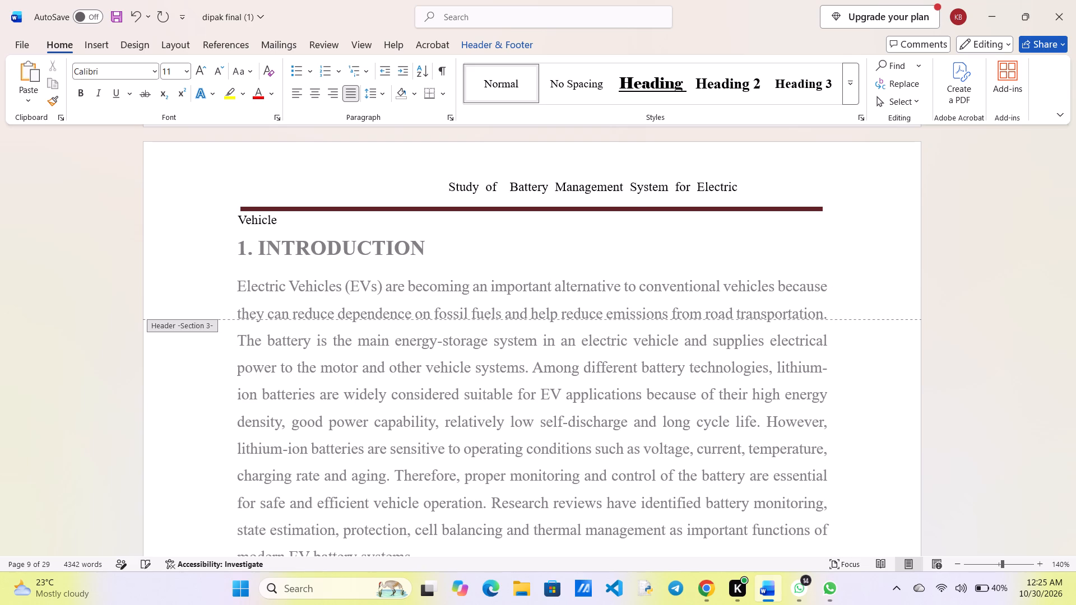
key(ctrl+z)
key(ctrl+z)
key(ctrl+z)
key(ctrl+z)
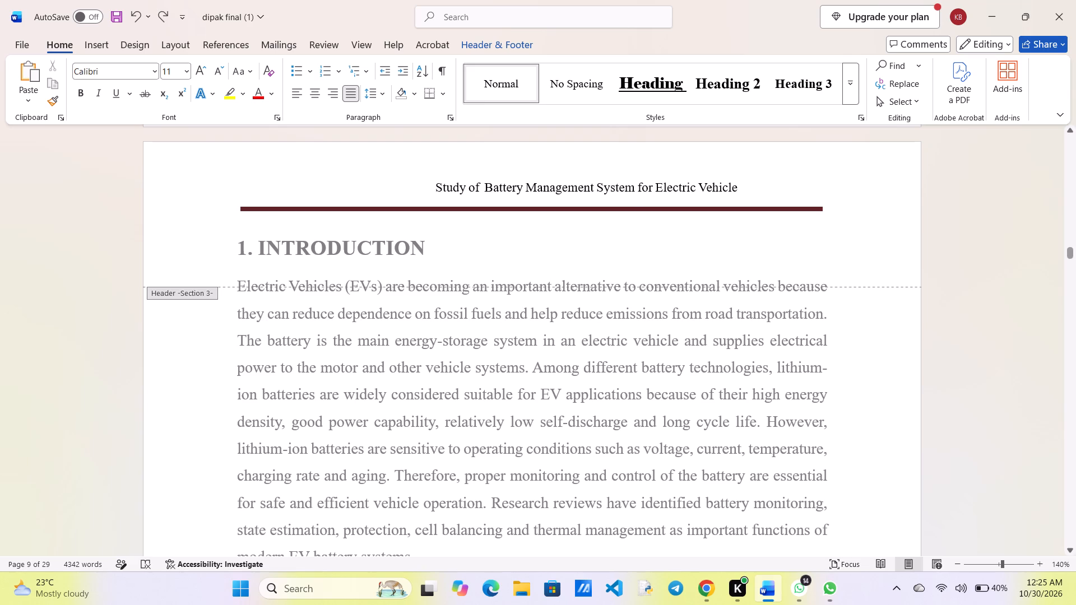
Set the header title paragraph's right indent to 0".
drag(740, 187, 457, 188)
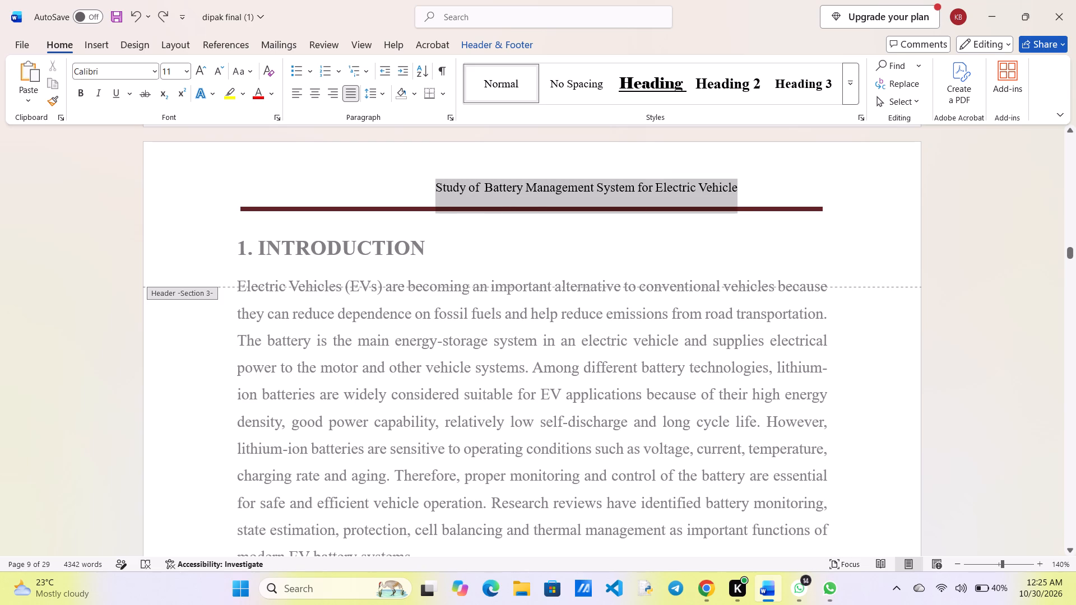
drag(457, 188, 441, 190)
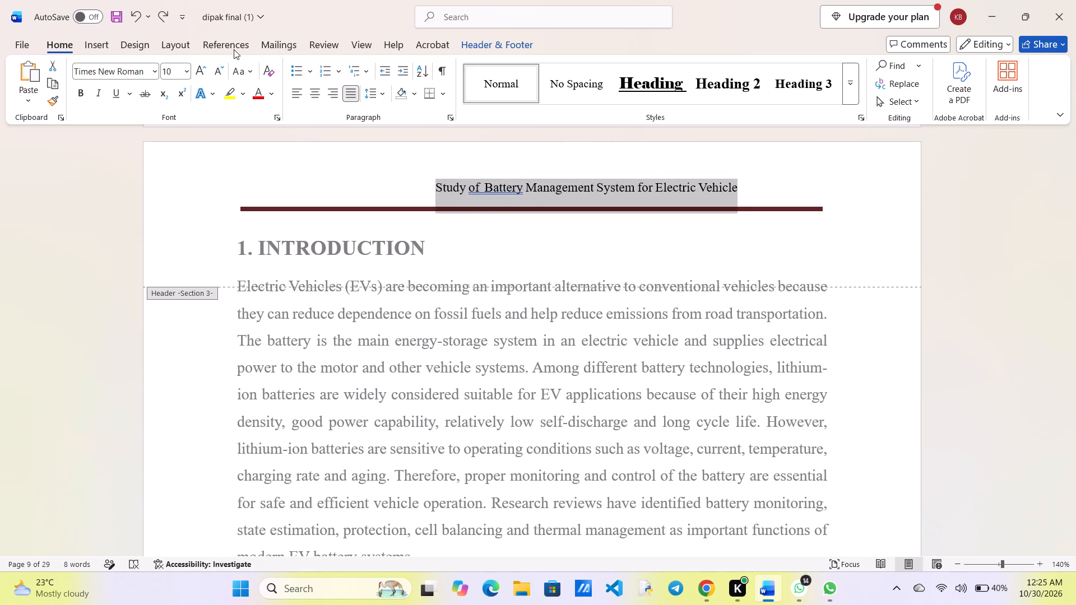
click(182, 49)
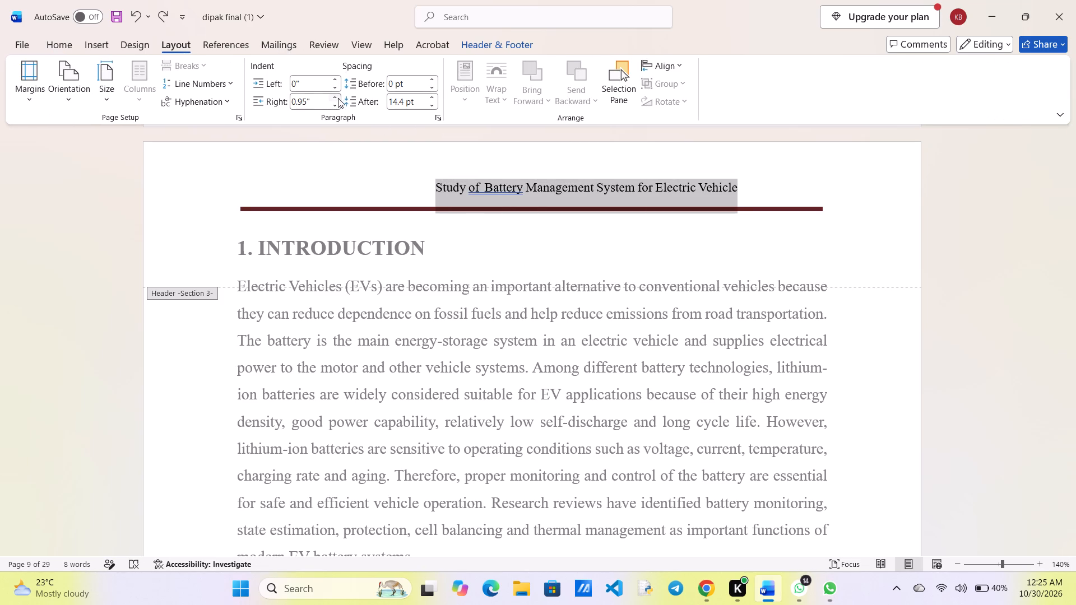
click(333, 99)
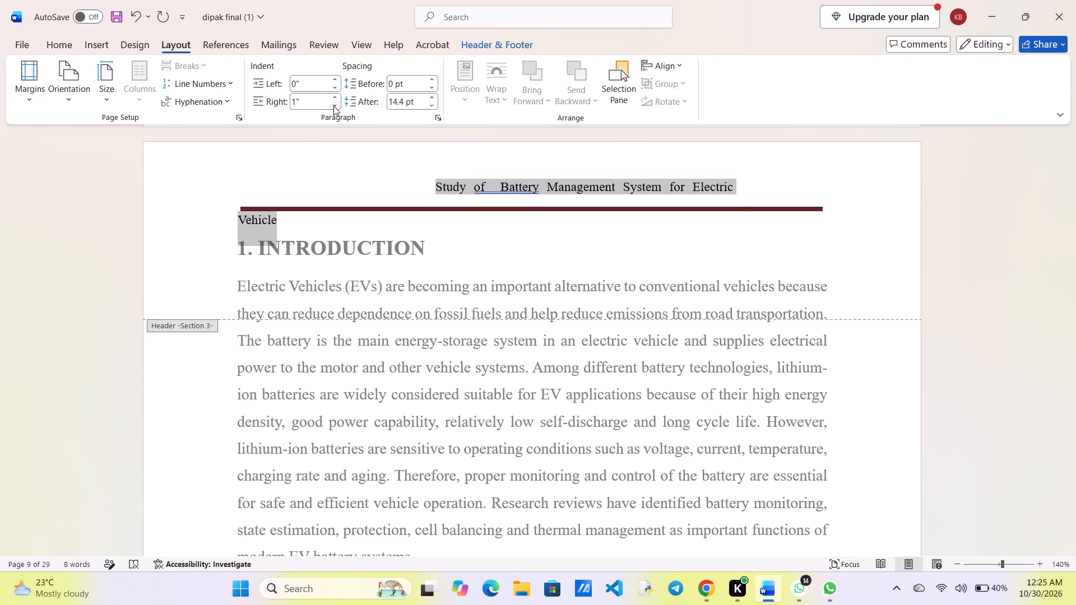
click(333, 104)
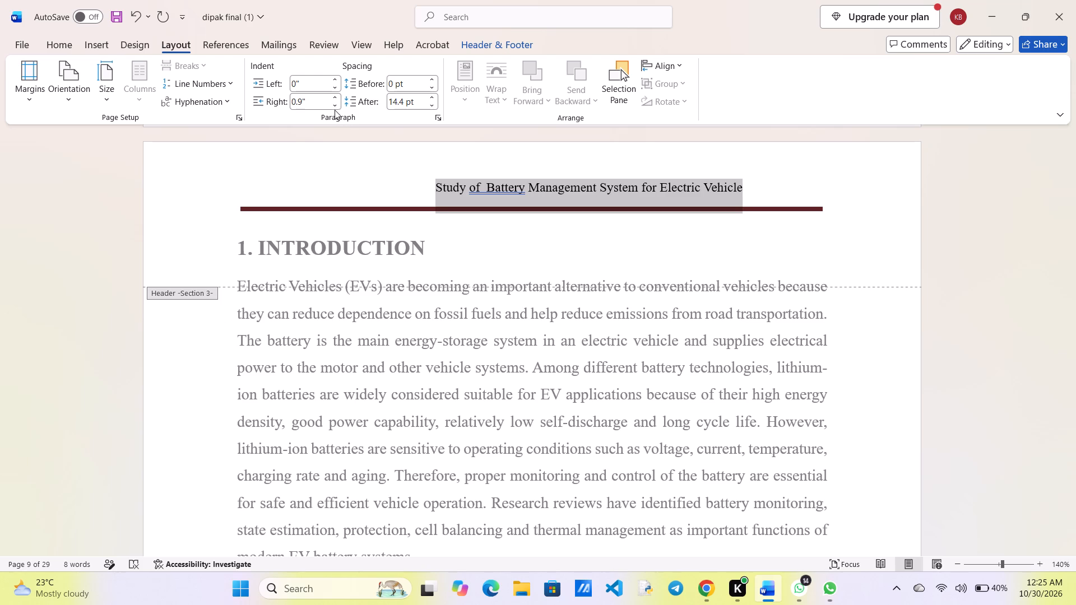
click(335, 107)
triple_click(335, 107)
click(335, 107)
double_click(335, 107)
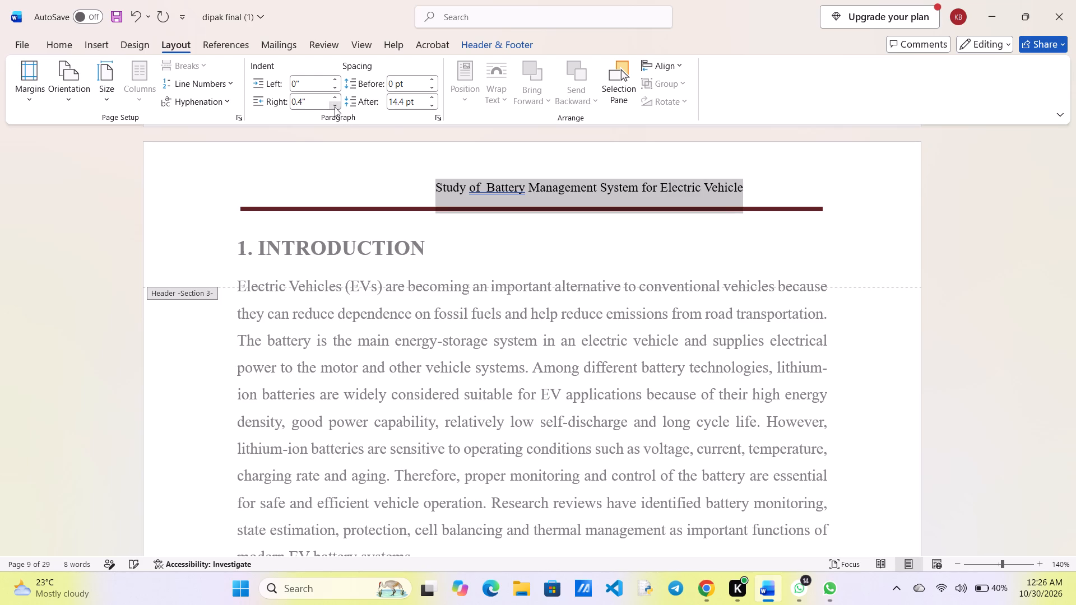
click(335, 107)
click(335, 107)
Insert 19 more spaces before the header title to bring it near the right end of the rule.
click(409, 185)
key(space)
key(space)
key(space)
key(space)
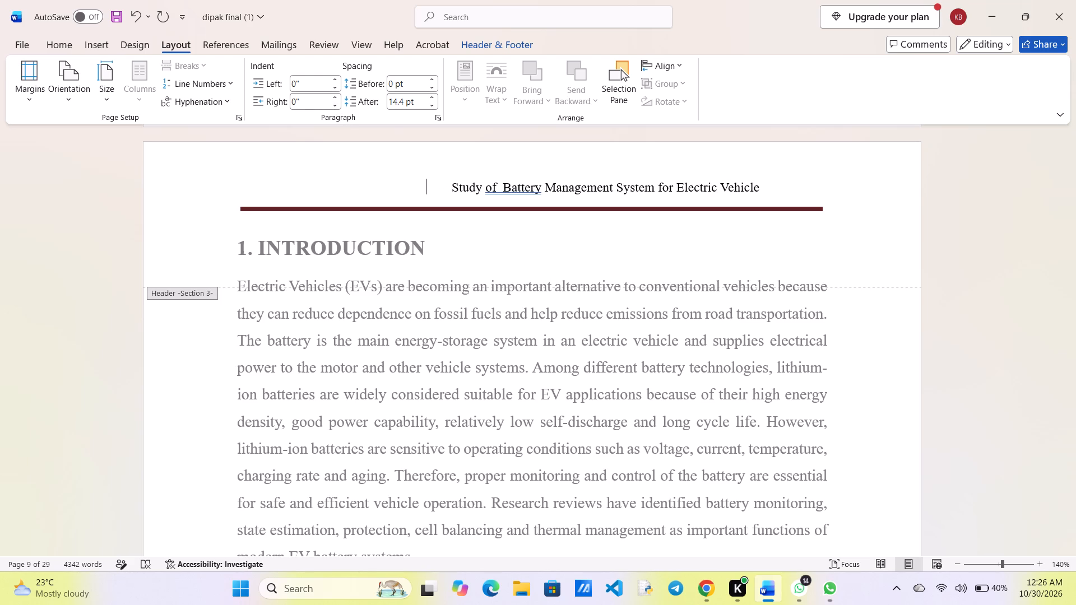
key(space)
key(space)
key(space)
key(space)
key(space)
key(space)
key(space)
key(space)
key(space)
key(space)
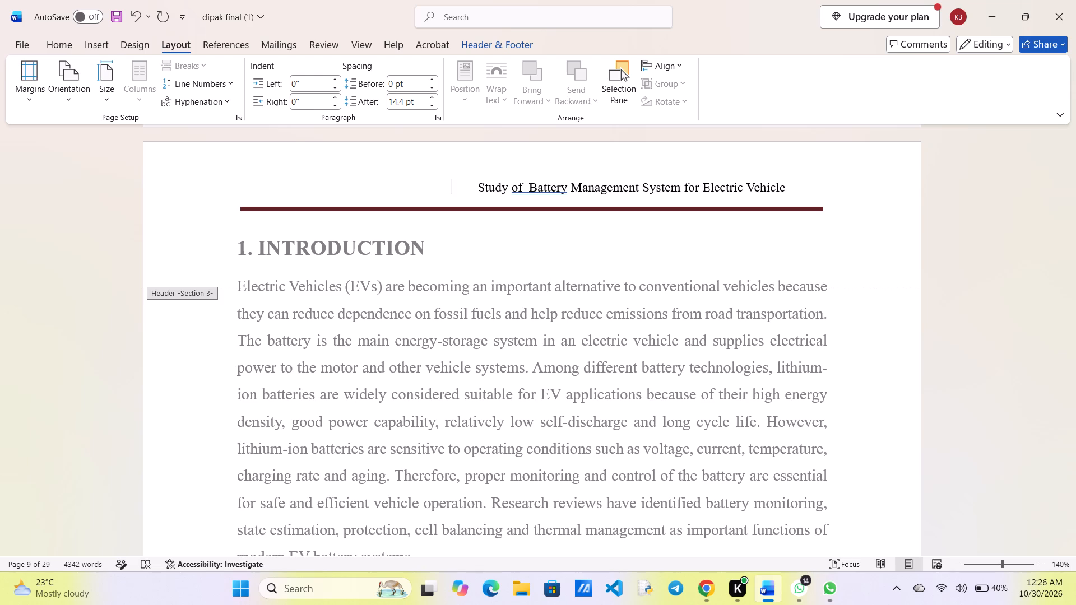
key(space)
key(space)
key(space)
key(space)
key(space)
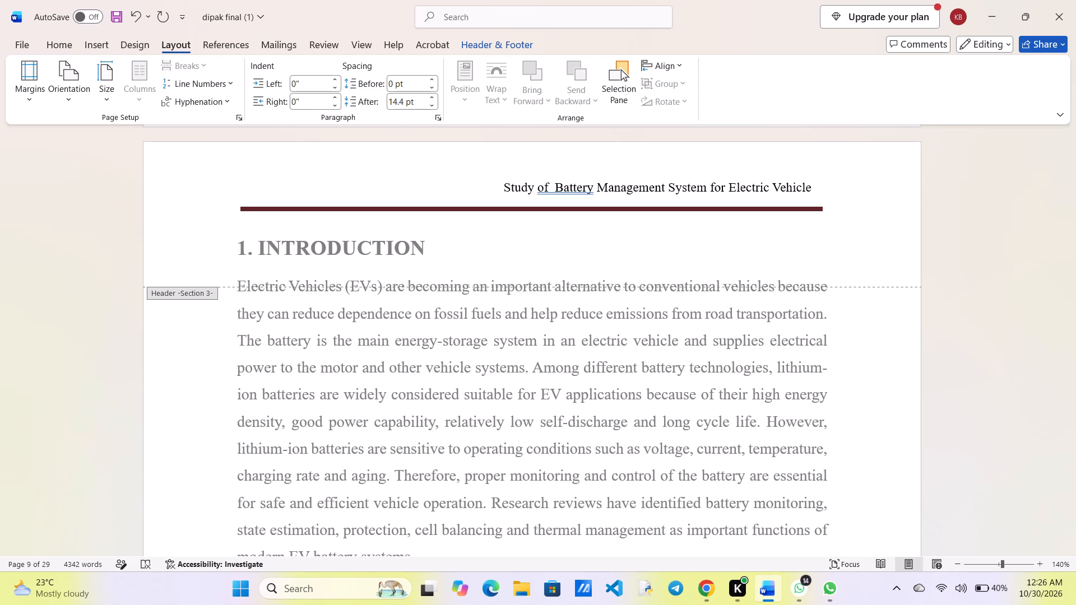
Correct the double space between "of" and "Battery" in the header title with the suggested fix, and return to the body text.
click(556, 190)
right_click(556, 190)
click(551, 204)
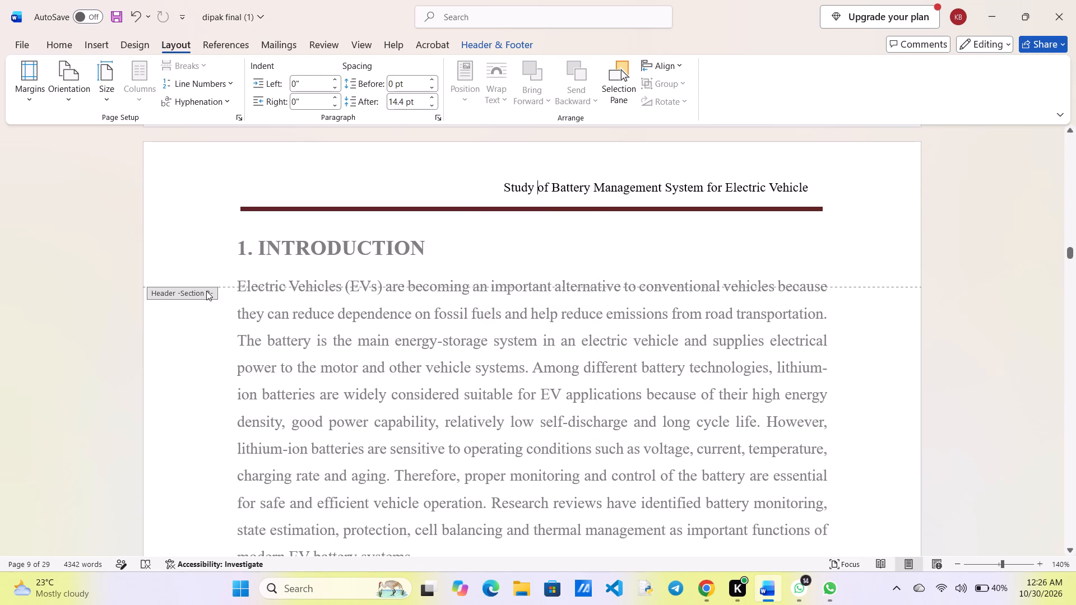
double_click(1040, 297)
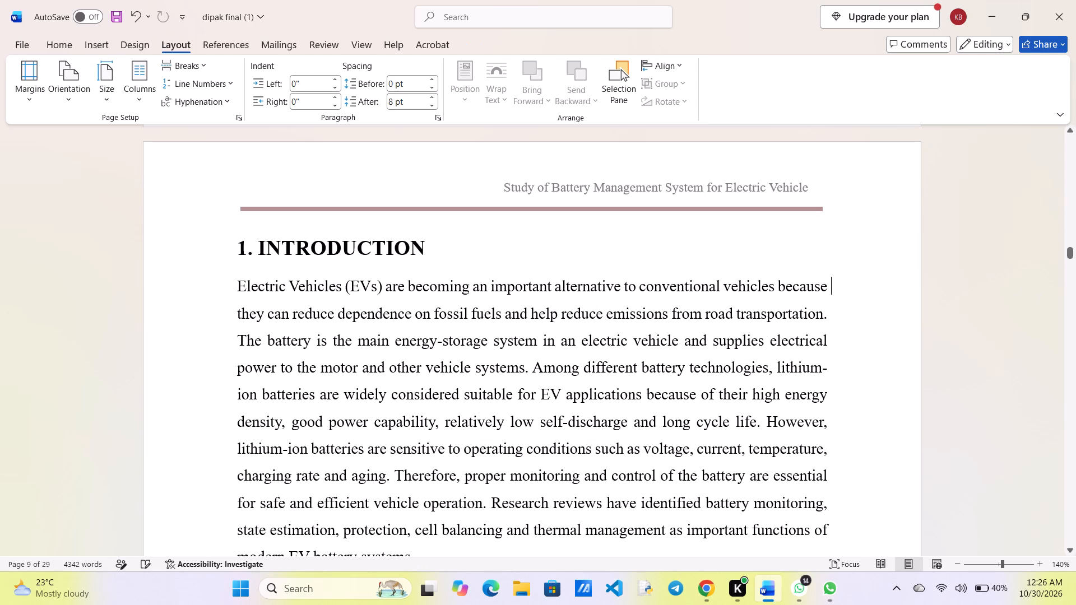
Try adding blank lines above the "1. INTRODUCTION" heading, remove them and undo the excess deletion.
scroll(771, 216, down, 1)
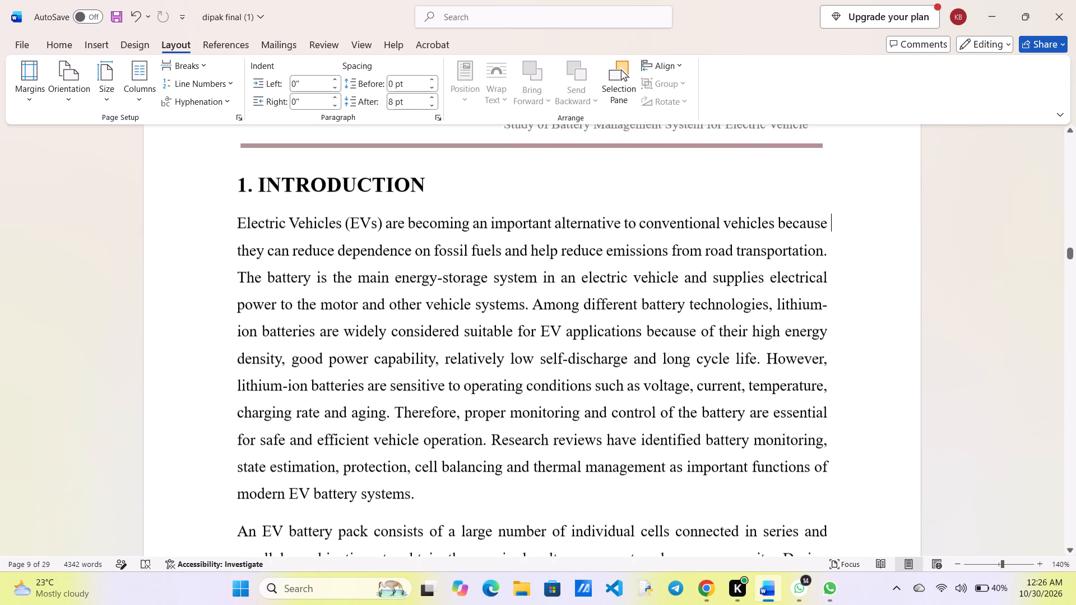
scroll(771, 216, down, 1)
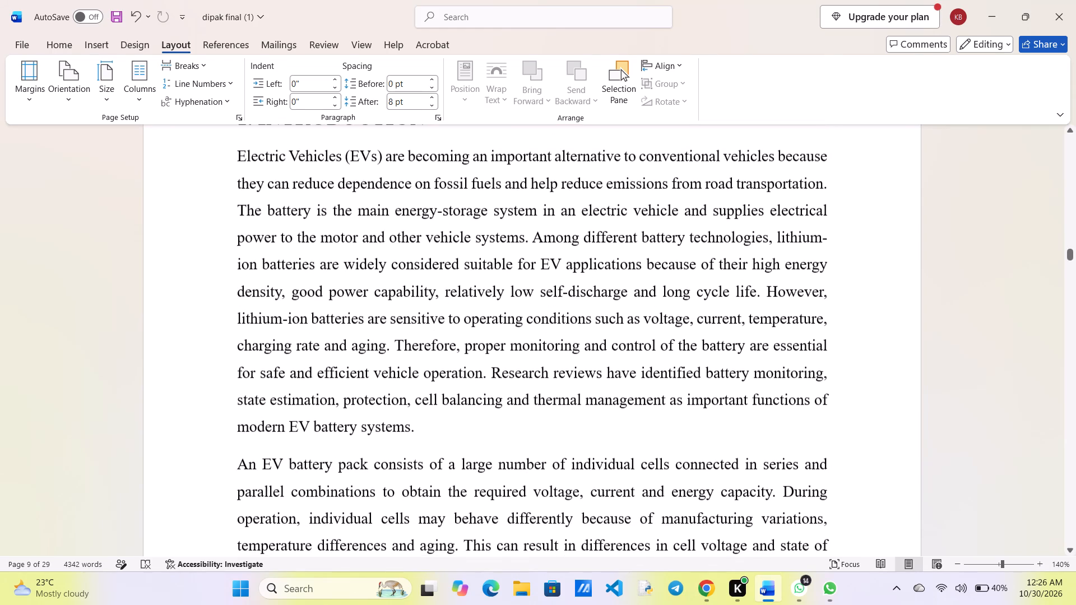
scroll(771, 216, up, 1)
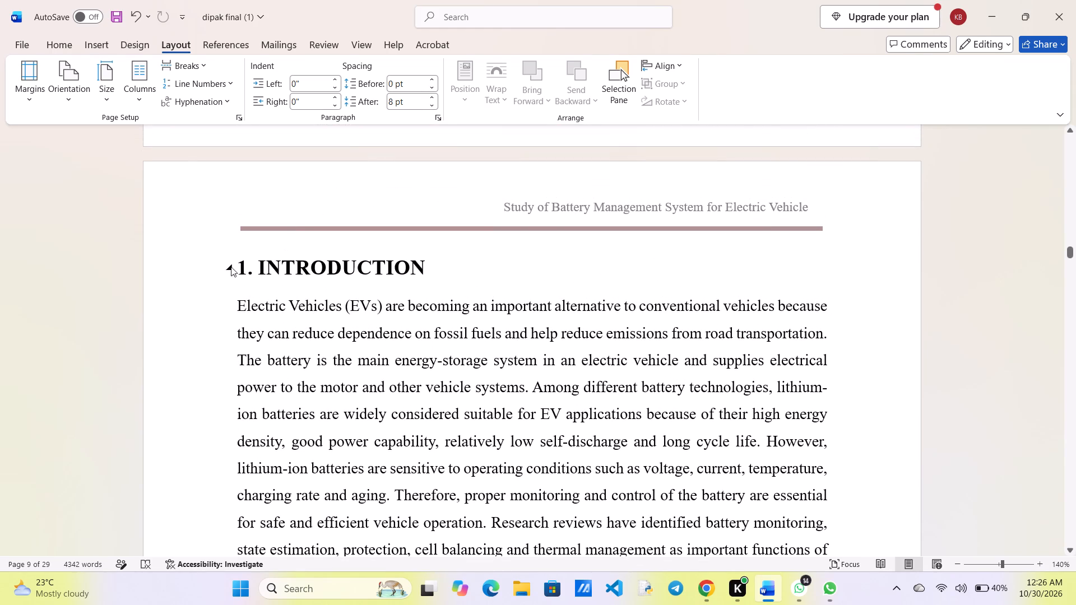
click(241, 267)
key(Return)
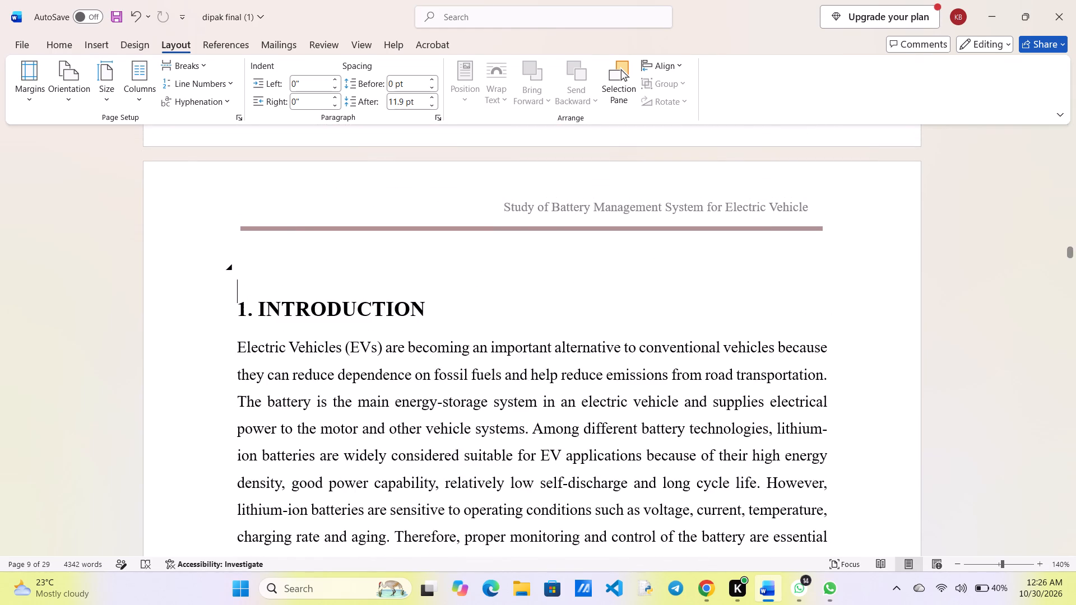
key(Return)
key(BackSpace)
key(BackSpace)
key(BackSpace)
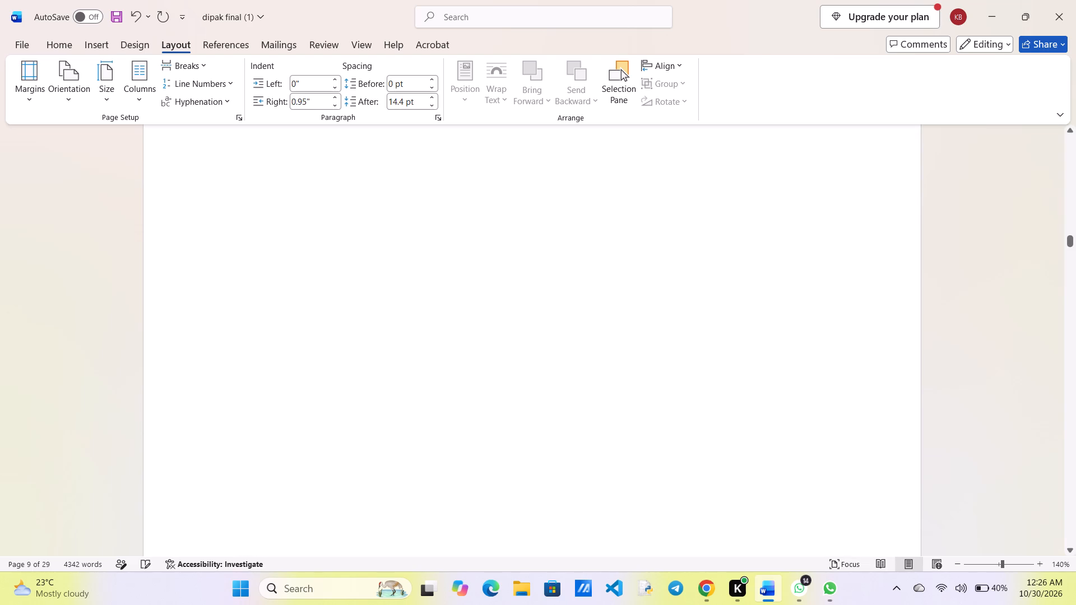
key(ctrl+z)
Review the header title, rules and footer across the Introduction and Literature Review pages.
scroll(241, 267, down, 1)
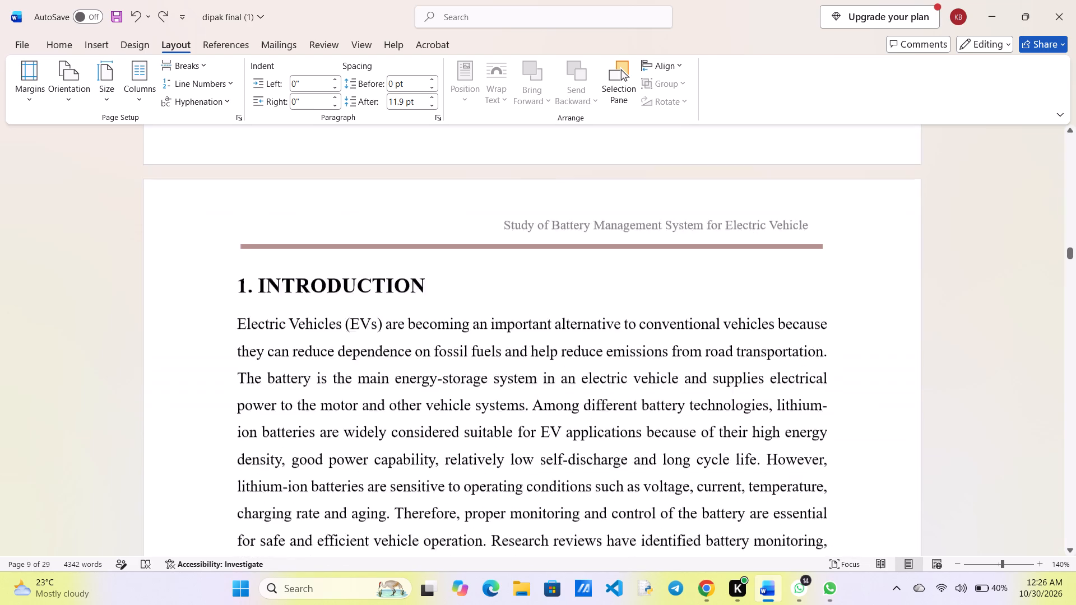
scroll(241, 267, down, 1)
scroll(320, 291, up, 1)
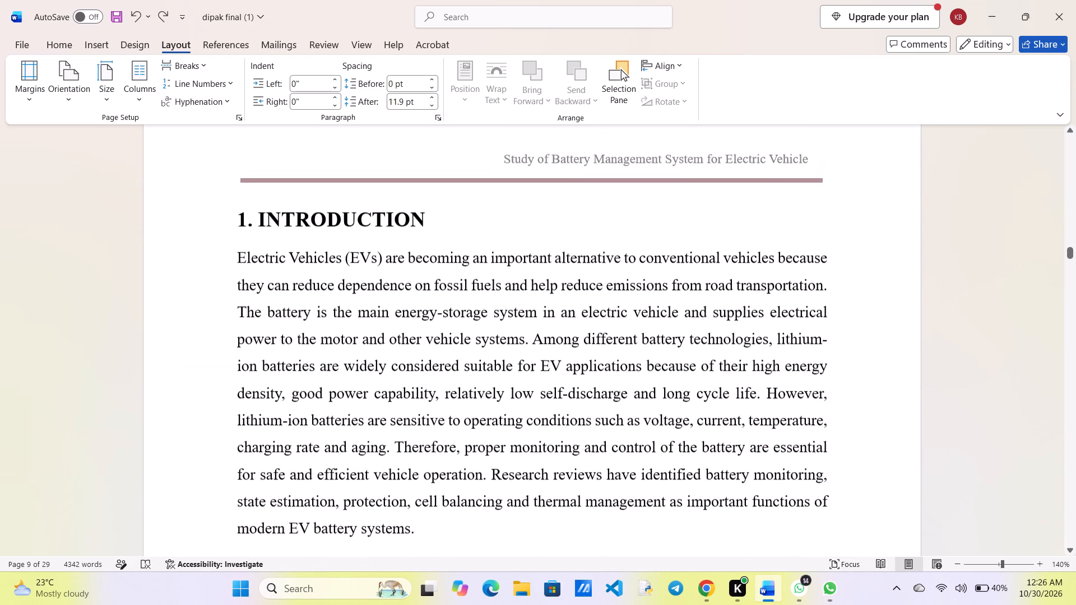
scroll(320, 291, up, 1)
scroll(320, 291, down, 1)
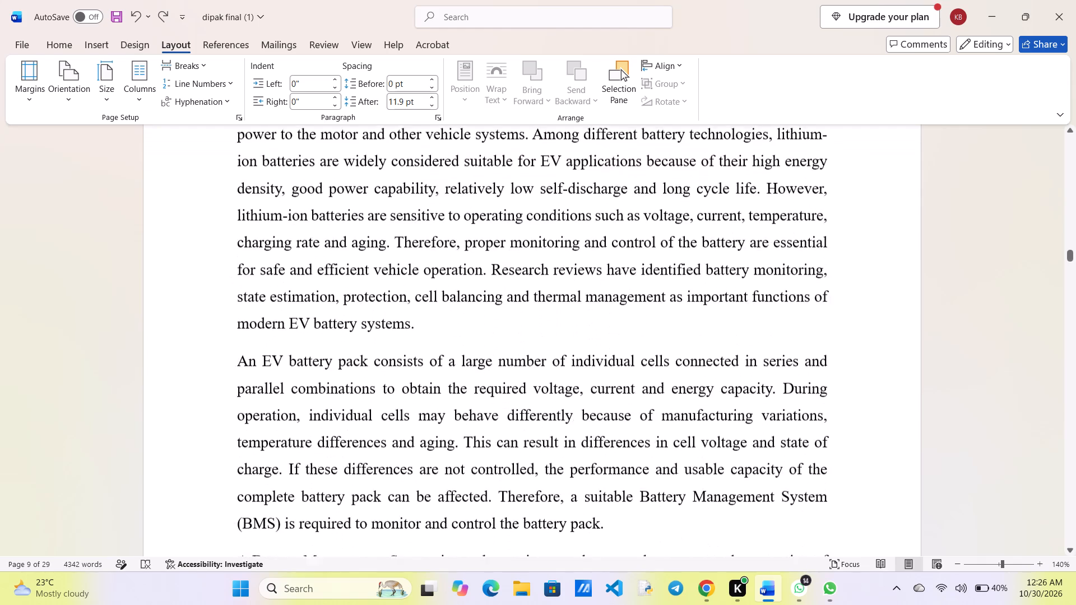
scroll(320, 291, down, 2)
scroll(320, 291, up, 1)
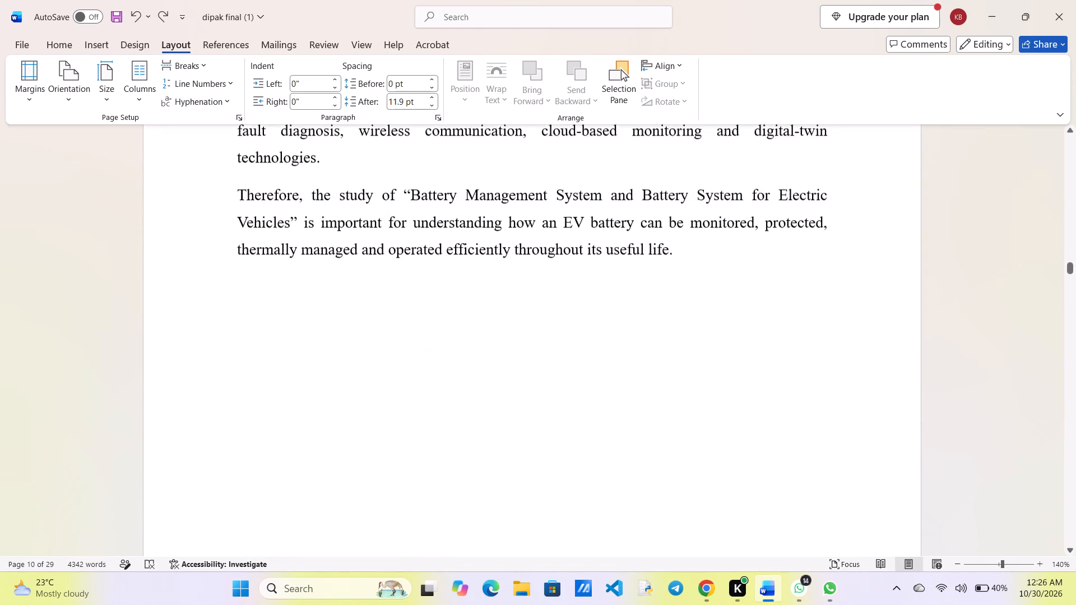
scroll(320, 291, up, 1)
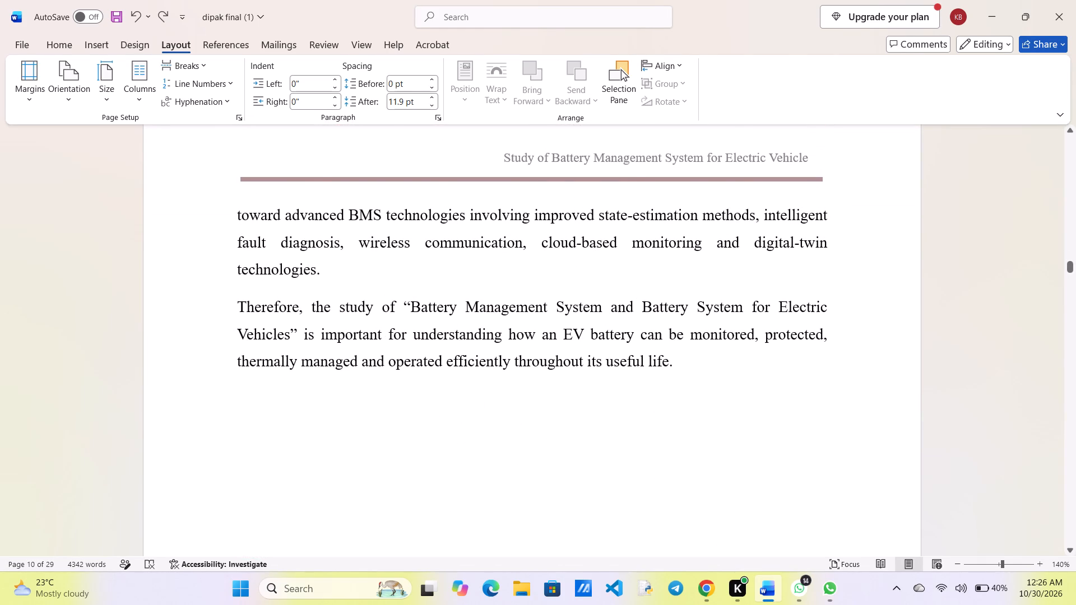
scroll(320, 291, down, 2)
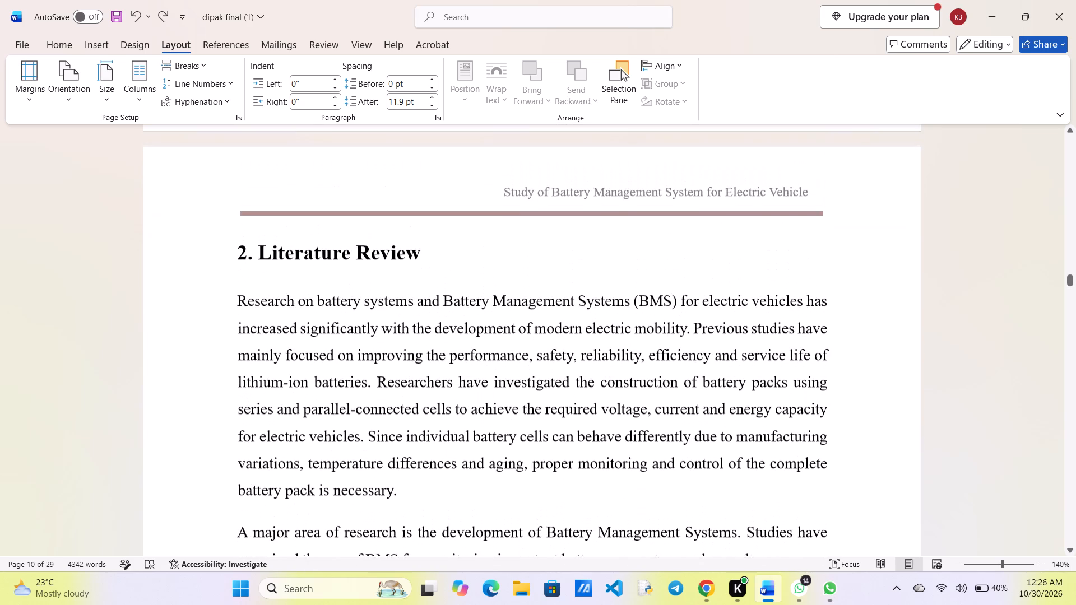
scroll(320, 291, down, 3)
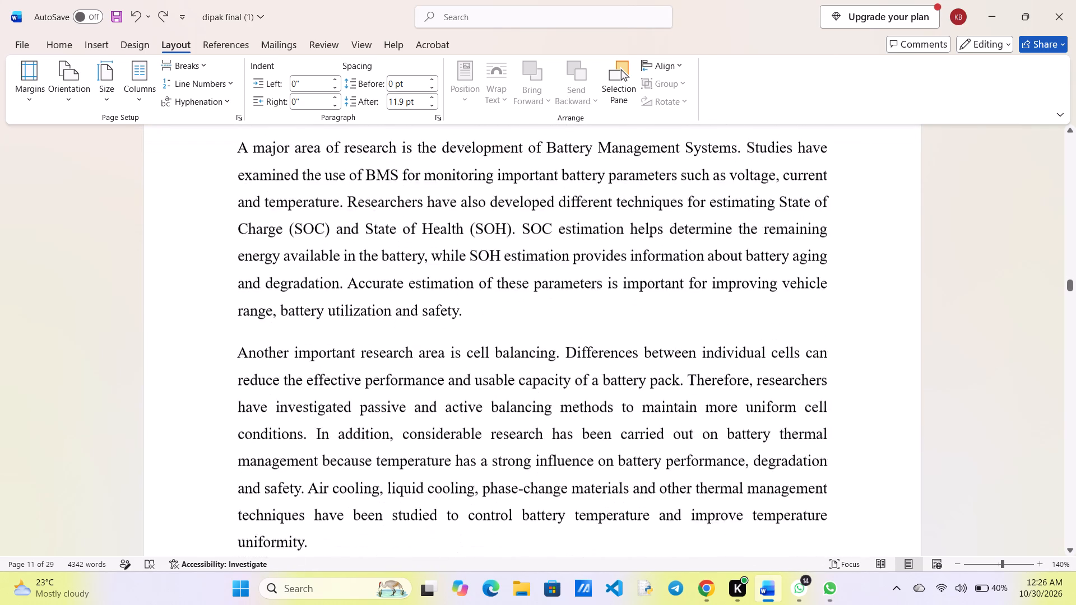
scroll(320, 291, down, 2)
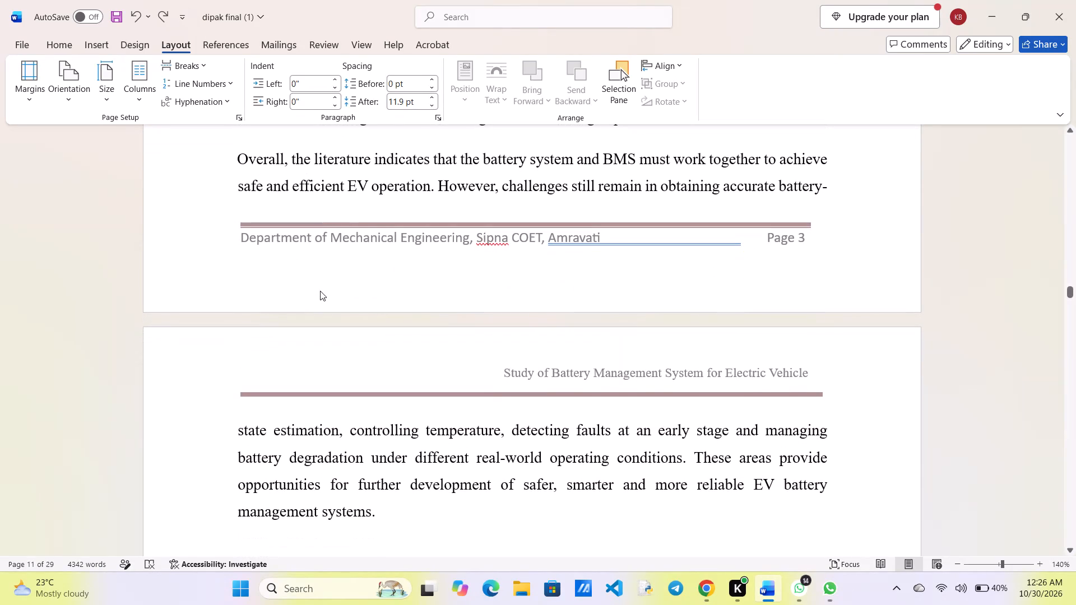
scroll(320, 291, down, 1)
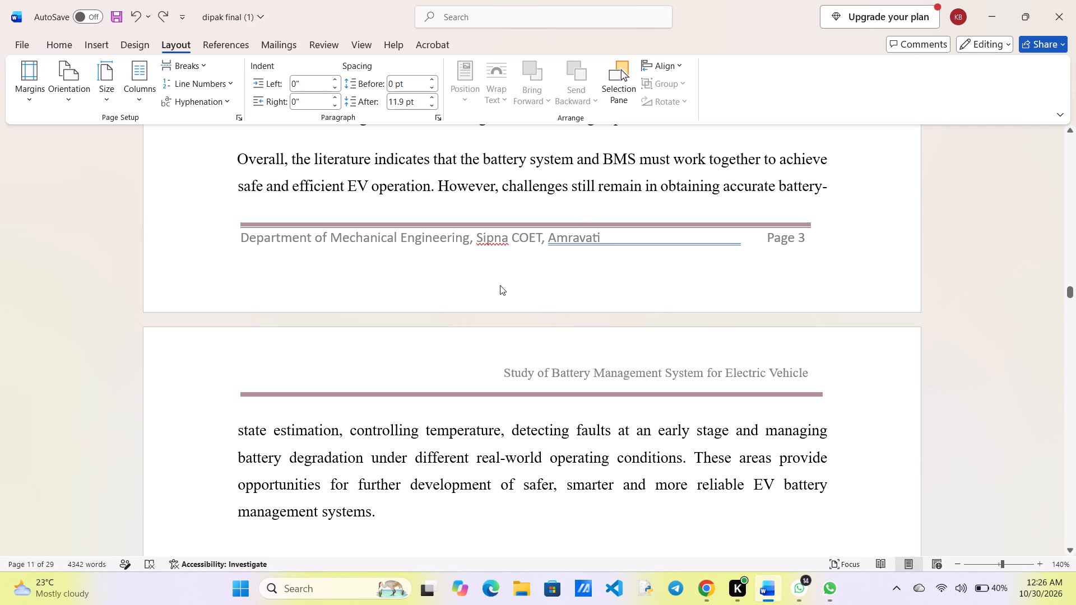
scroll(500, 285, down, 1)
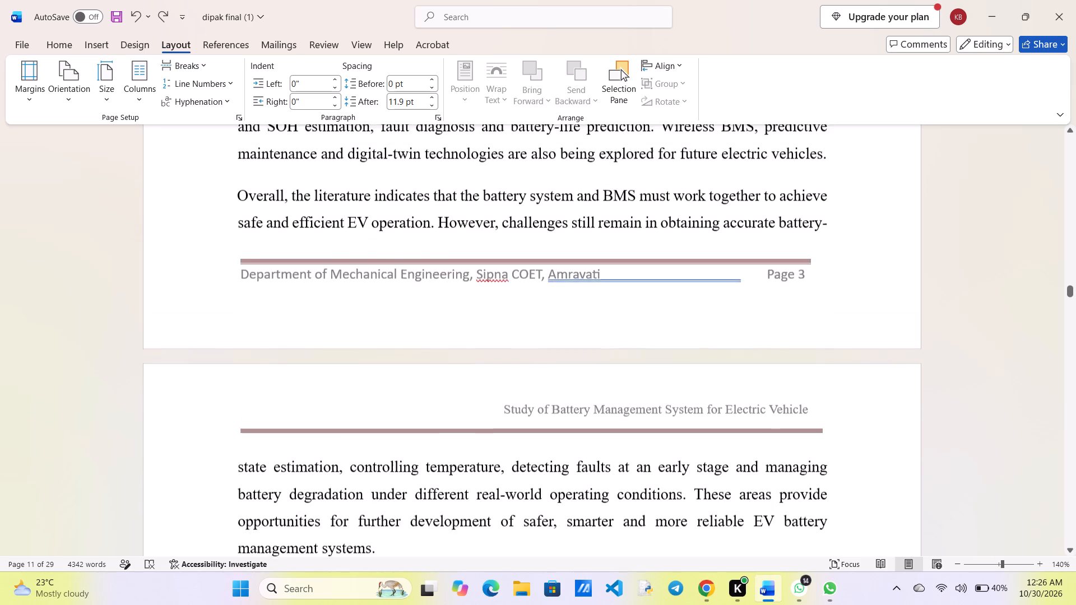
scroll(500, 285, down, 1)
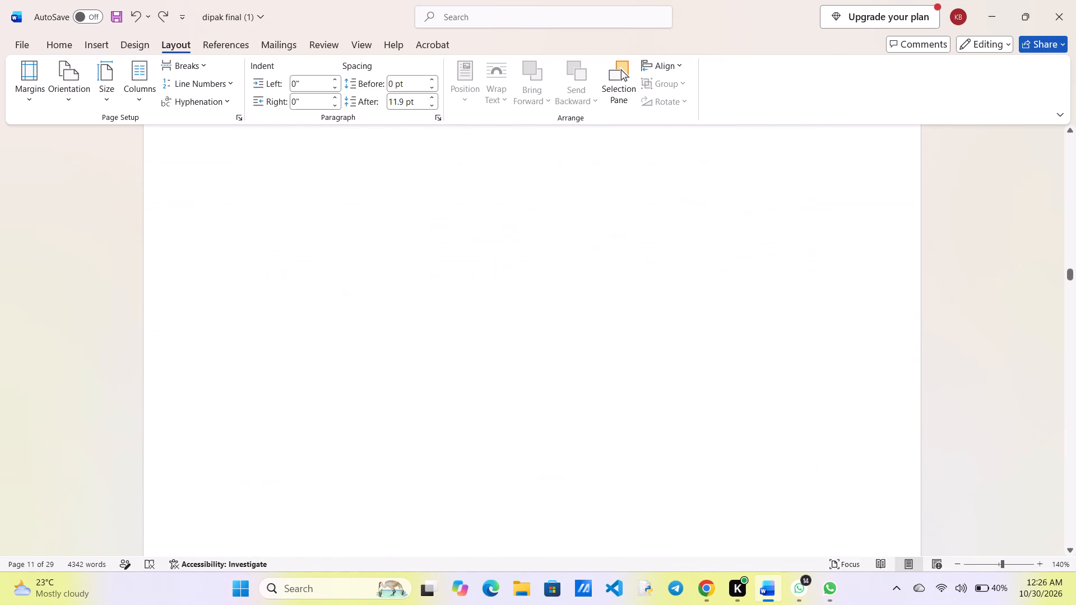
scroll(500, 285, down, 4)
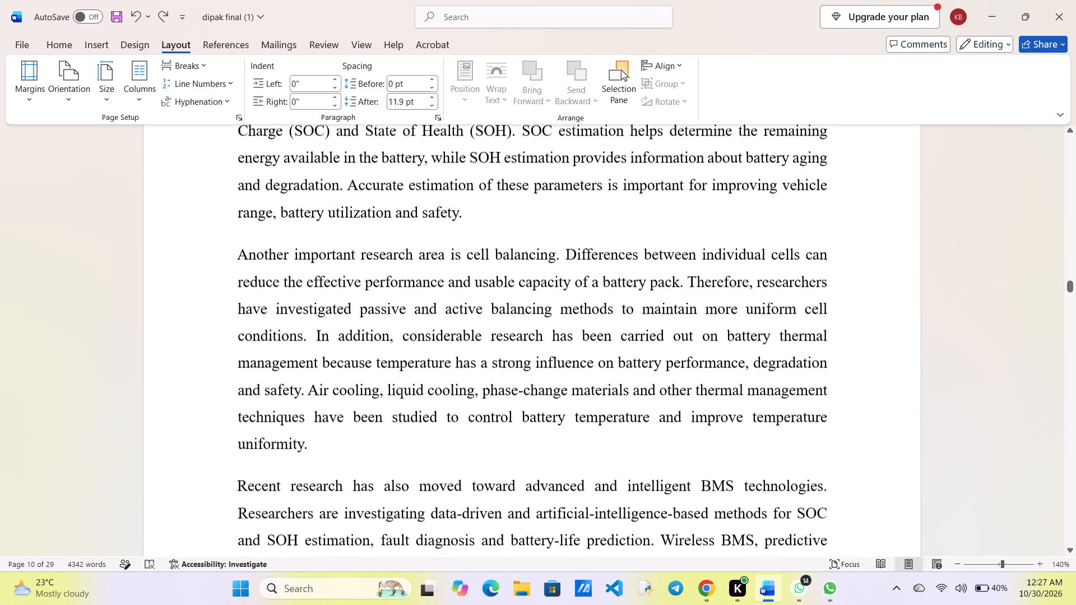
Open the Section 3 footer for editing and lengthen its double rule rightward to just past the body text's right edge.
scroll(500, 285, down, 2)
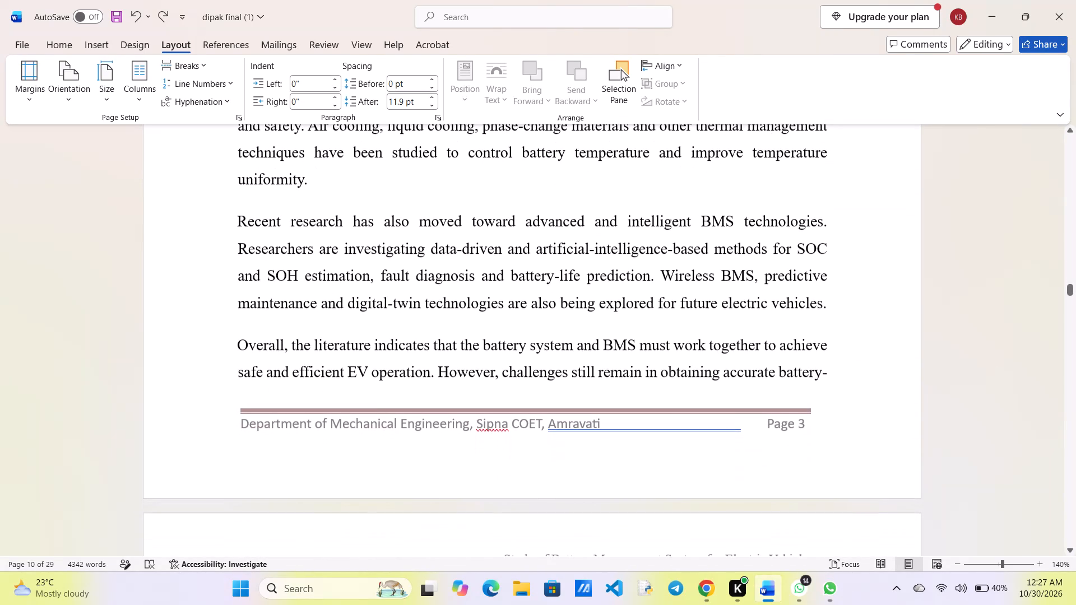
scroll(500, 285, down, 2)
scroll(500, 285, up, 2)
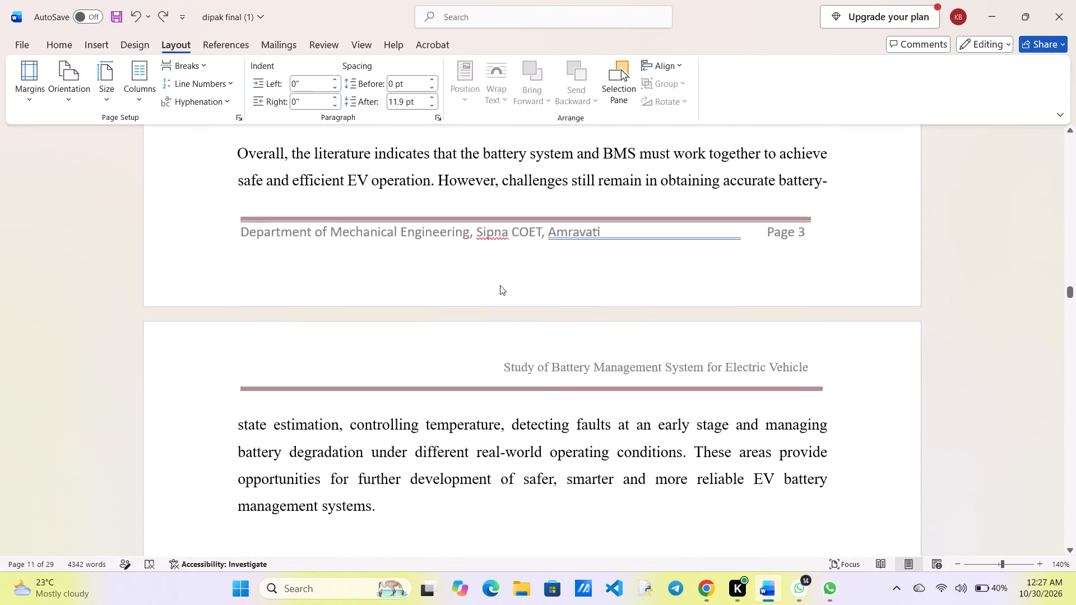
scroll(500, 285, up, 1)
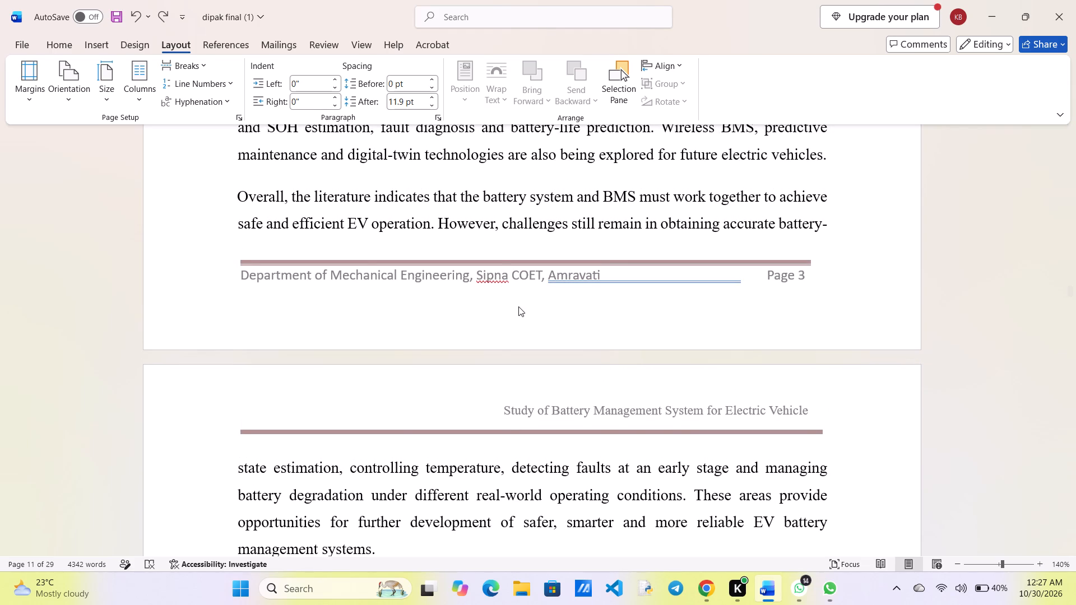
triple_click(462, 271)
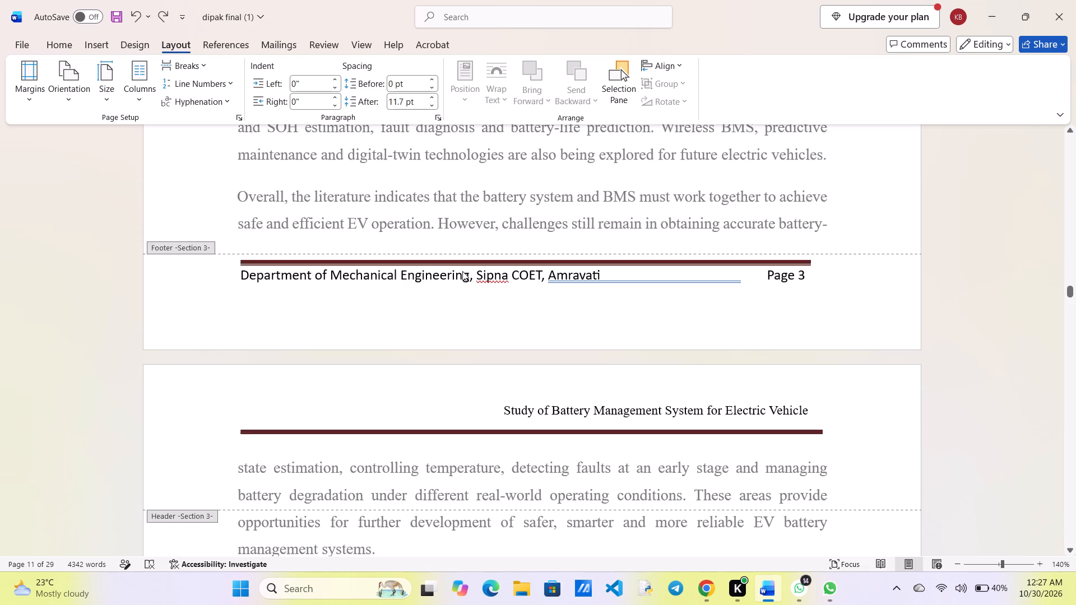
click(377, 303)
click(342, 267)
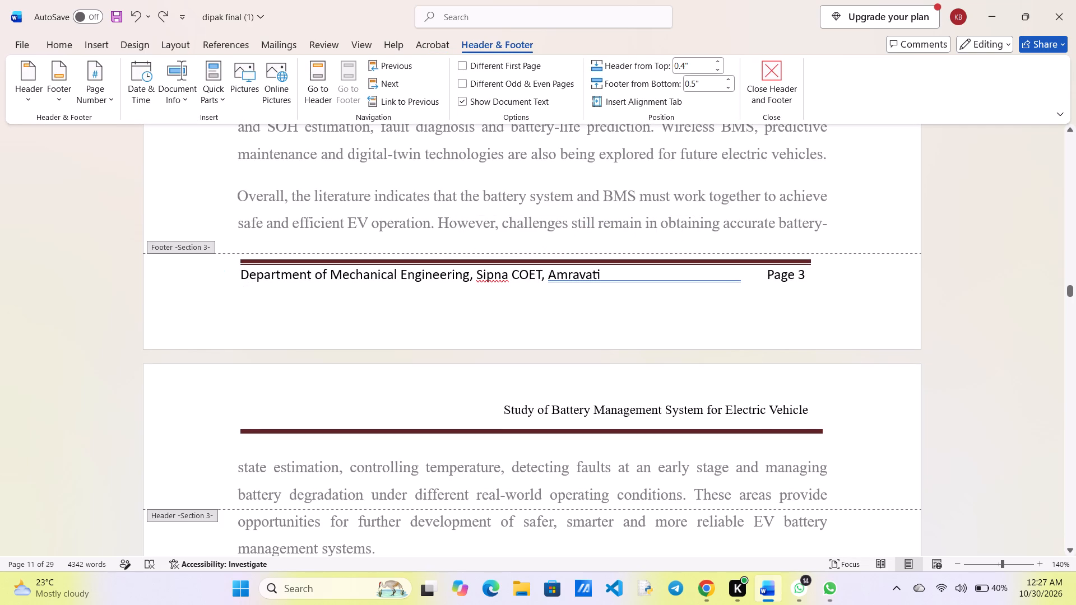
click(327, 260)
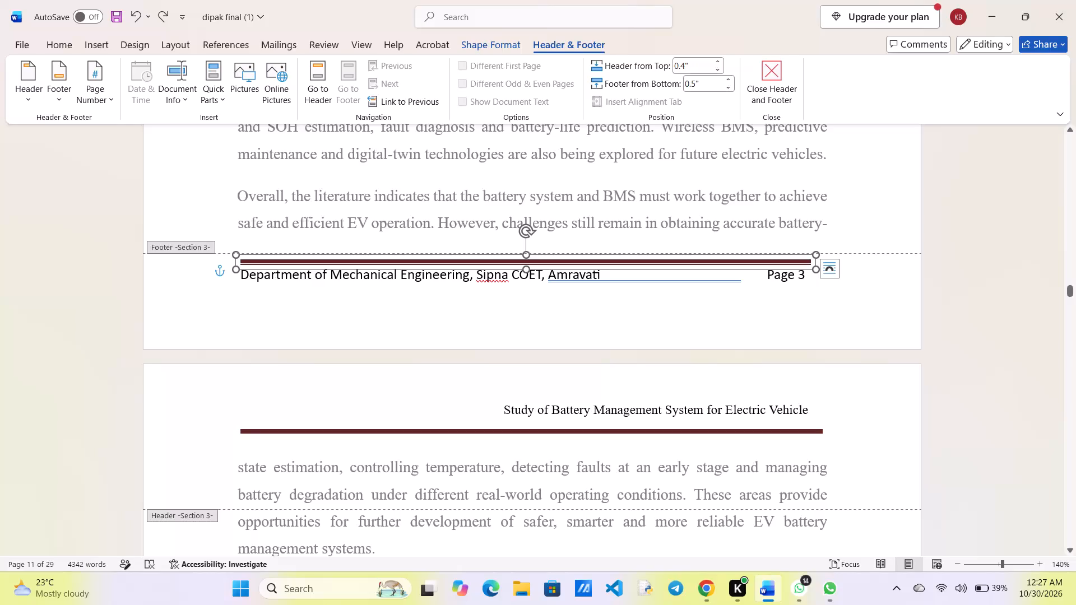
drag(817, 269, 822, 266)
drag(822, 266, 841, 267)
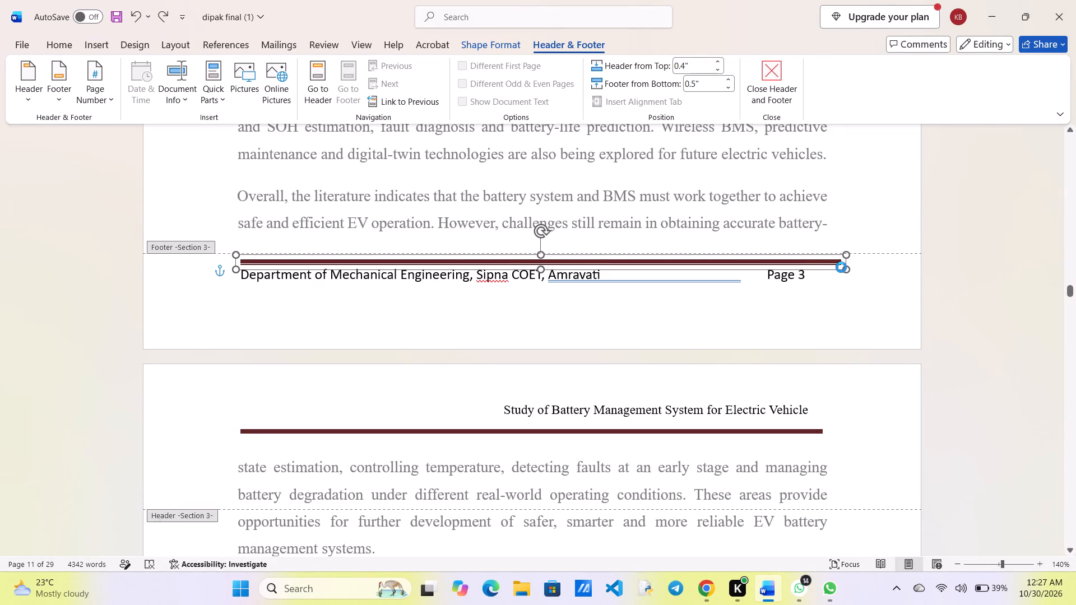
drag(841, 267, 836, 258)
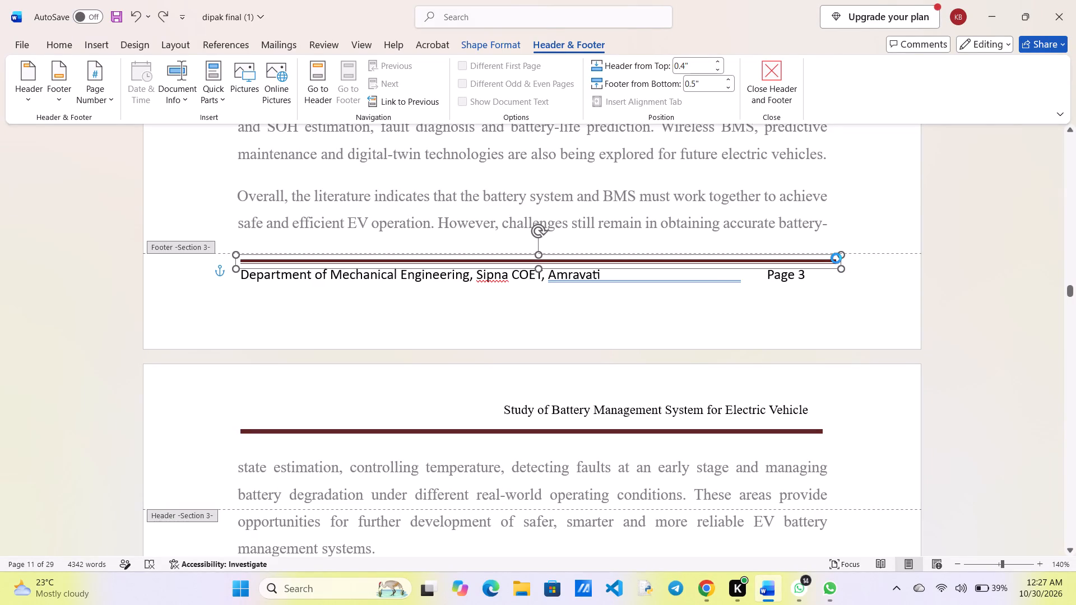
drag(836, 258, 837, 264)
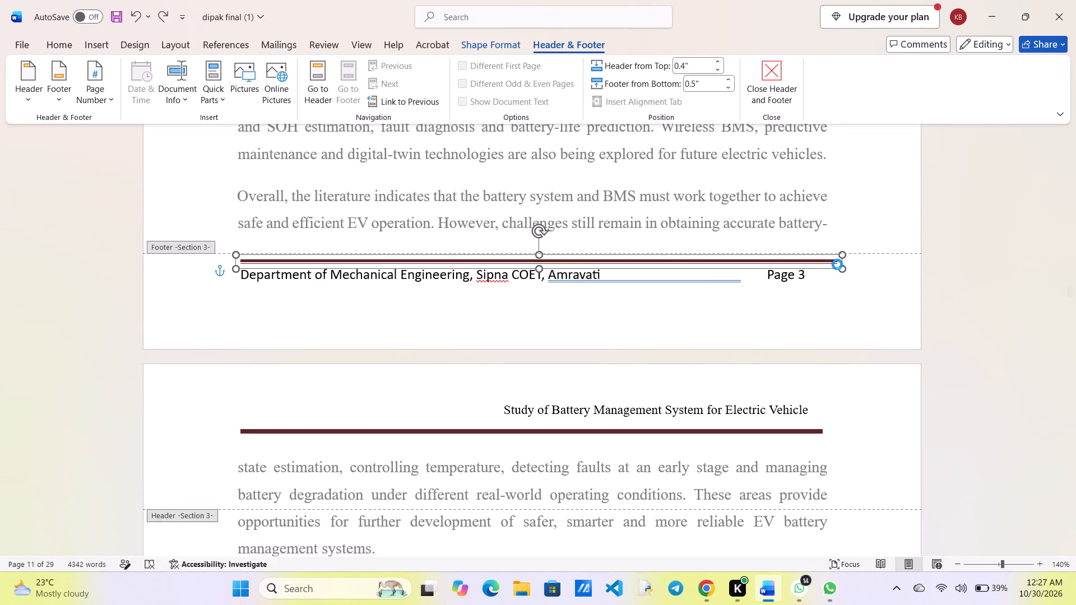
drag(837, 264, 836, 267)
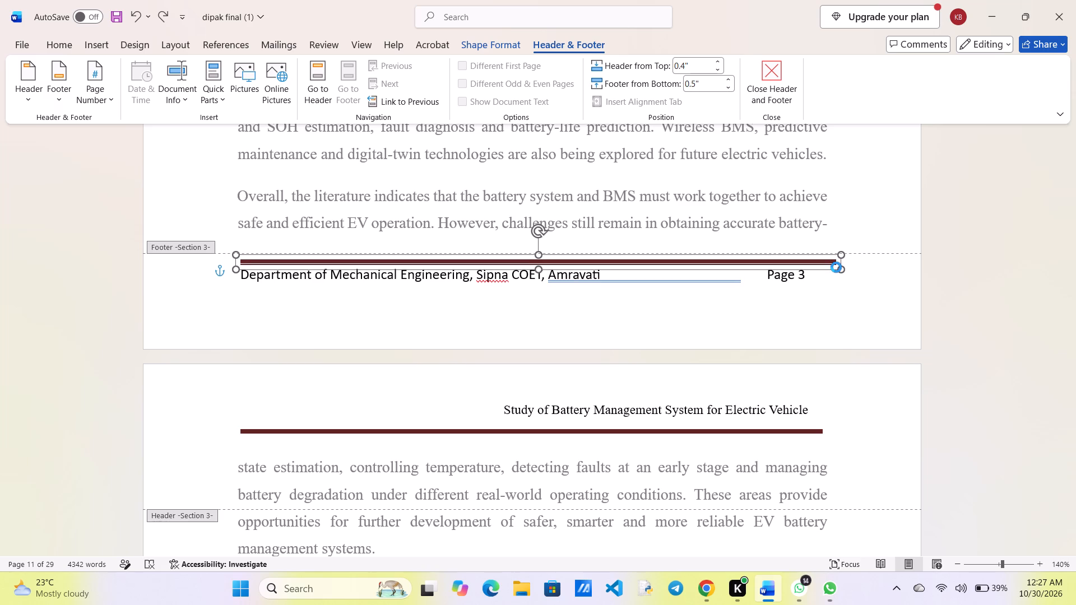
drag(836, 267, 836, 263)
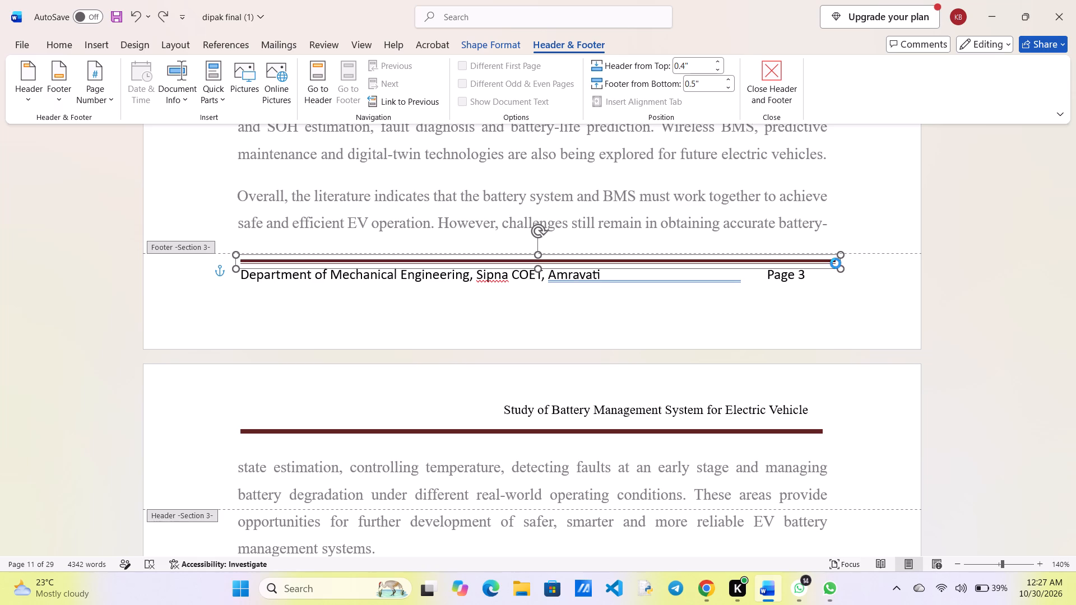
drag(836, 263, 835, 267)
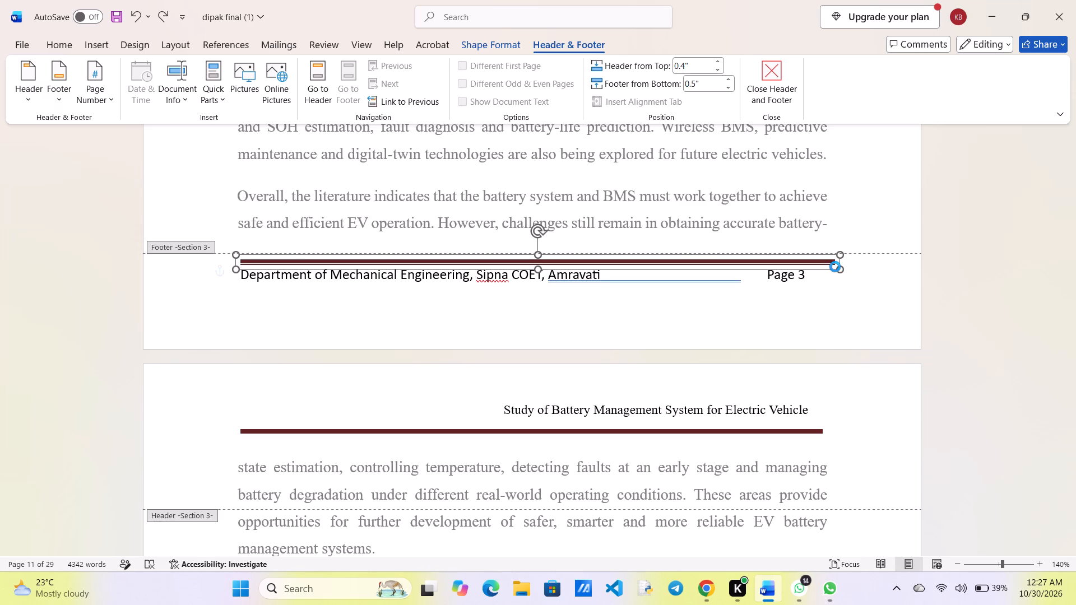
click(789, 300)
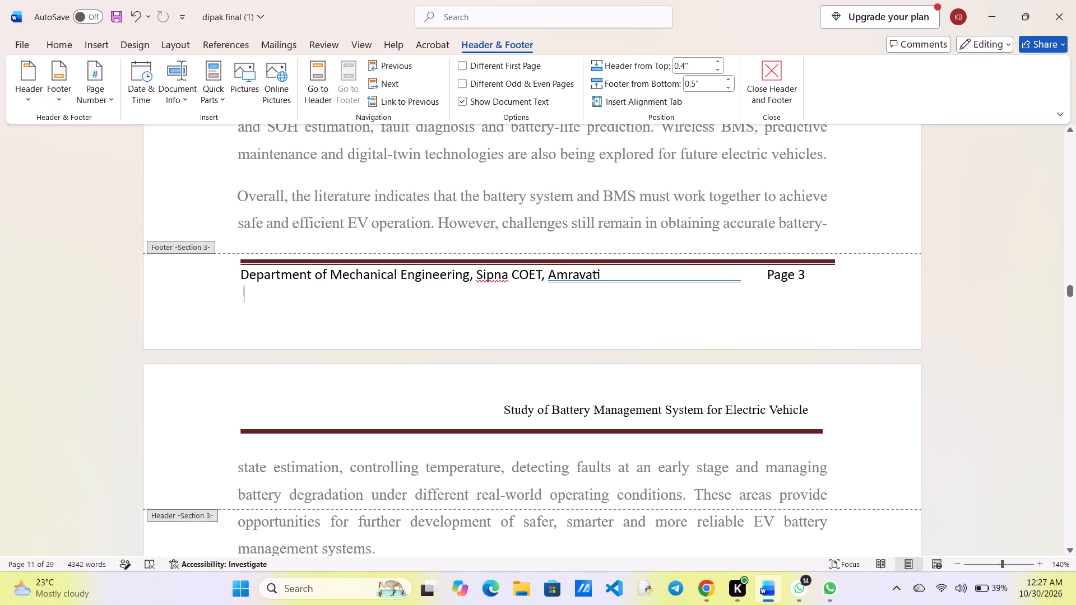
Select the footer's double rule and shift it slightly left so it starts level with the body text's left edge.
click(240, 266)
click(336, 254)
click(336, 256)
click(310, 266)
click(310, 264)
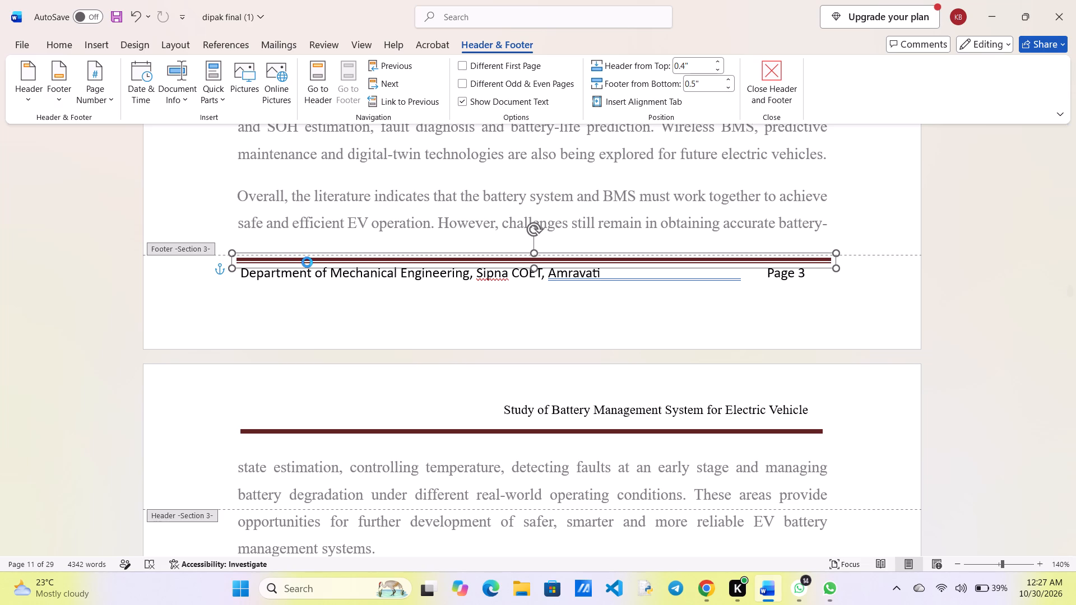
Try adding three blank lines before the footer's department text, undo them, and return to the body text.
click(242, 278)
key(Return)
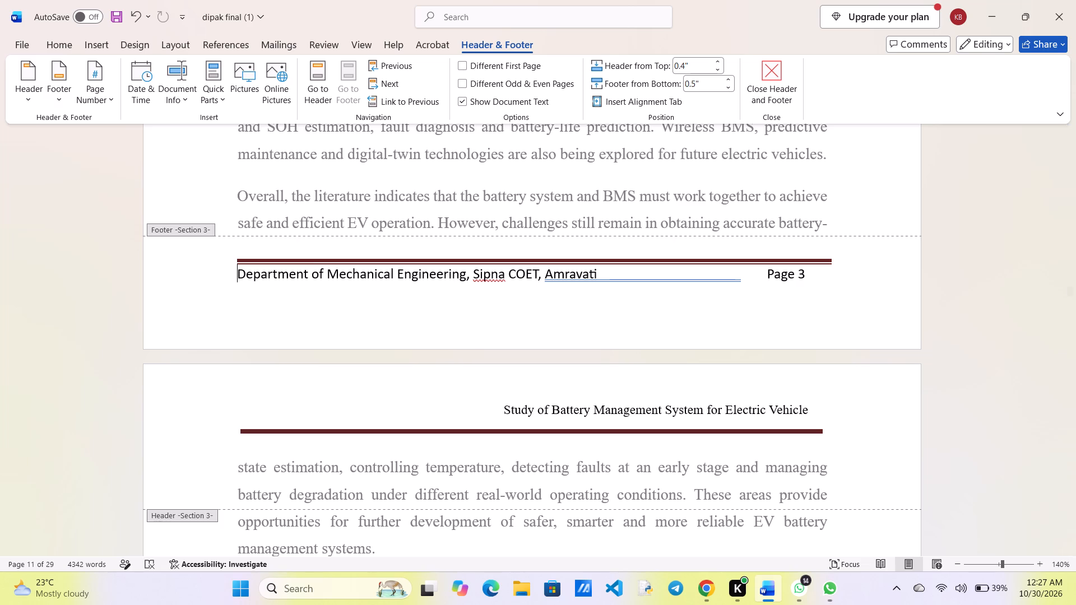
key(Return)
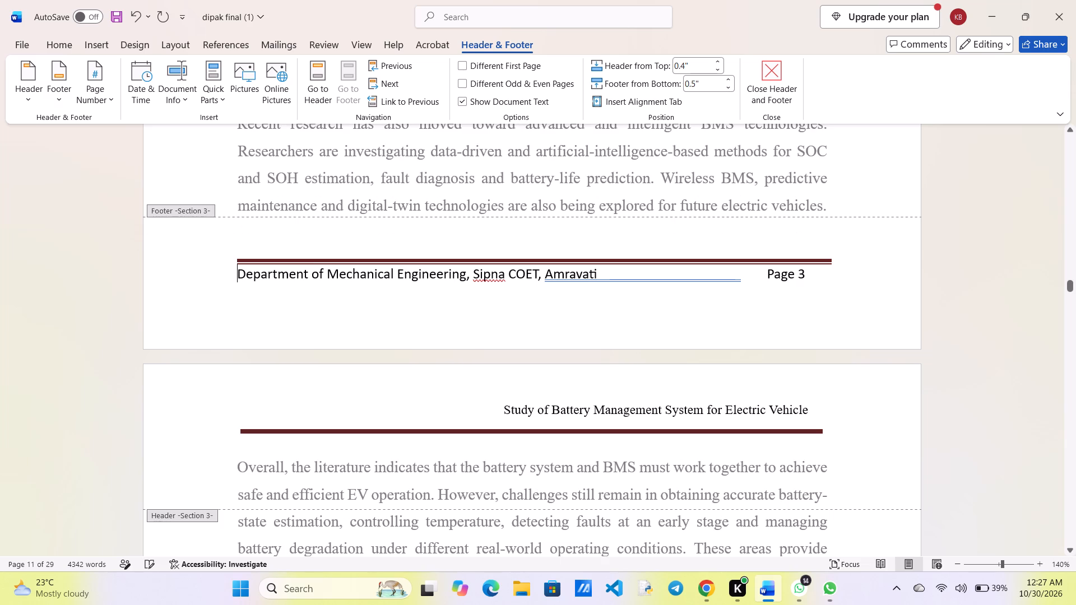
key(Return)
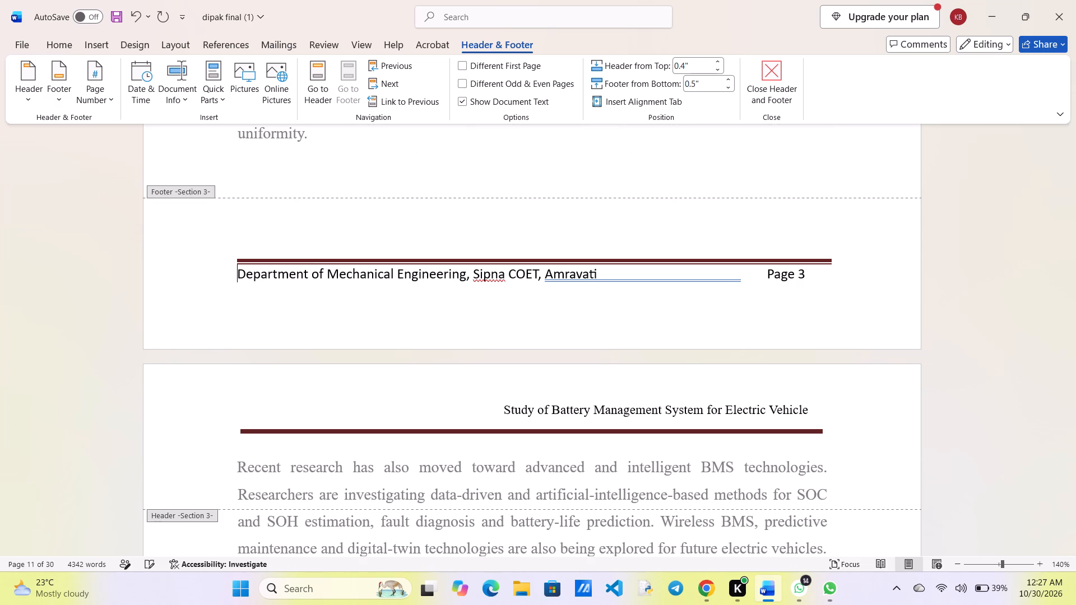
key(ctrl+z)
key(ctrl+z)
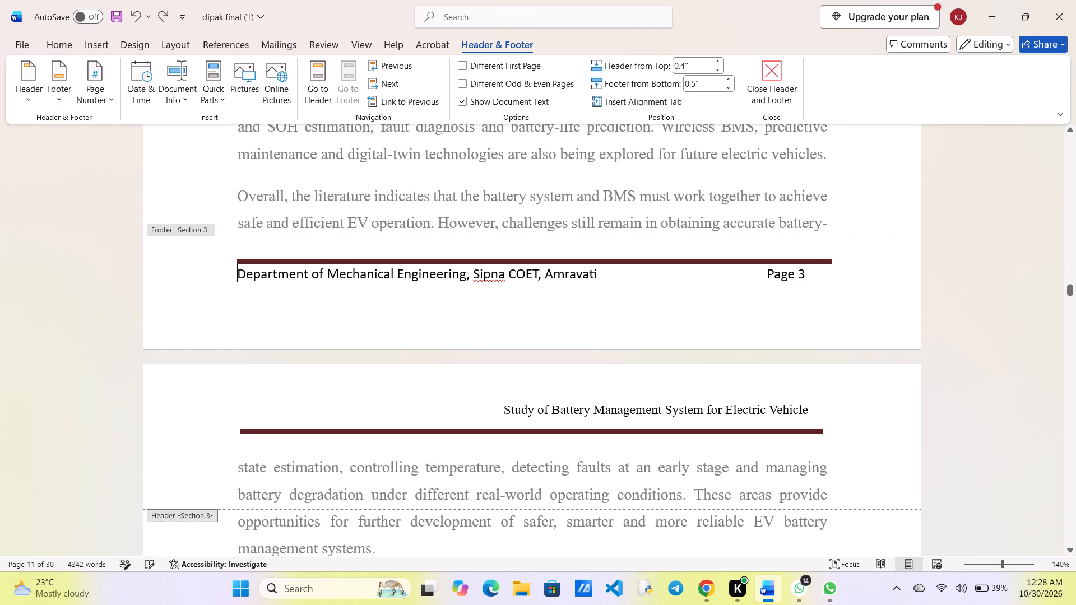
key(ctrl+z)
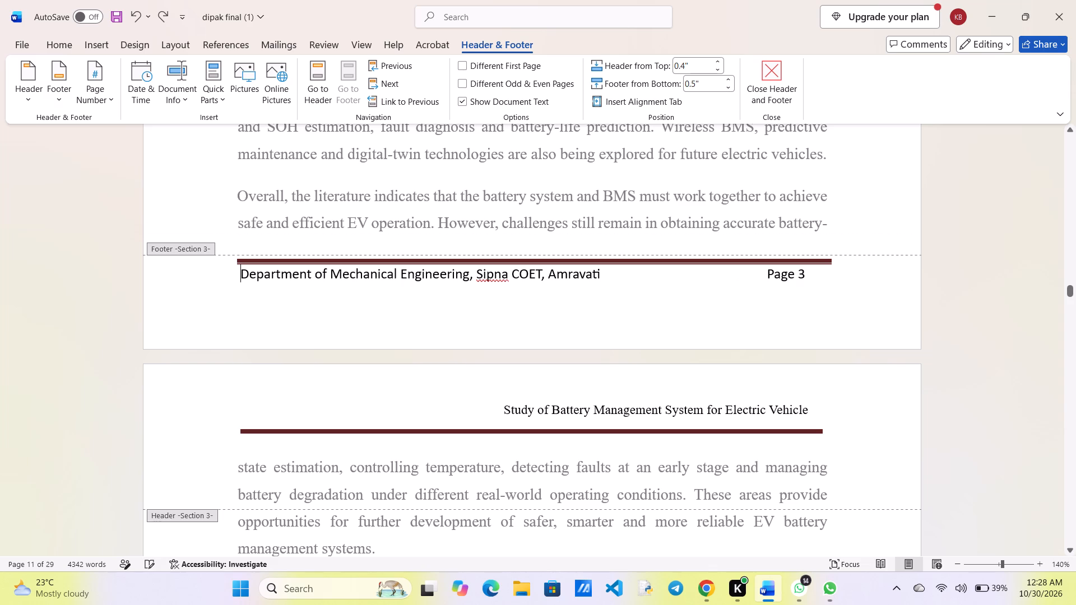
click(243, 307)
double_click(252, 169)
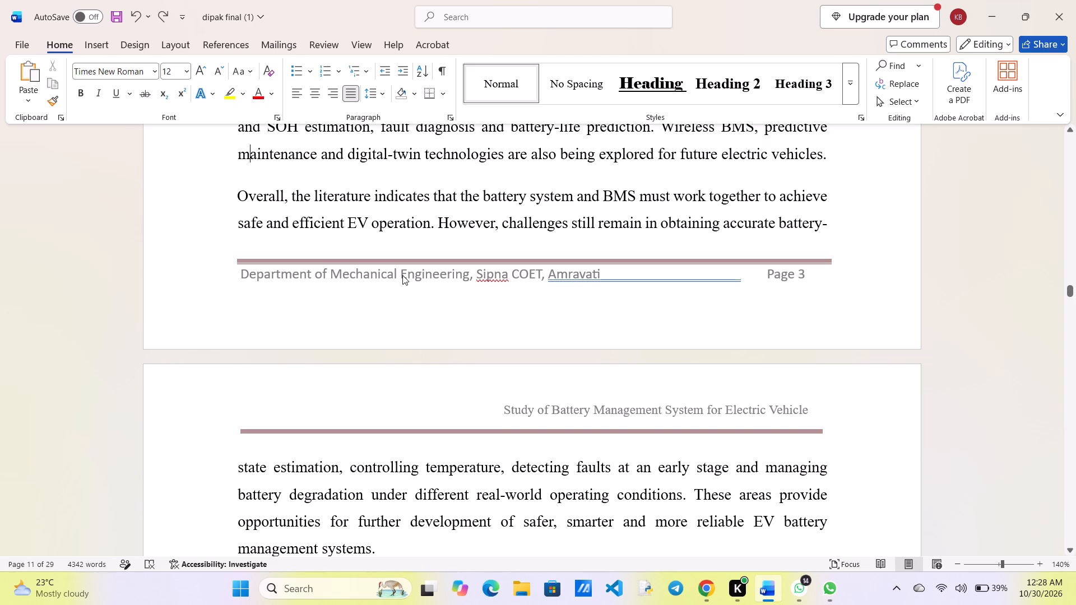
Set the department text in the Section 3 footer to Times New Roman, size 10.
scroll(402, 275, down, 2)
scroll(402, 275, up, 1)
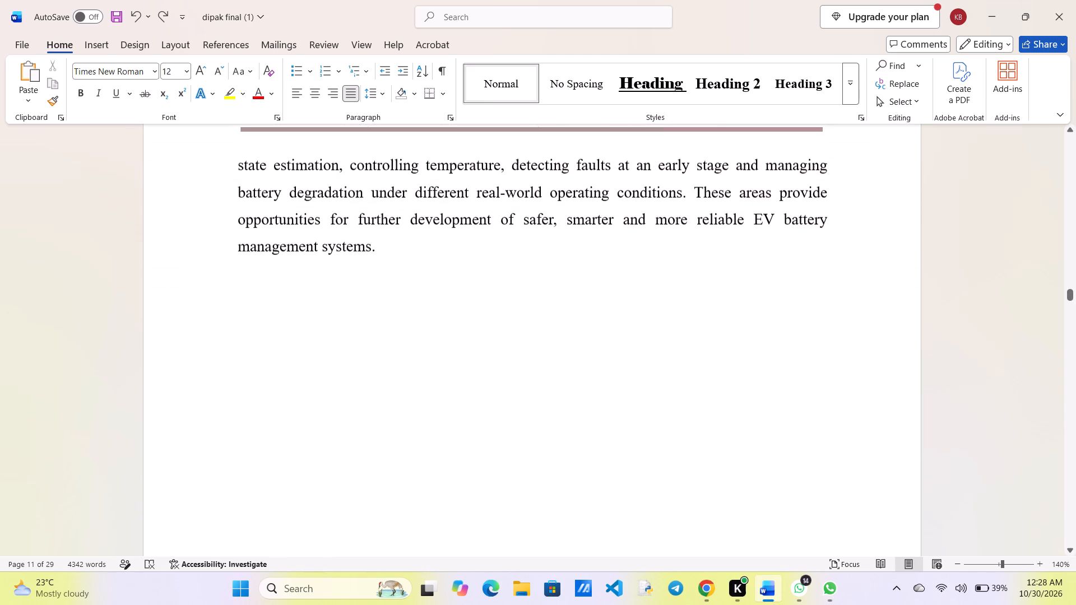
scroll(402, 275, up, 2)
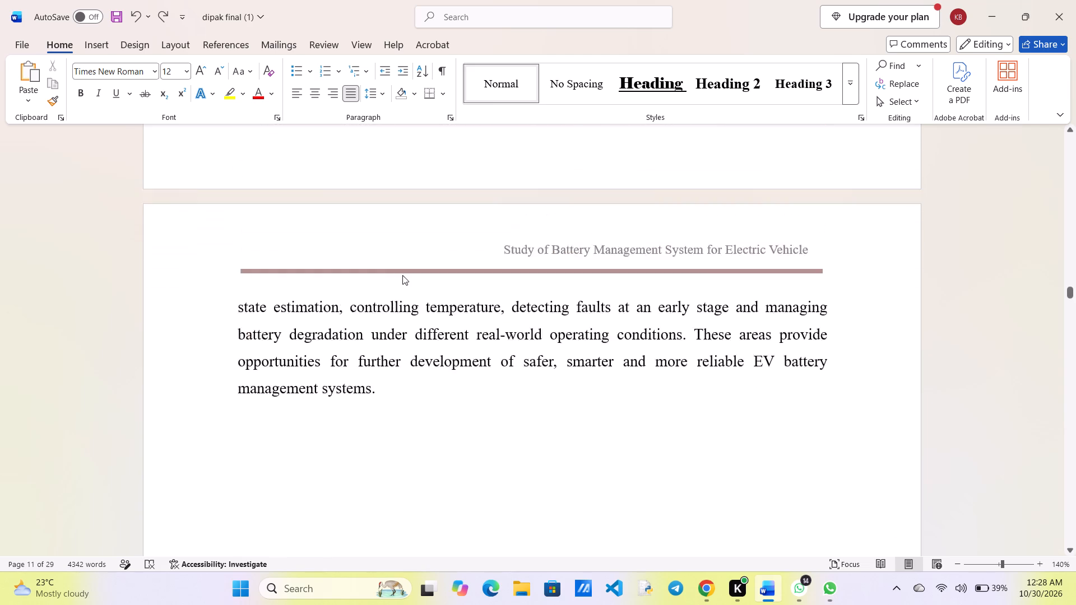
scroll(402, 275, up, 1)
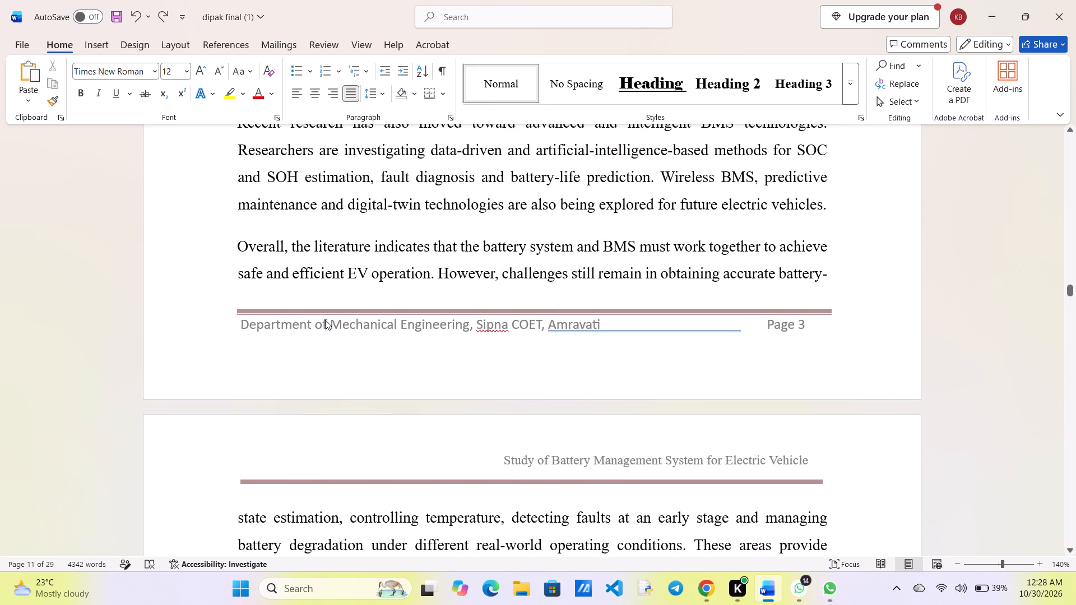
double_click(325, 320)
click(247, 329)
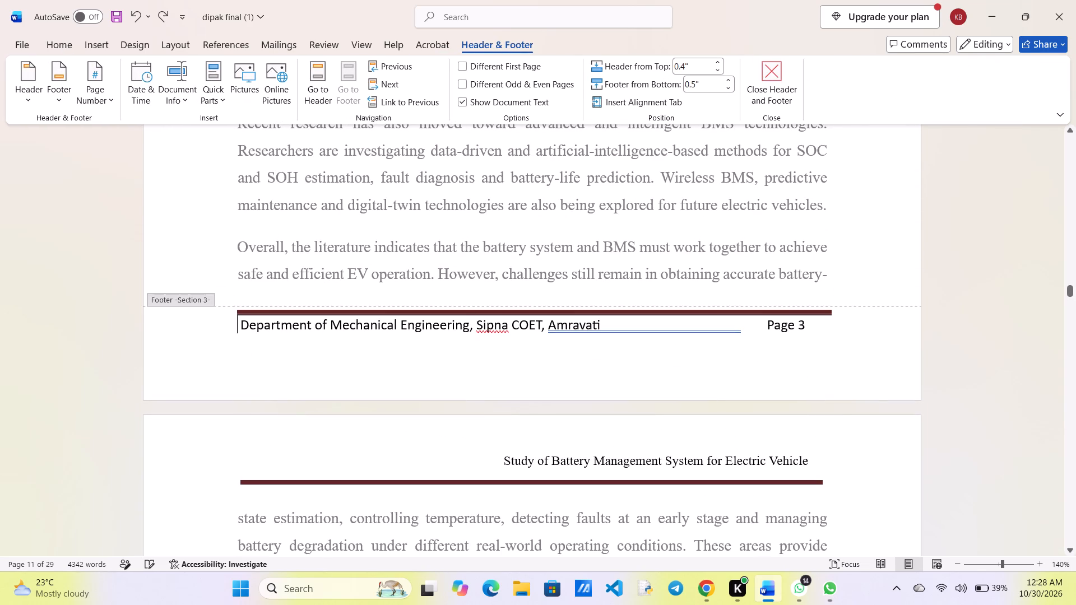
click(61, 38)
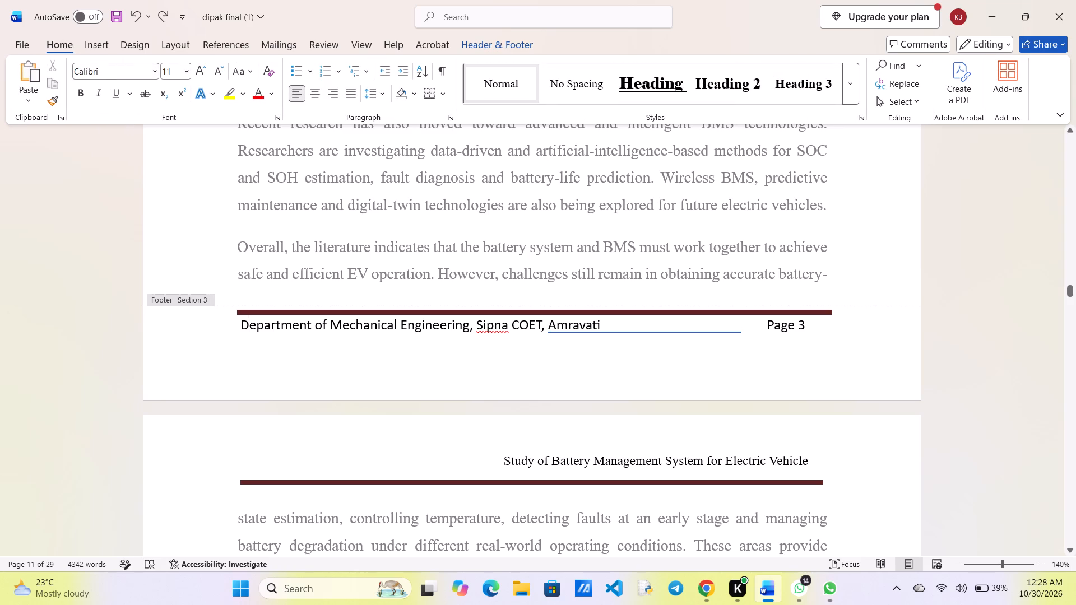
drag(234, 332, 443, 346)
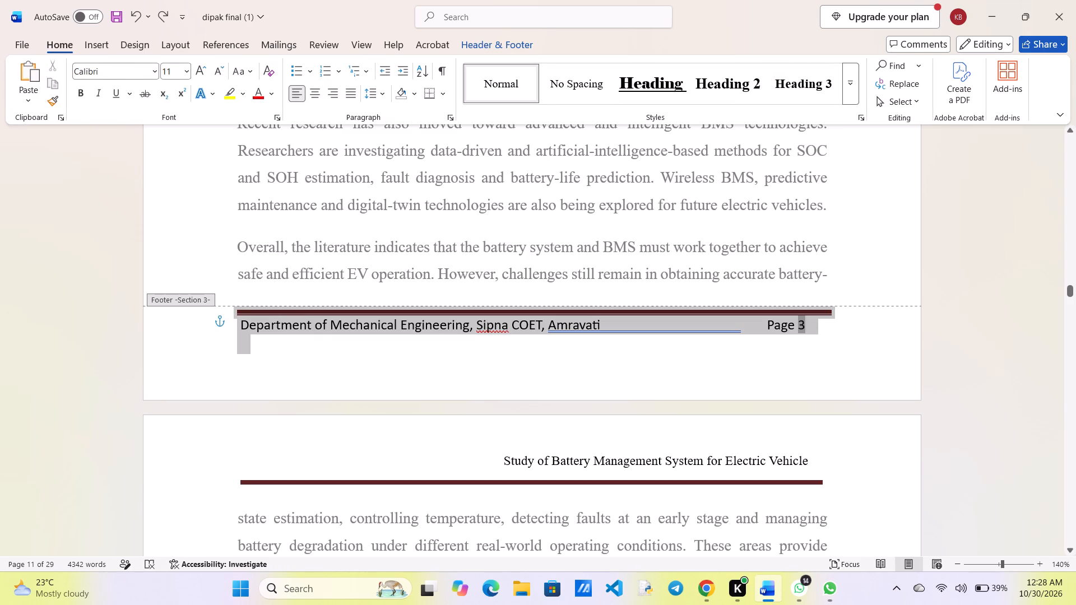
drag(443, 346, 550, 342)
click(457, 373)
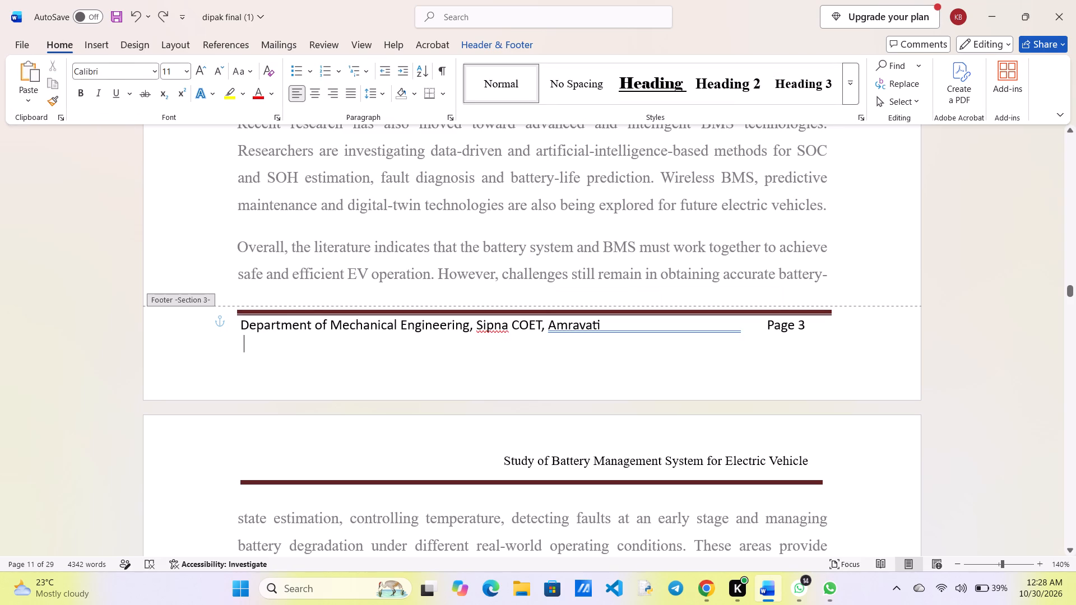
drag(608, 324, 563, 331)
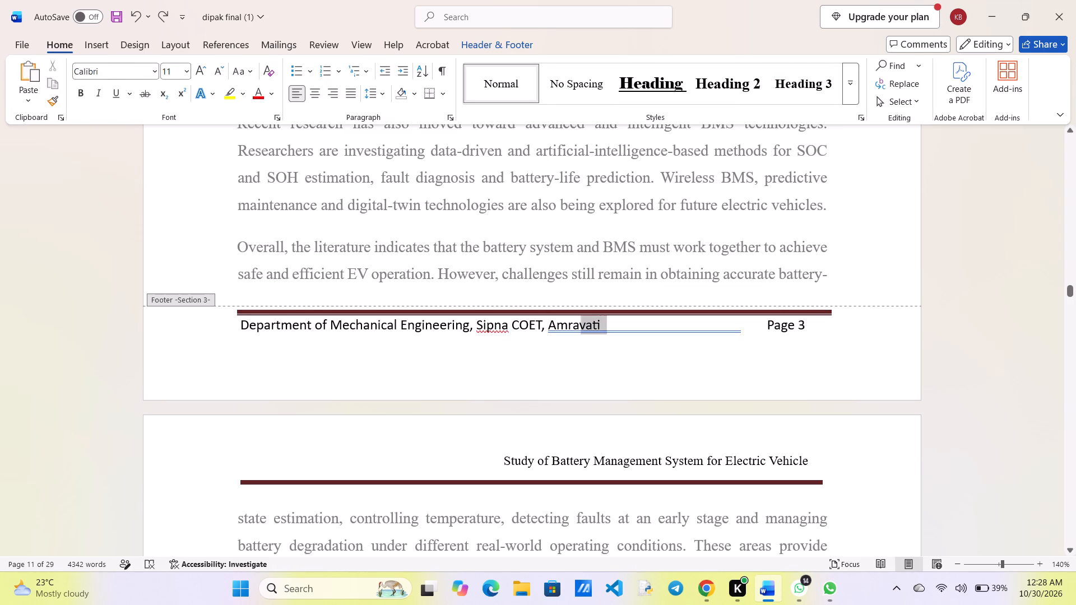
drag(563, 331, 251, 325)
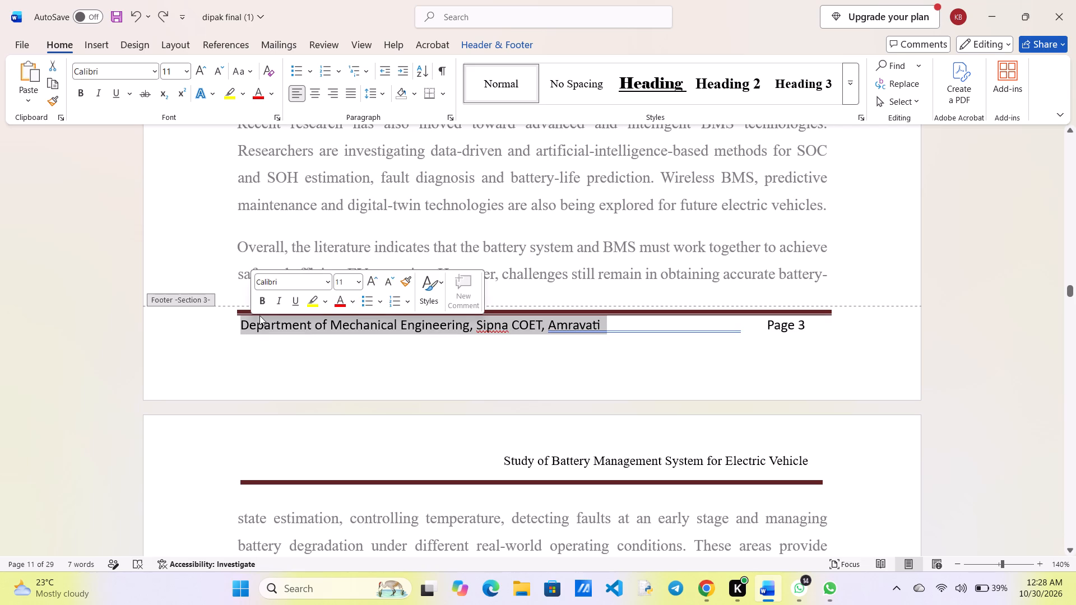
click(100, 67)
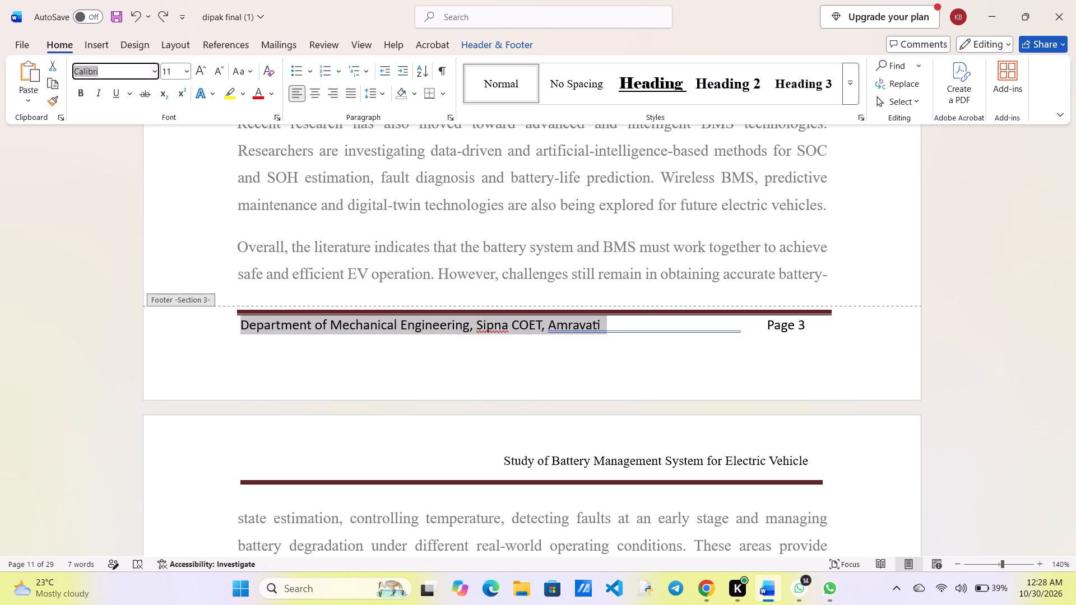
click(155, 69)
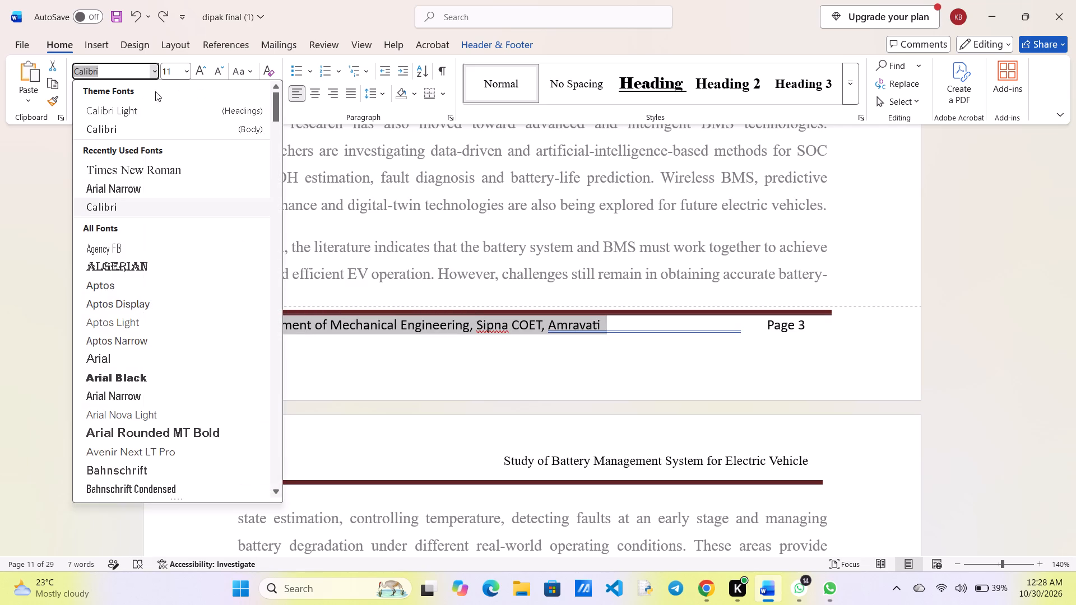
click(131, 176)
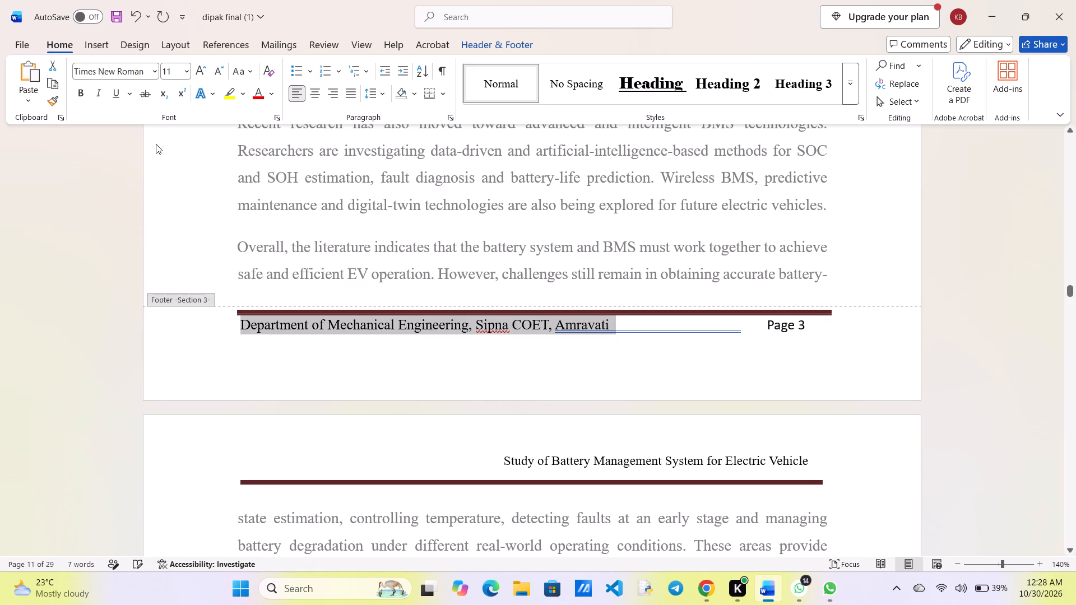
click(169, 69)
key(1)
key(0)
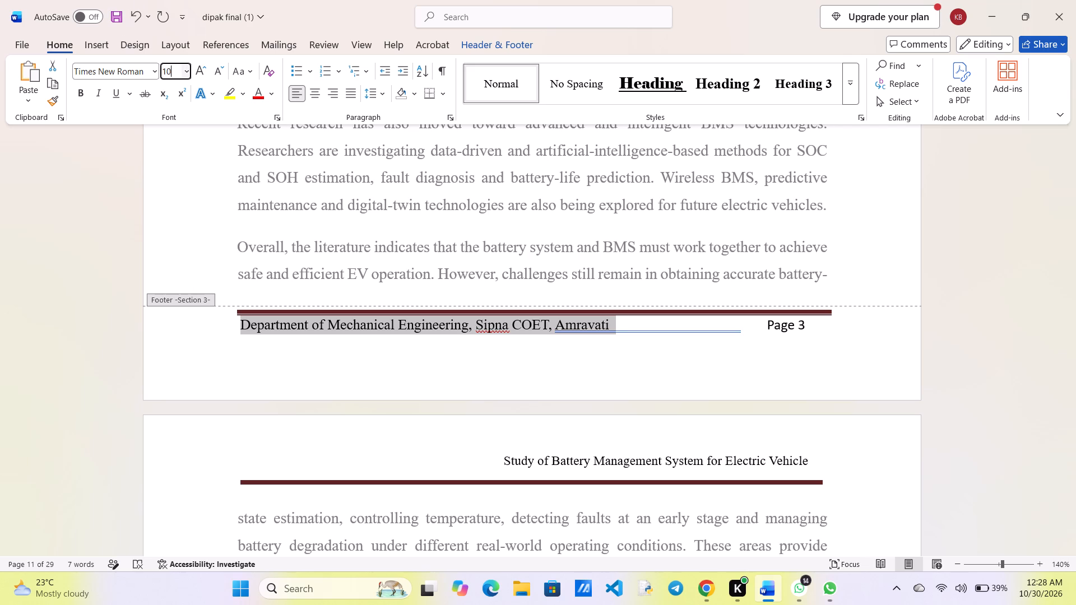
key(Return)
Ignore the grammar flag on "Amravati" and all spelling flags on "Sipna" in the footer.
click(582, 334)
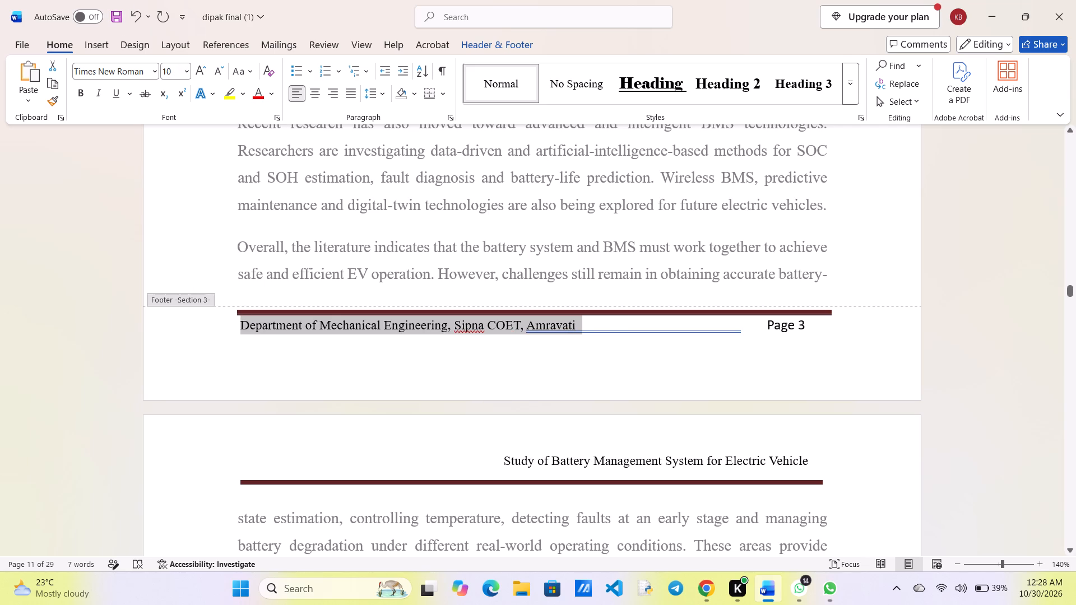
click(571, 331)
right_click(571, 331)
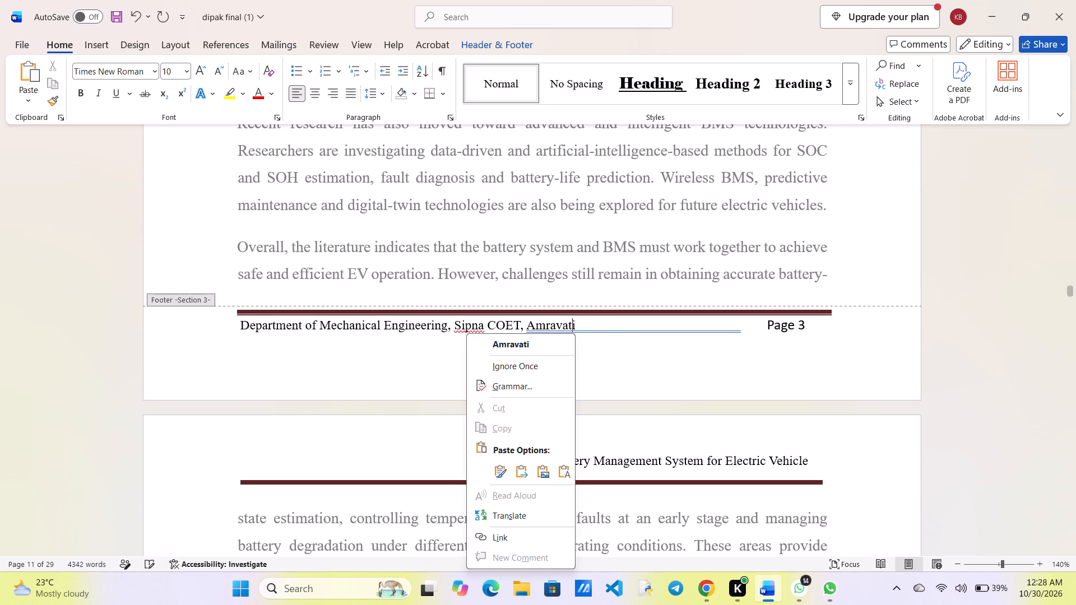
click(516, 363)
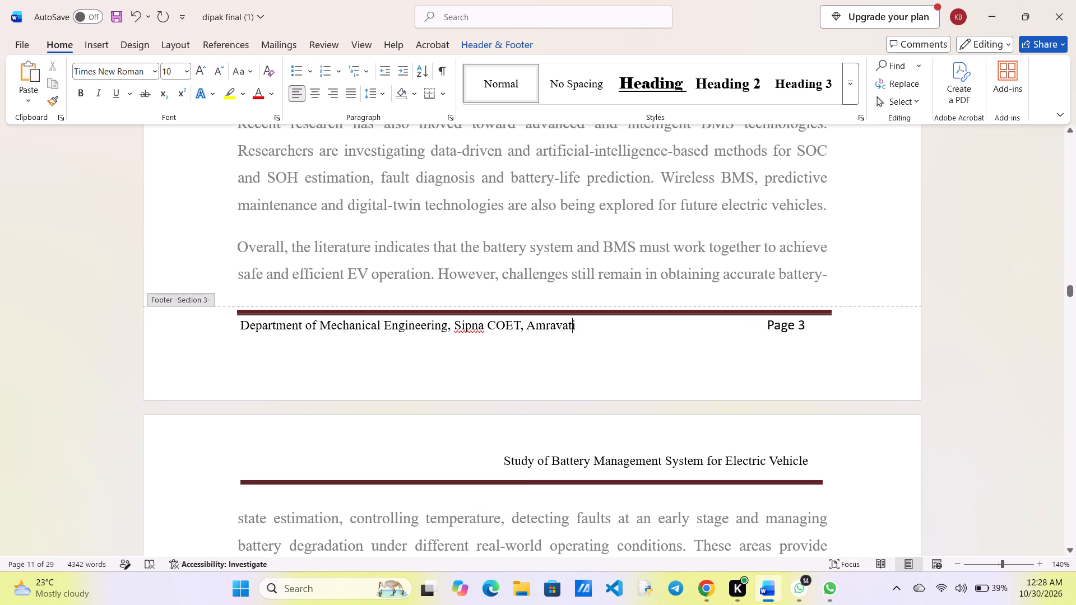
click(457, 333)
right_click(457, 333)
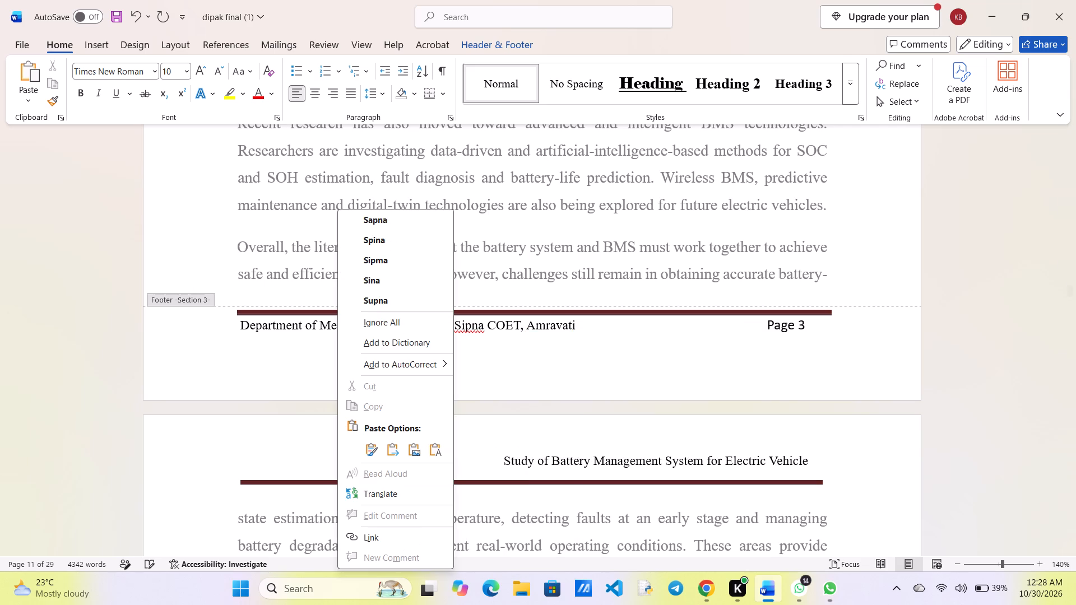
click(399, 322)
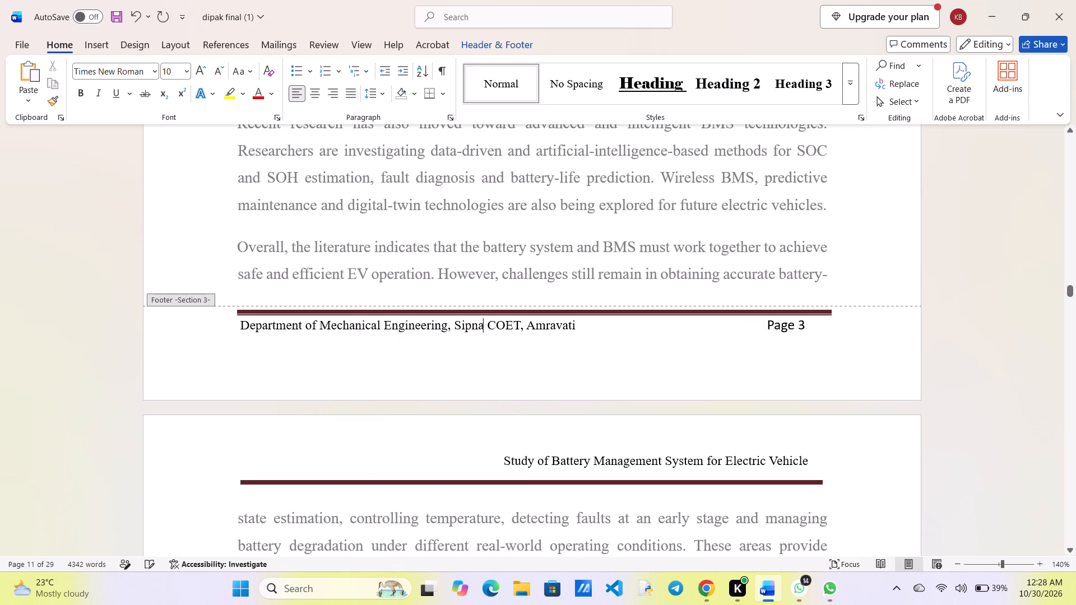
Set the footer's page number text, including the word "Page", to Times New Roman, size 10.
click(767, 336)
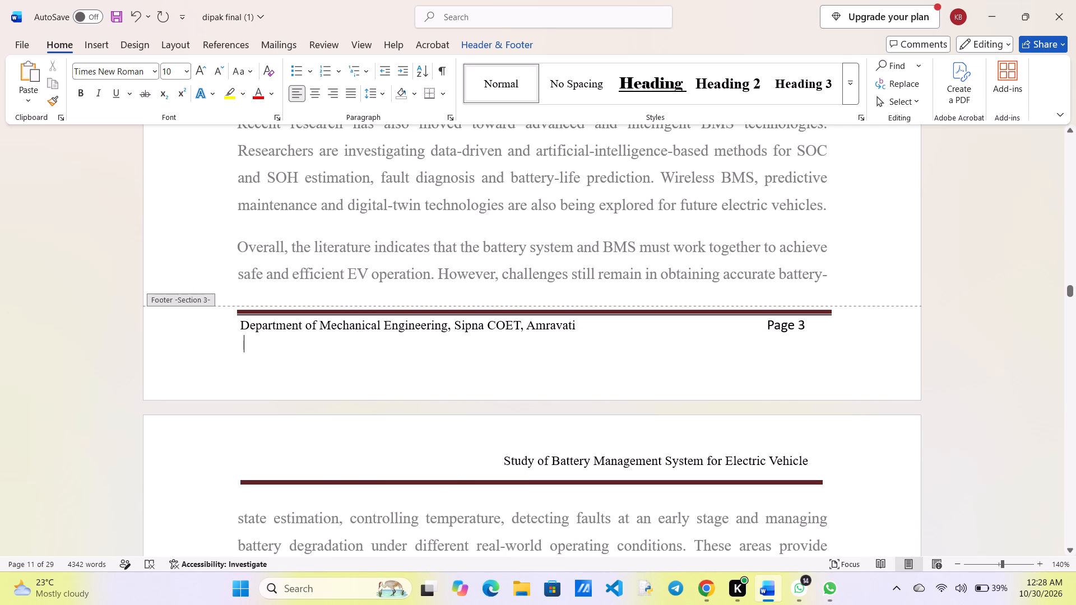
click(772, 328)
drag(766, 329, 807, 330)
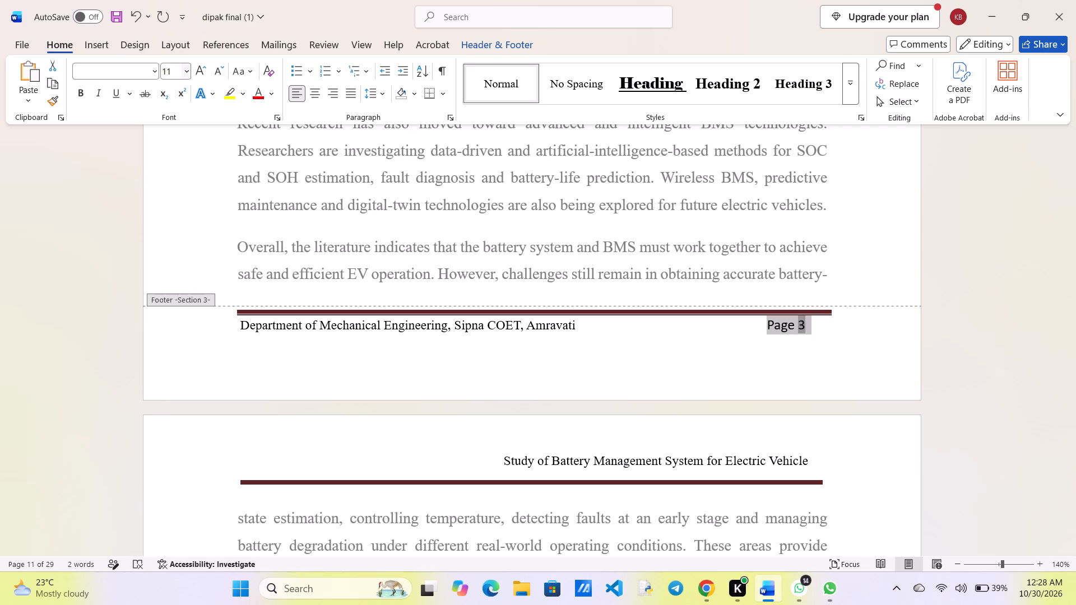
click(160, 70)
click(157, 76)
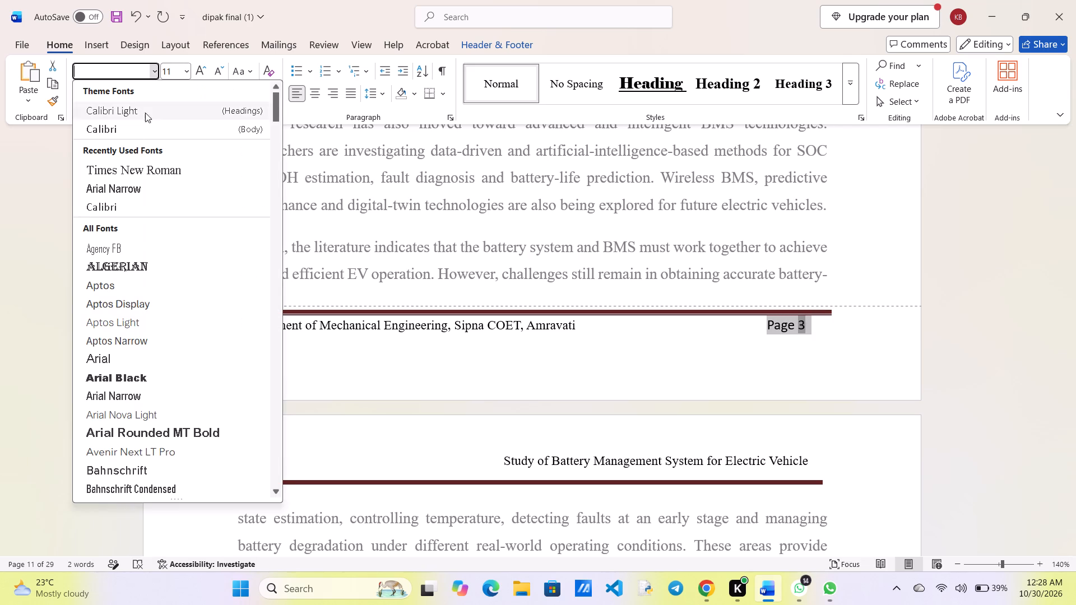
click(127, 165)
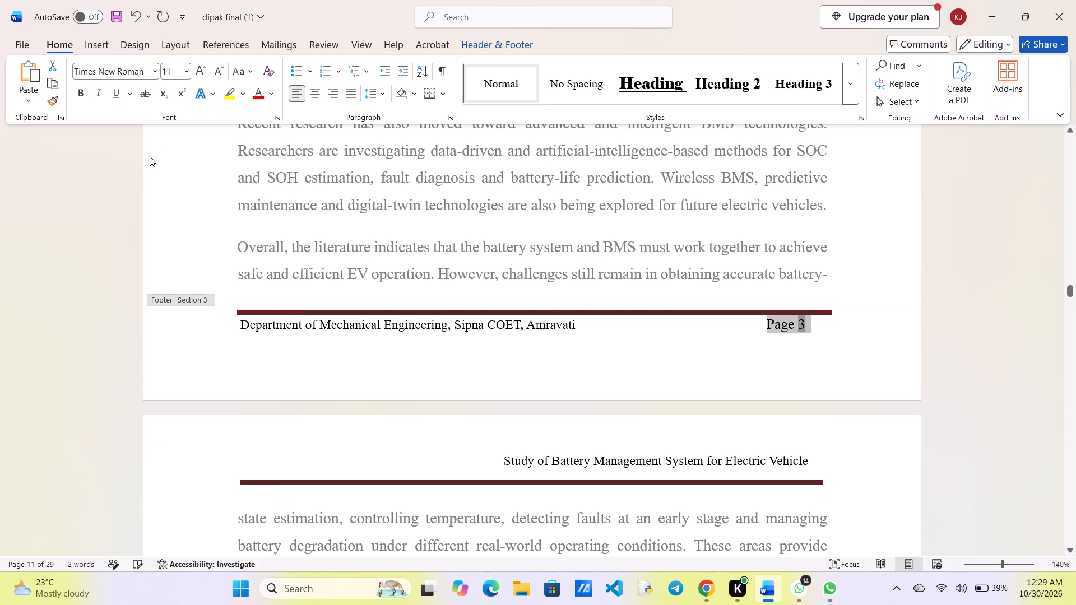
click(175, 70)
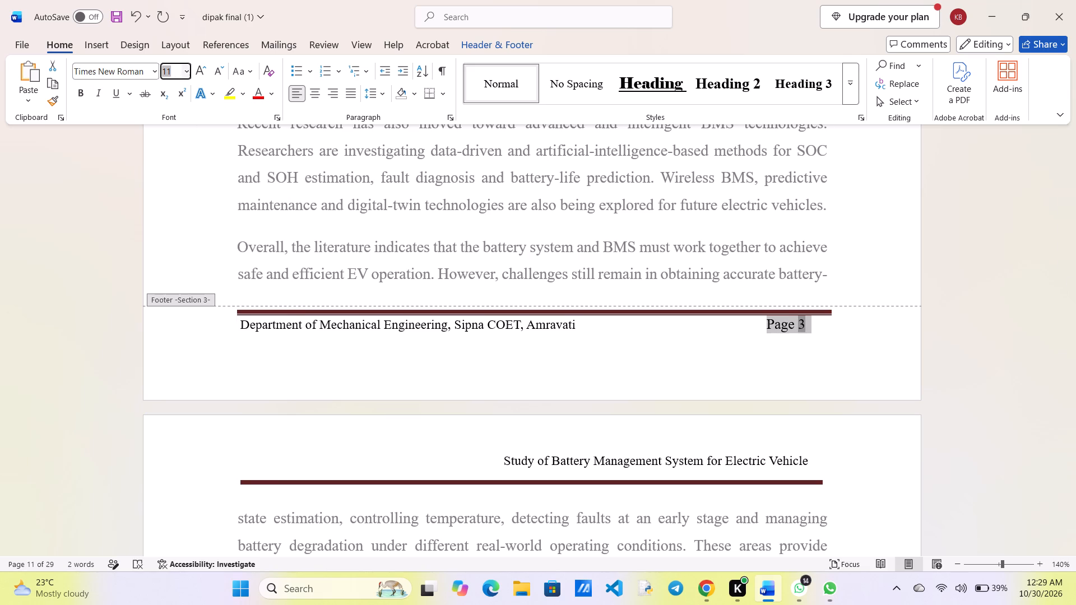
text(10)
key(Return)
click(706, 373)
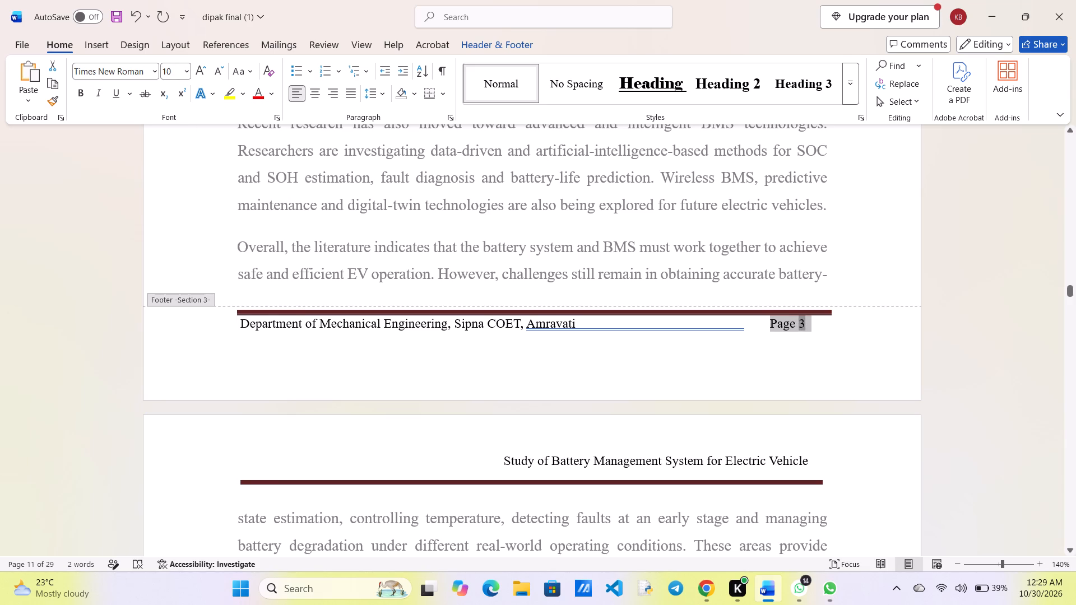
Ignore the grammar flag on "Amravati" in the footer once more.
click(618, 333)
click(585, 320)
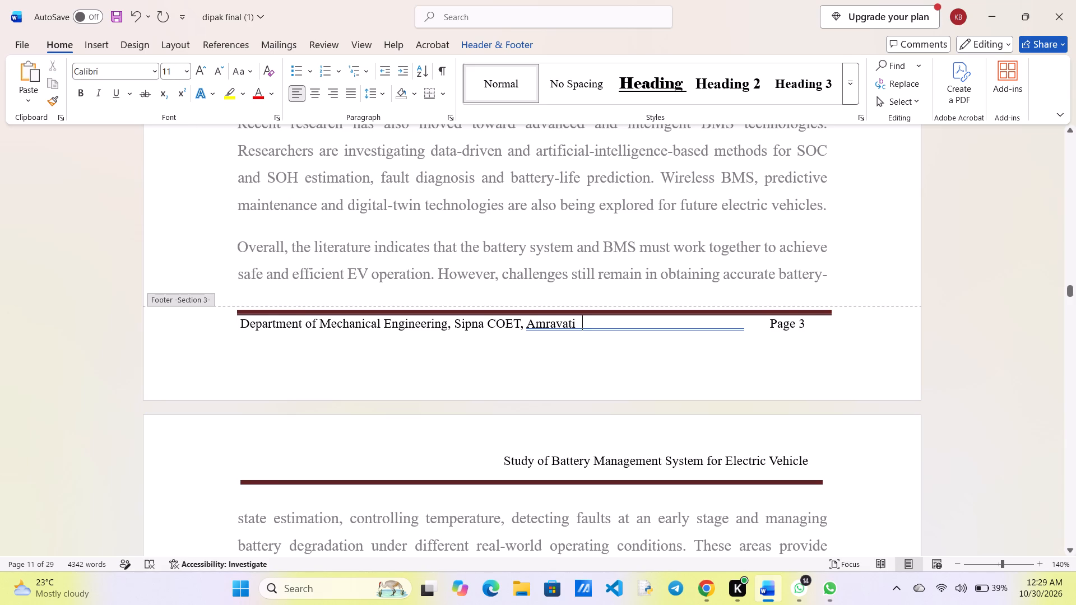
right_drag(585, 320, 585, 315)
click(572, 323)
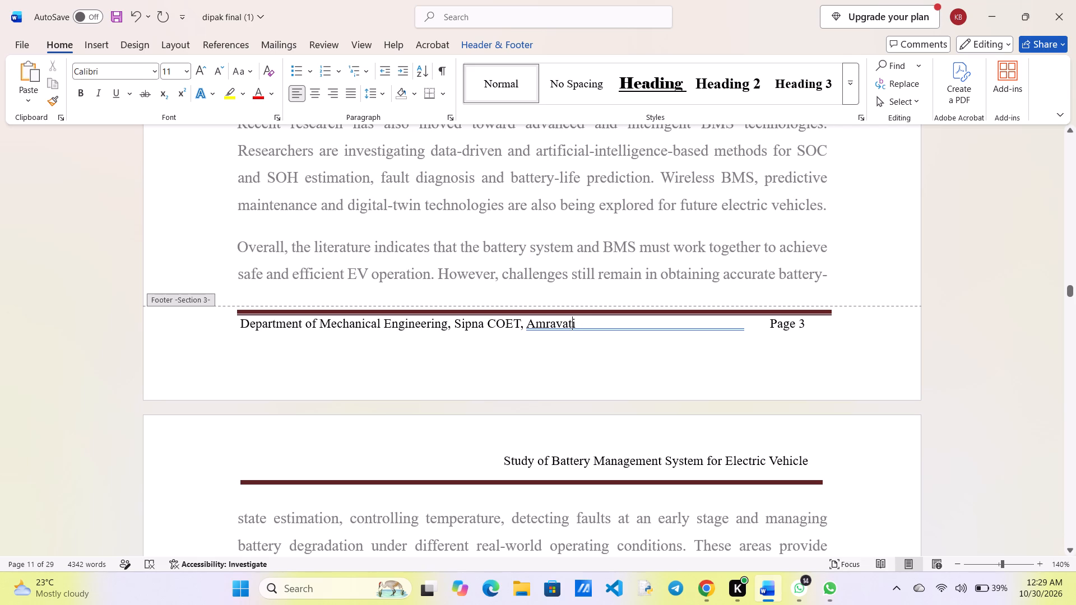
right_click(572, 323)
click(511, 362)
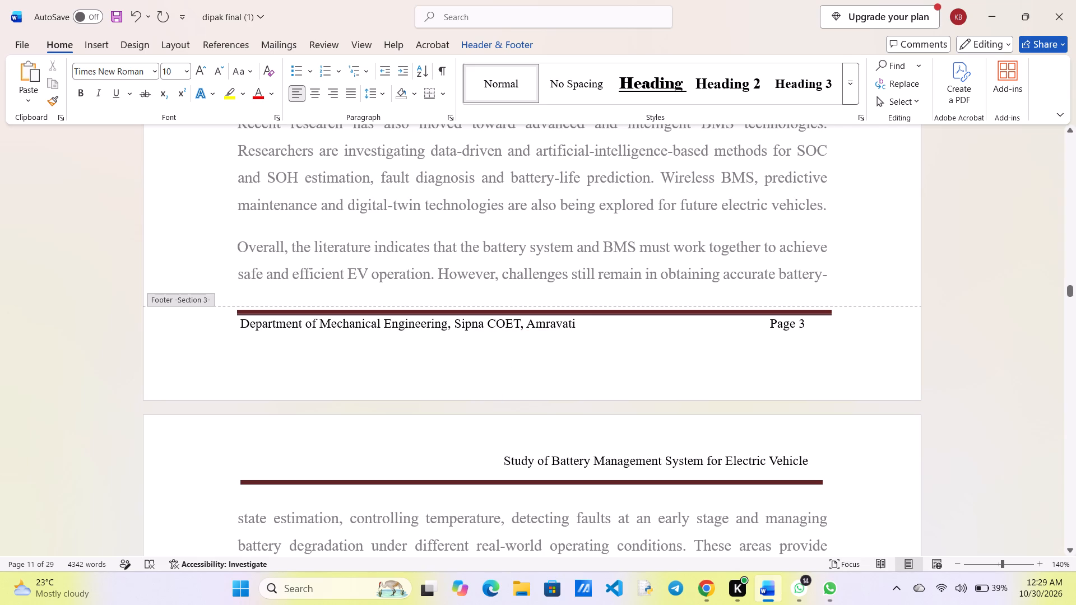
Leave header and footer editing and return to the report's body text.
scroll(475, 366, down, 2)
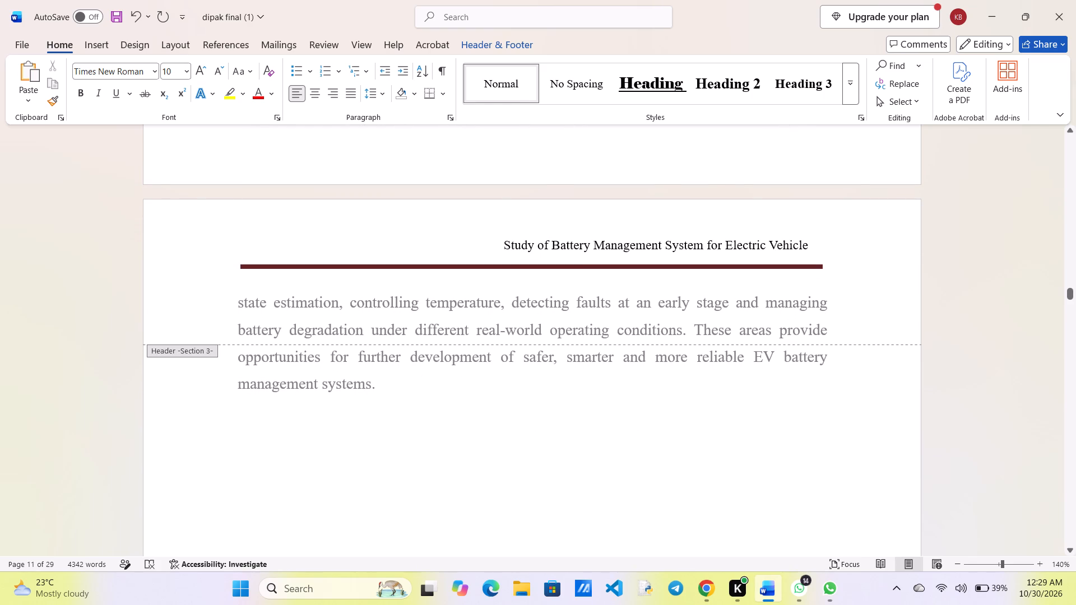
drag(184, 350, 170, 324)
double_click(1032, 355)
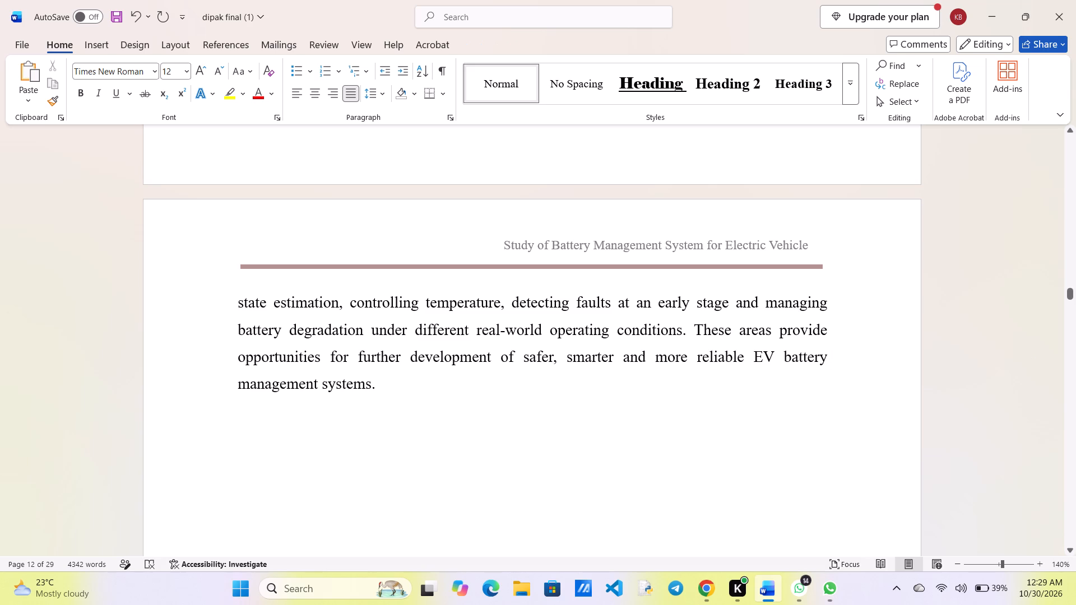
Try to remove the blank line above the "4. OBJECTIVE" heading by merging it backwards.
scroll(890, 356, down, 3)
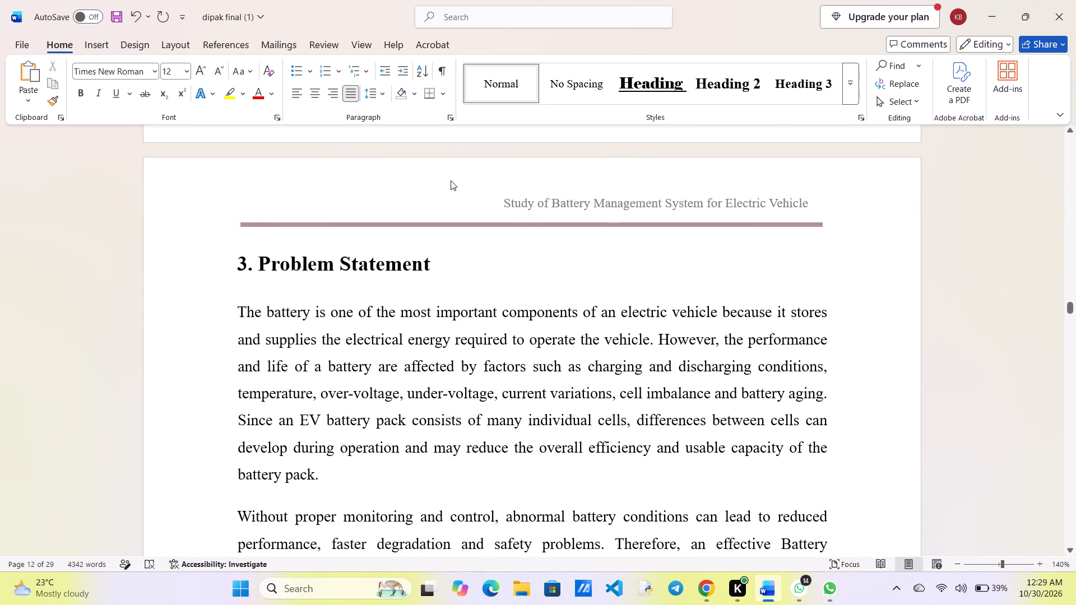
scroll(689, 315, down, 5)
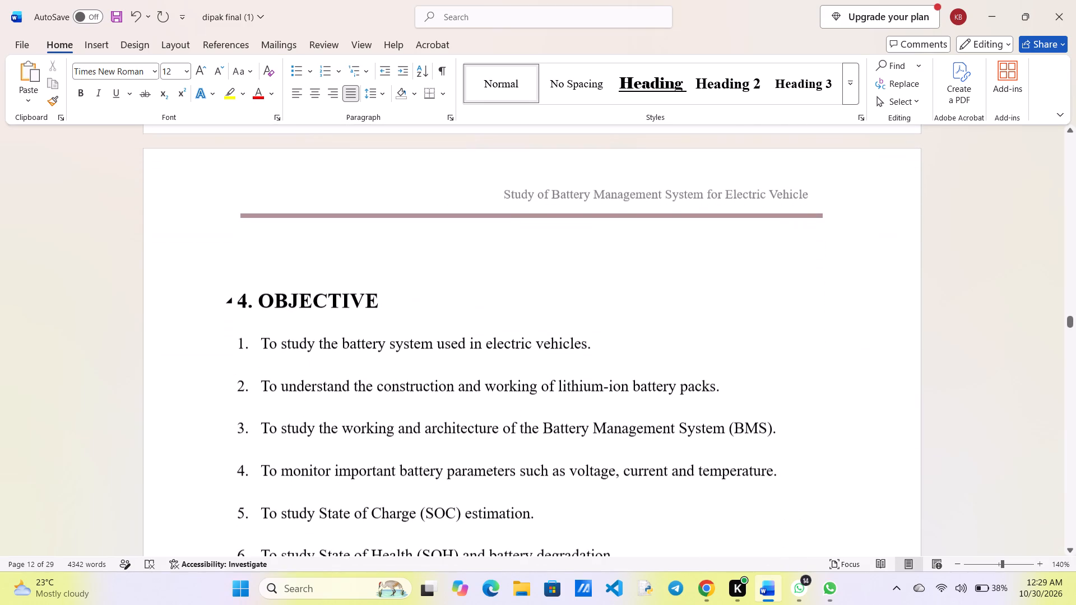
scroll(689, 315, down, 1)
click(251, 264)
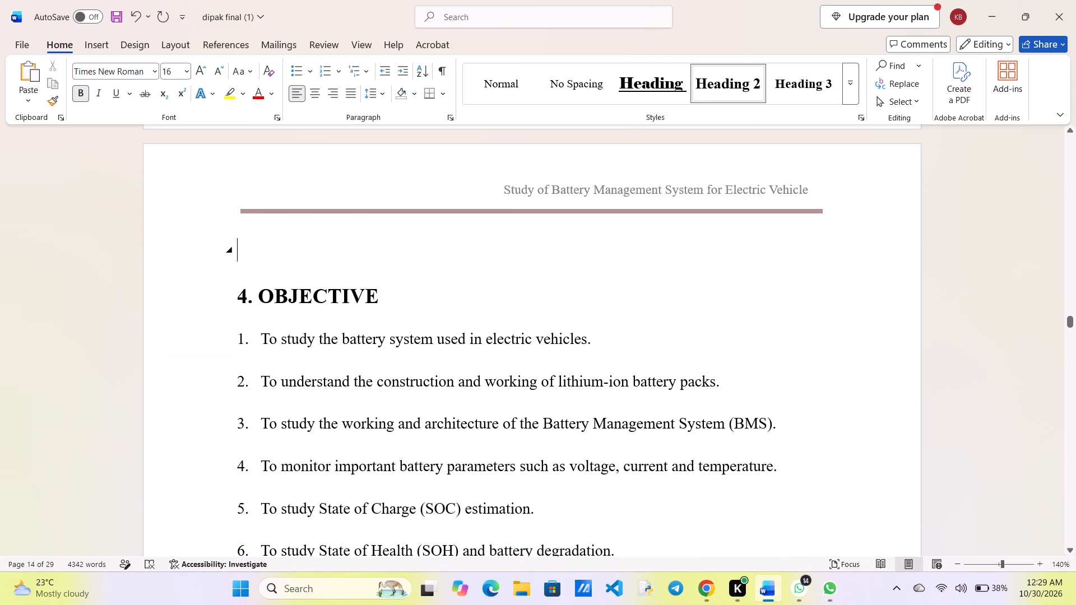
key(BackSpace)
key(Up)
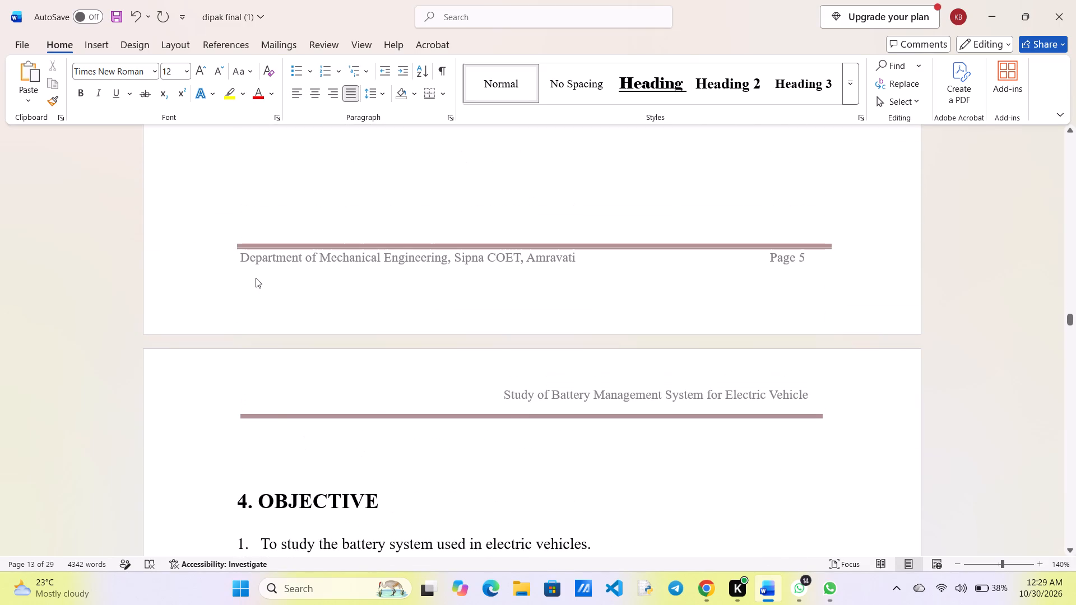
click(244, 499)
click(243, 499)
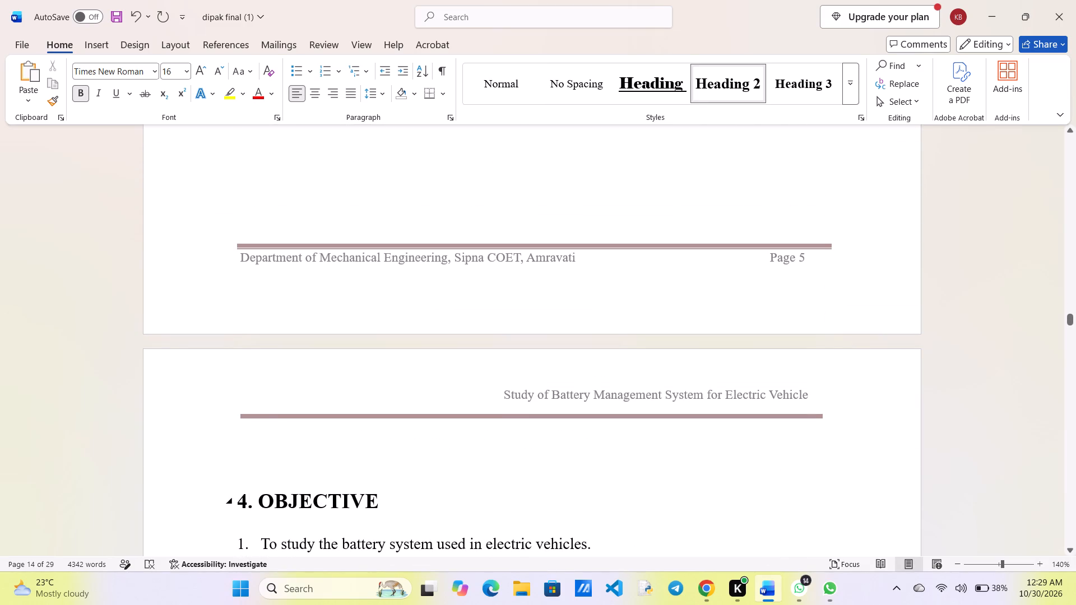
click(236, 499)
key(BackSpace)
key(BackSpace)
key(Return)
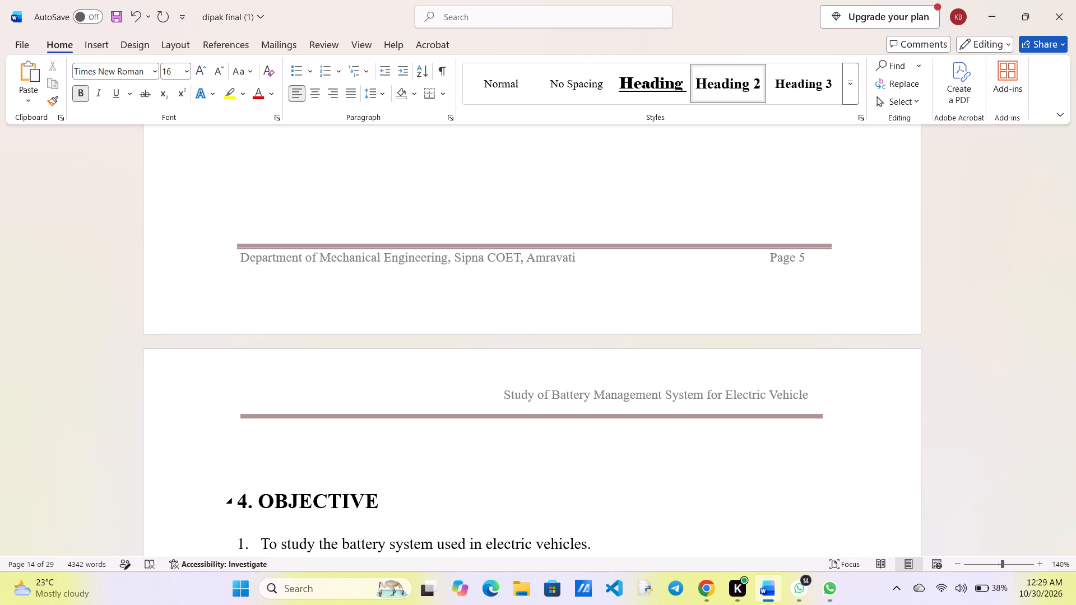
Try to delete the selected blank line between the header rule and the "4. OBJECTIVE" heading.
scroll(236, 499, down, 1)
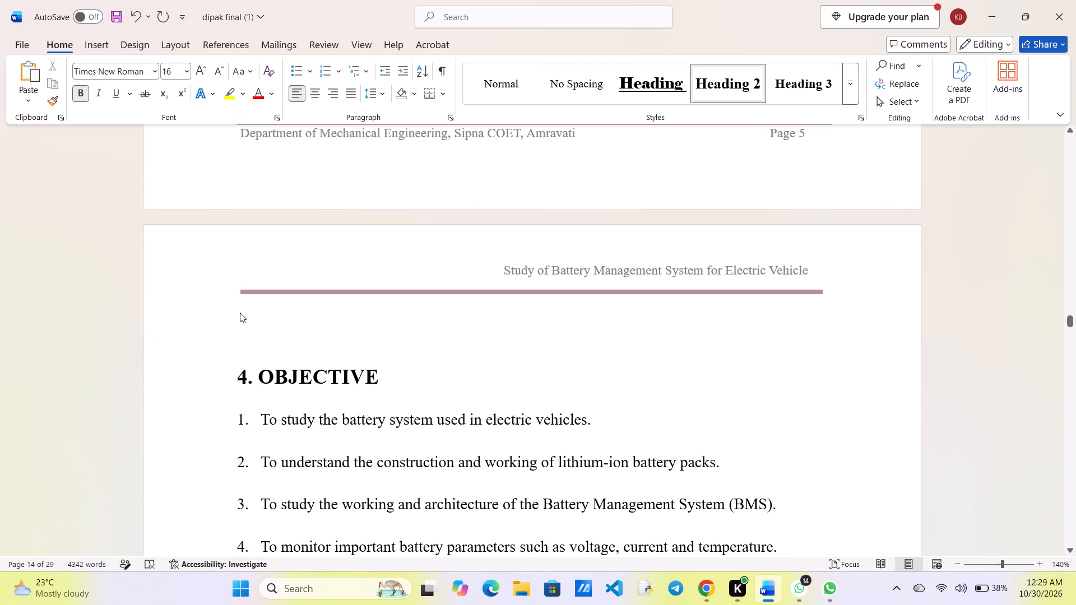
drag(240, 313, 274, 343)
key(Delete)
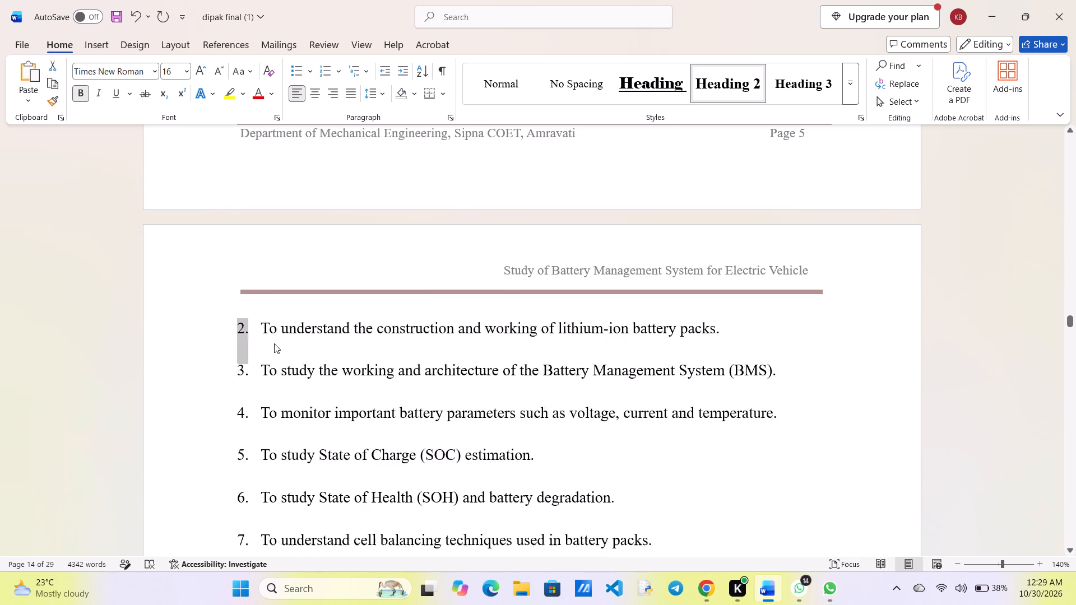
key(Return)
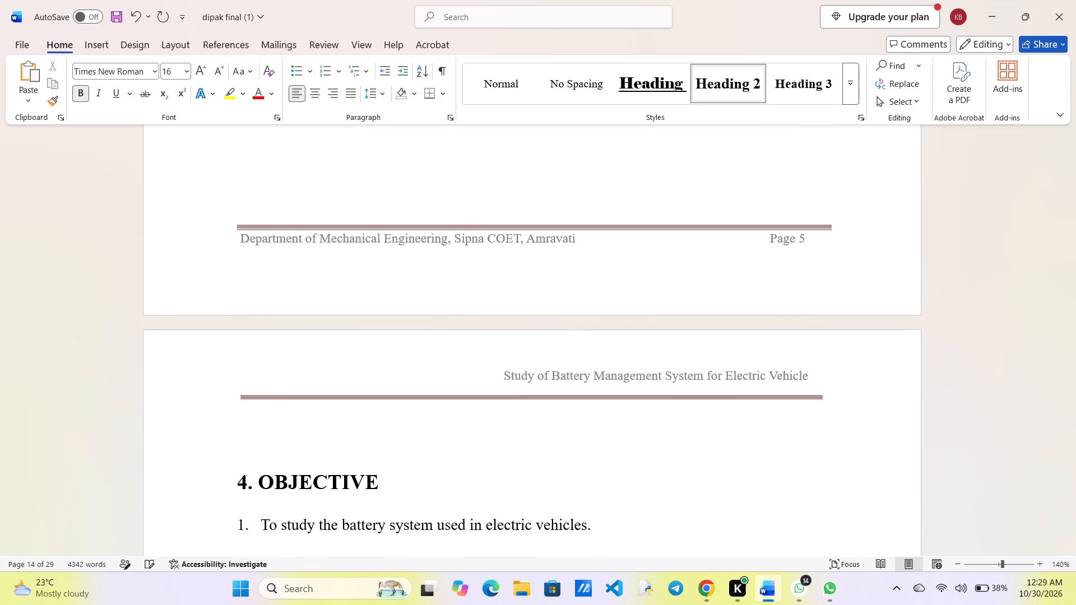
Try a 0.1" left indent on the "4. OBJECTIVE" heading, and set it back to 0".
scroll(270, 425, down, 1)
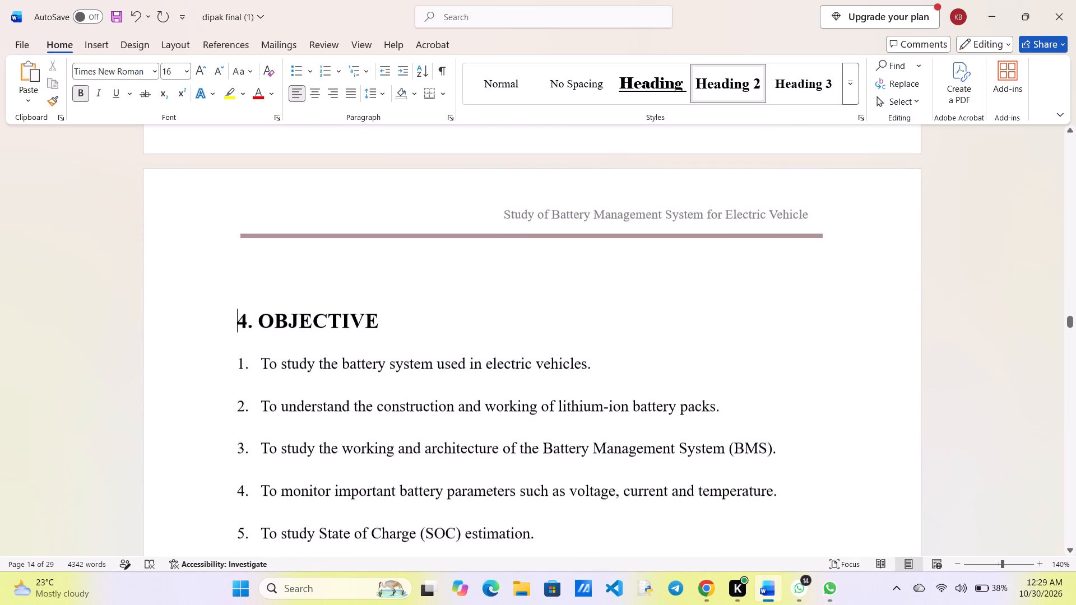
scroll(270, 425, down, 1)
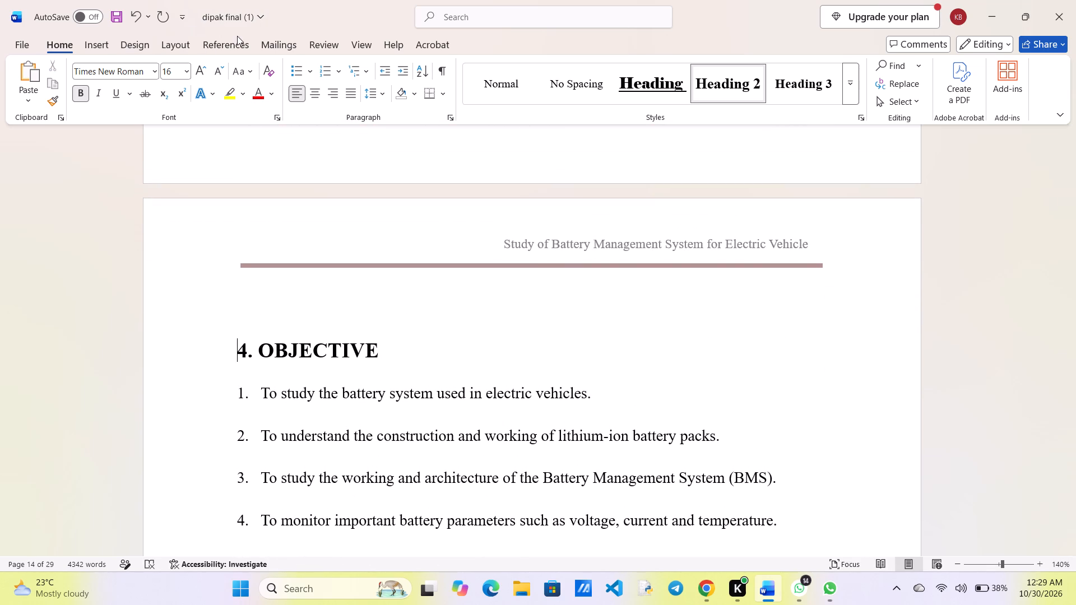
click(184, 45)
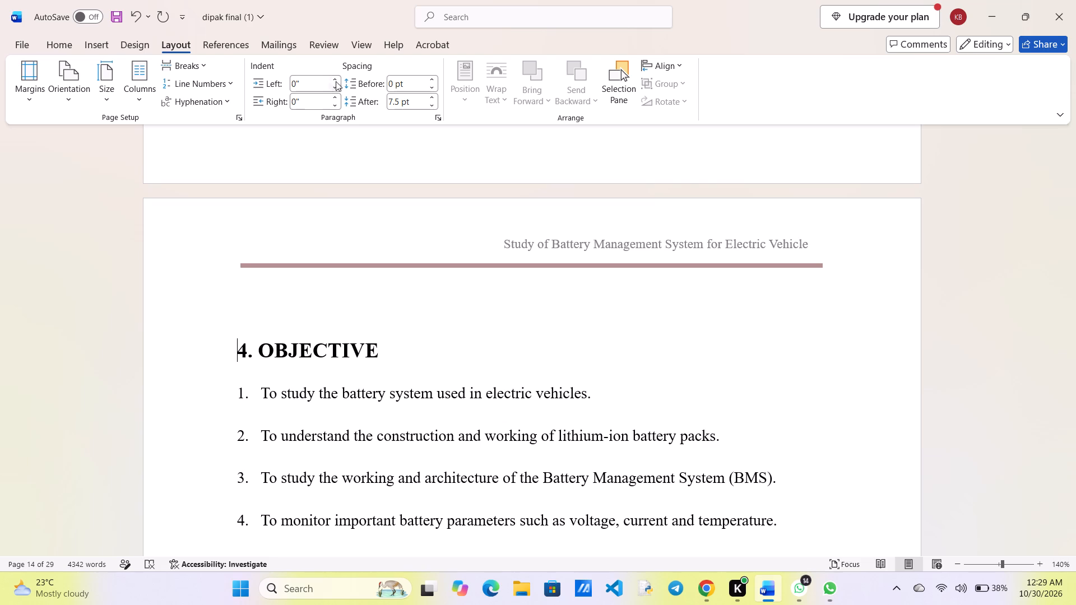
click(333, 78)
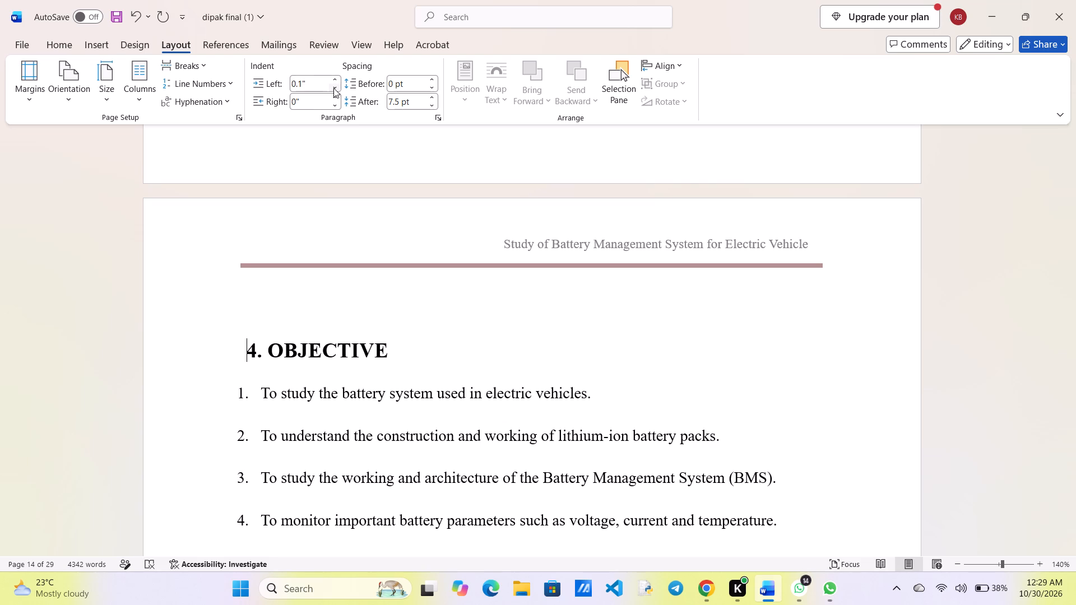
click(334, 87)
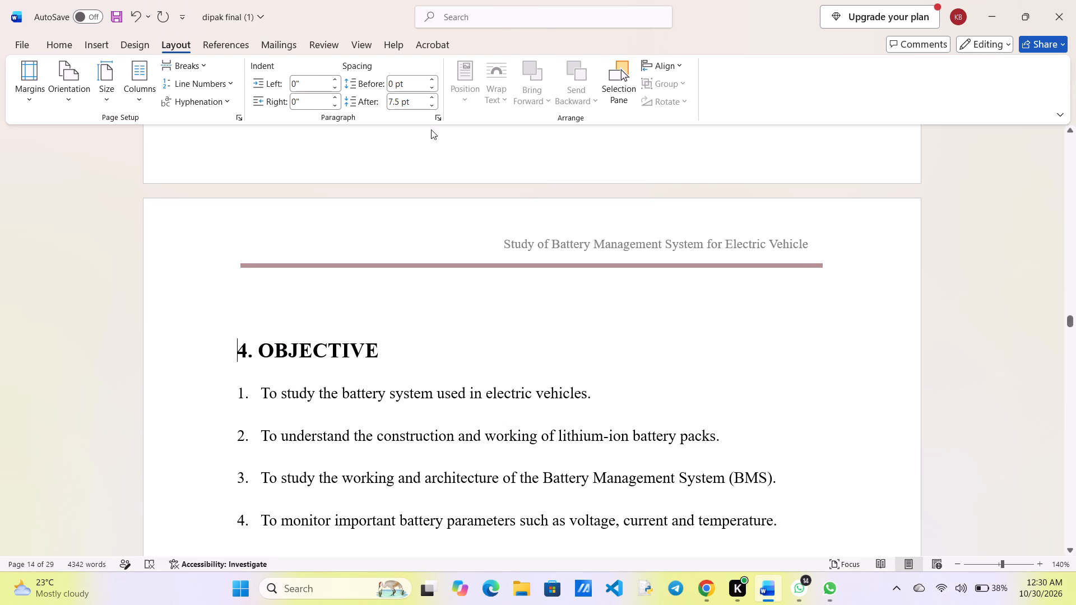
Set the paragraph spacing after the "4. OBJECTIVE" heading to 0 pt.
click(431, 99)
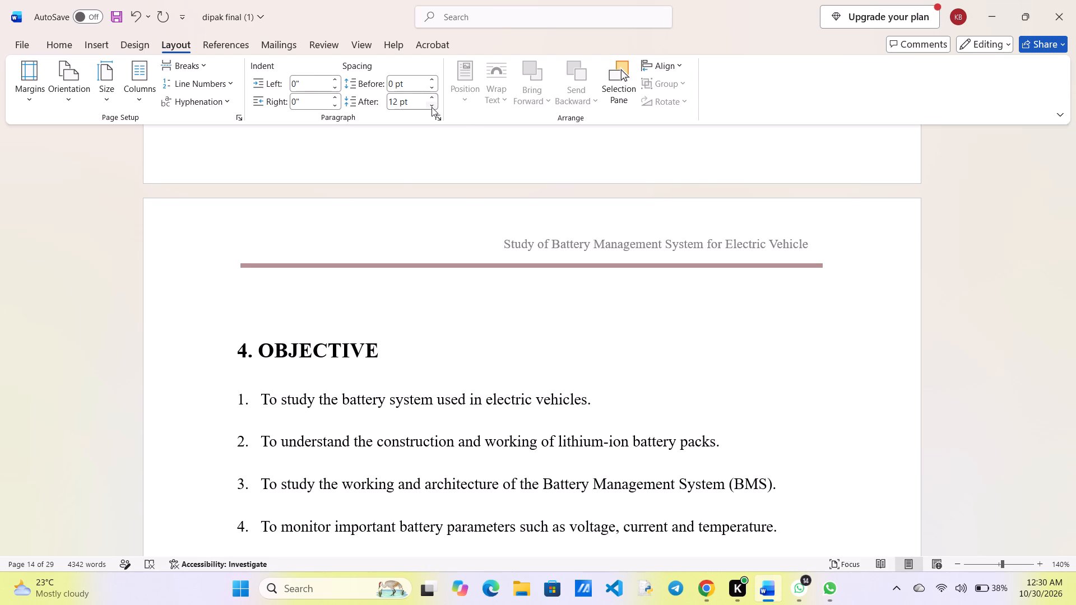
double_click(432, 108)
click(432, 108)
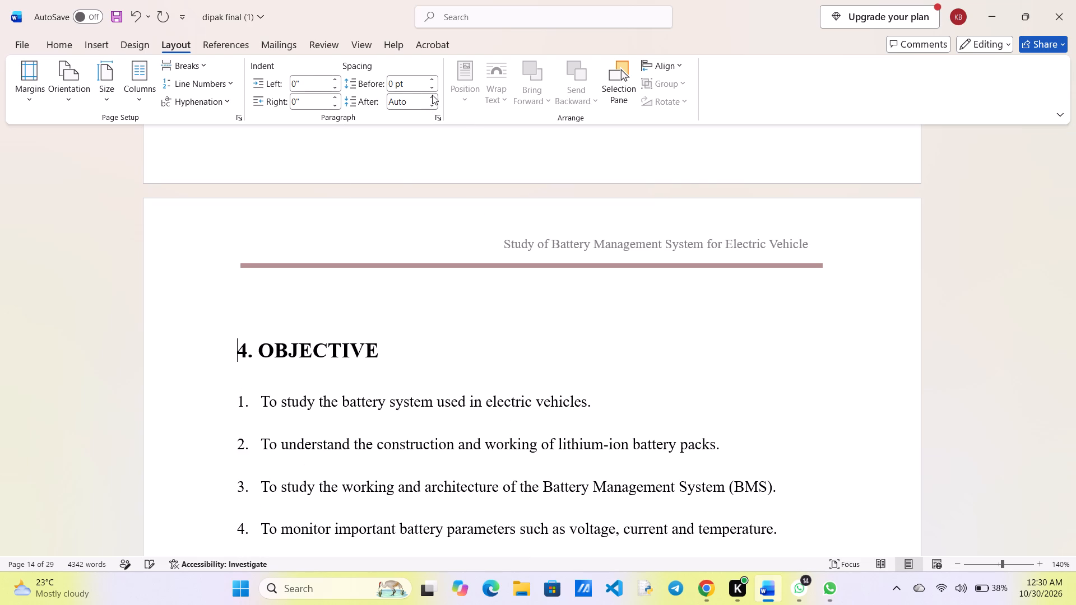
click(428, 96)
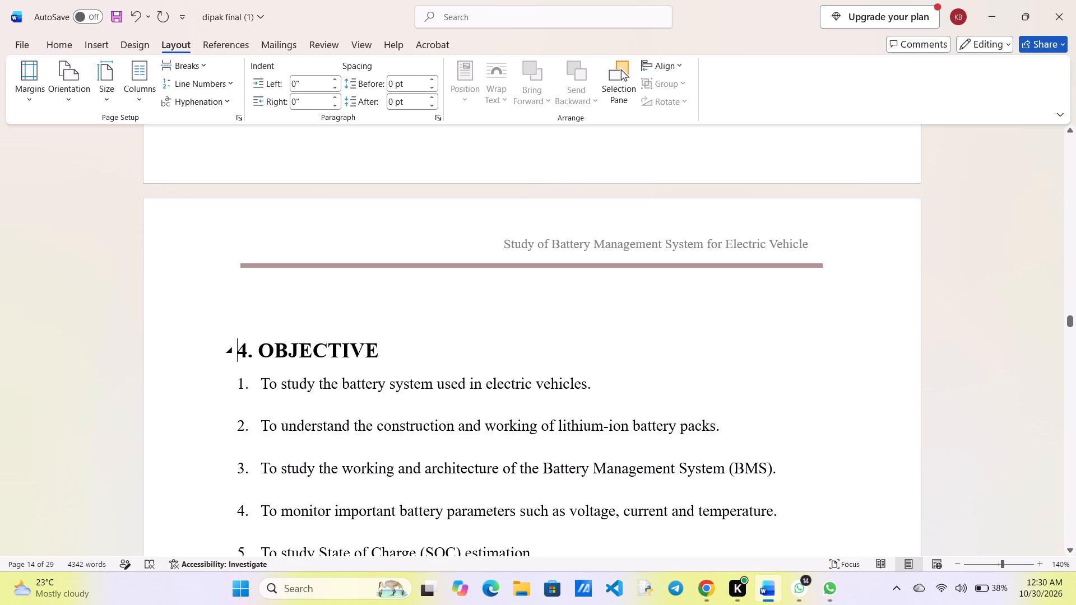
Remove the blank line above "4. OBJECTIVE" so the heading starts directly below the header rule.
click(285, 318)
drag(253, 322, 242, 294)
click(242, 294)
key(BackSpace)
key(Return)
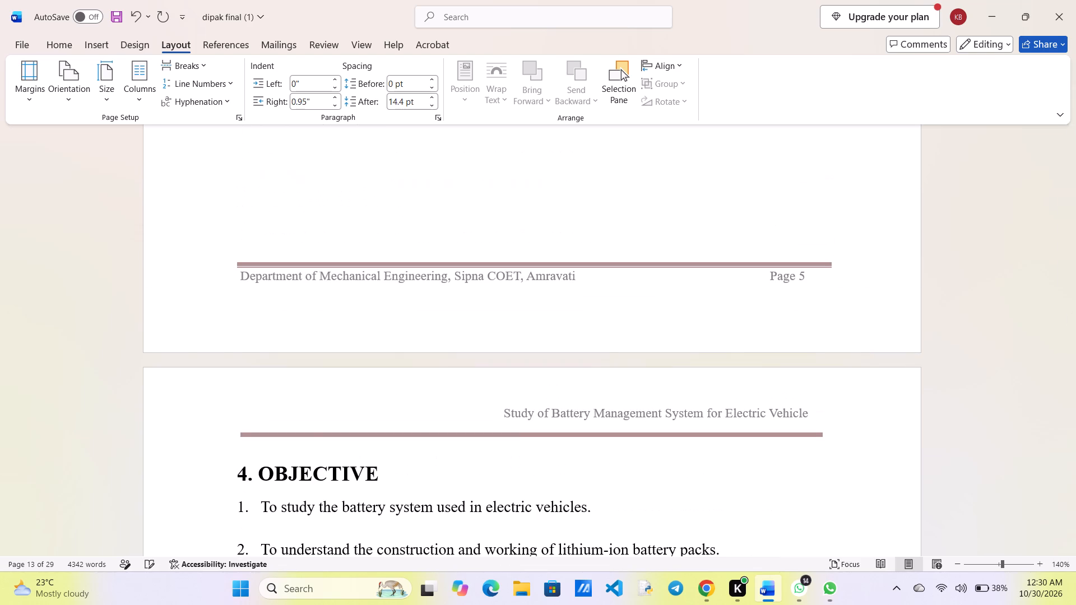
scroll(304, 458, down, 1)
click(271, 426)
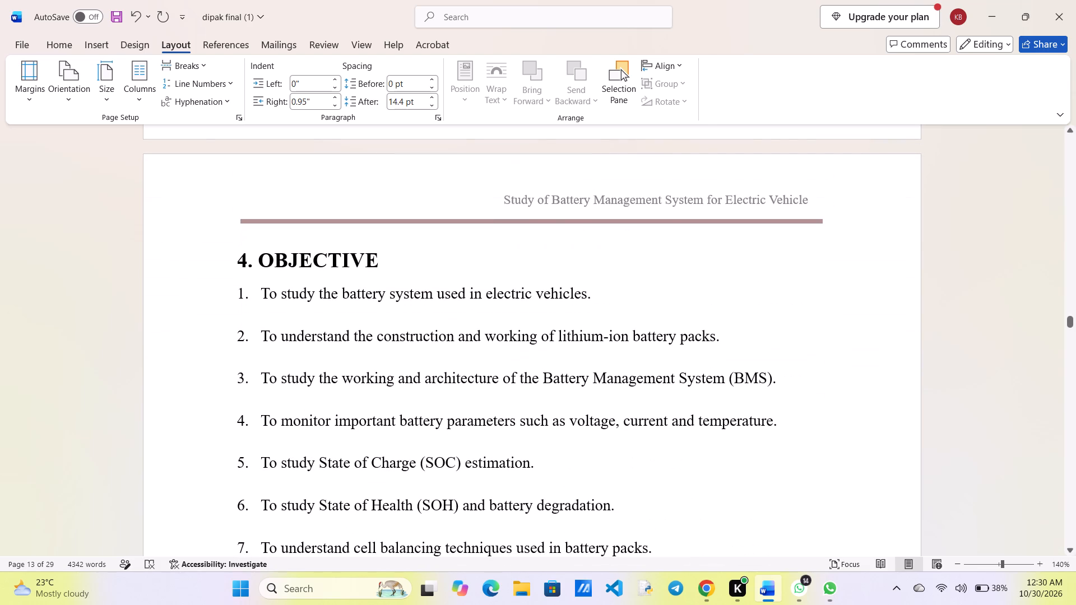
Review the objectives list and Section 5 pages, checking heading placement, body layout, and the header and footer rules.
scroll(271, 426, down, 2)
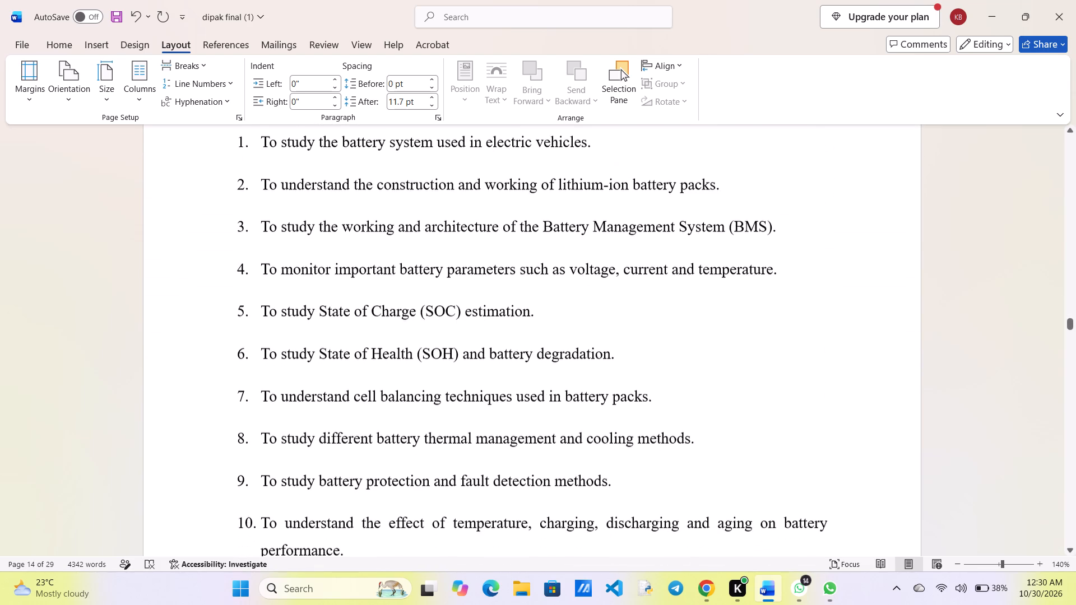
scroll(271, 426, down, 3)
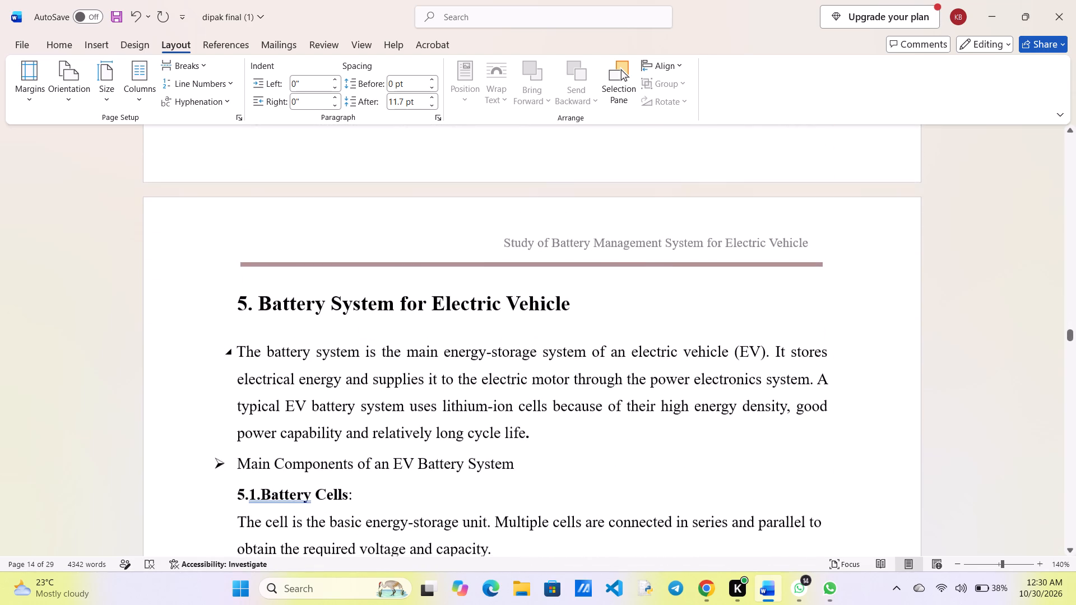
scroll(271, 426, down, 2)
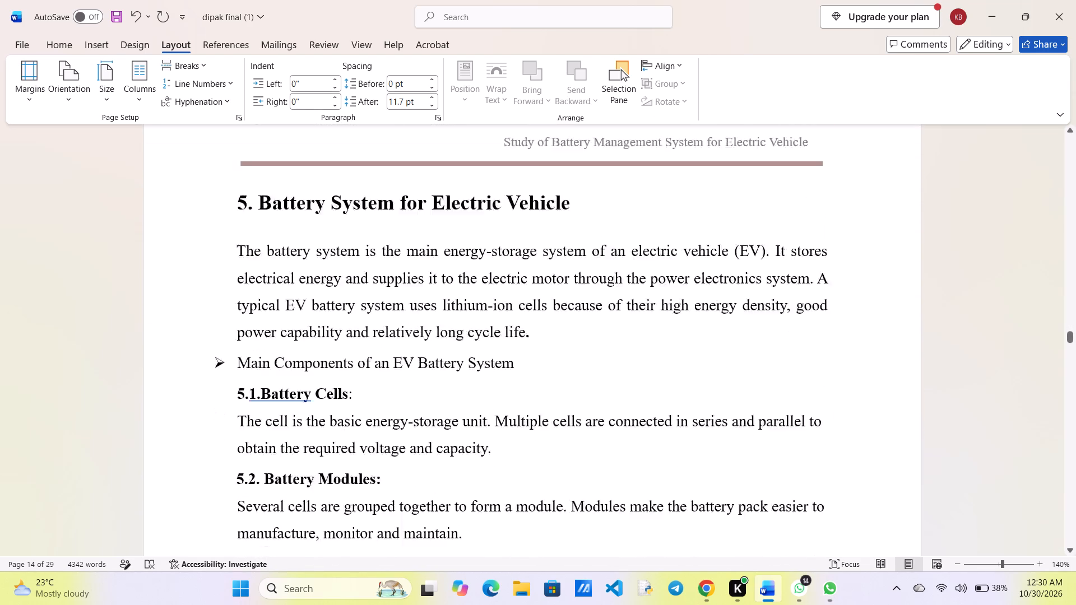
scroll(271, 426, down, 3)
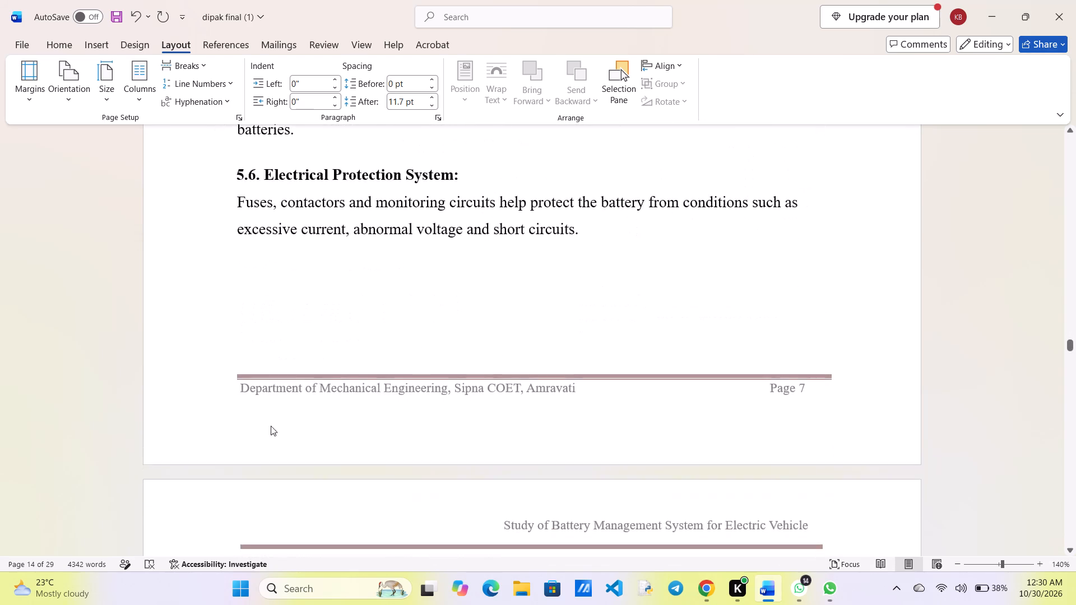
scroll(271, 426, down, 1)
scroll(271, 426, up, 1)
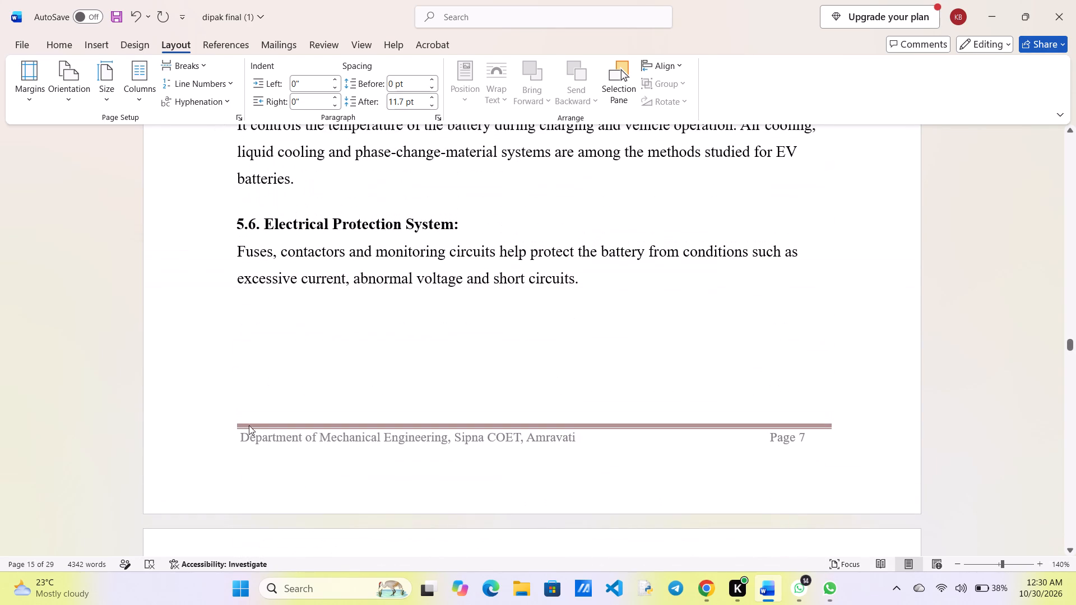
scroll(235, 425, up, 1)
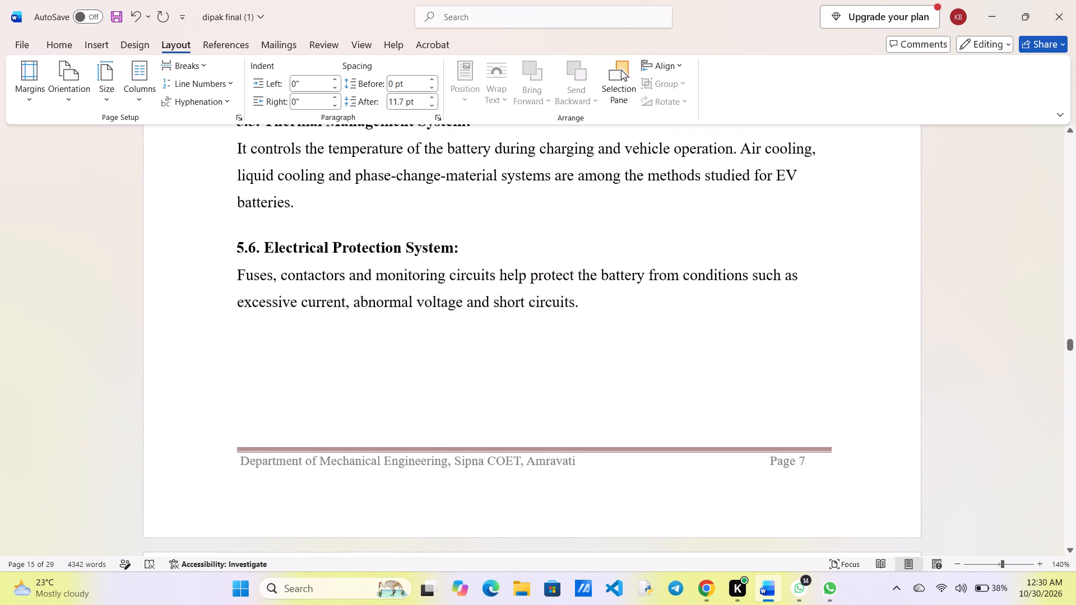
scroll(235, 425, up, 1)
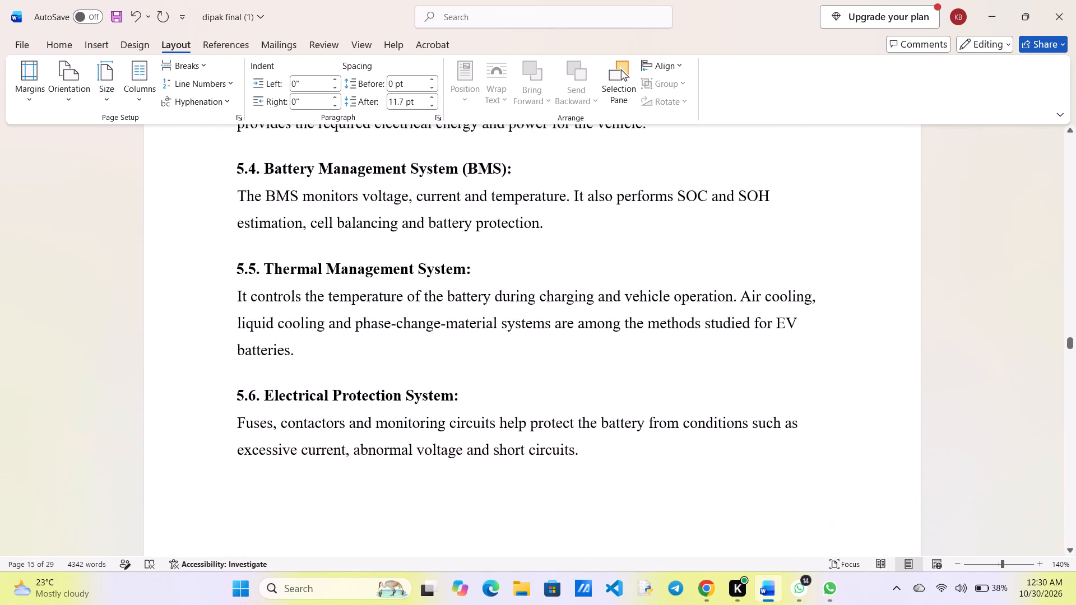
scroll(235, 425, up, 1)
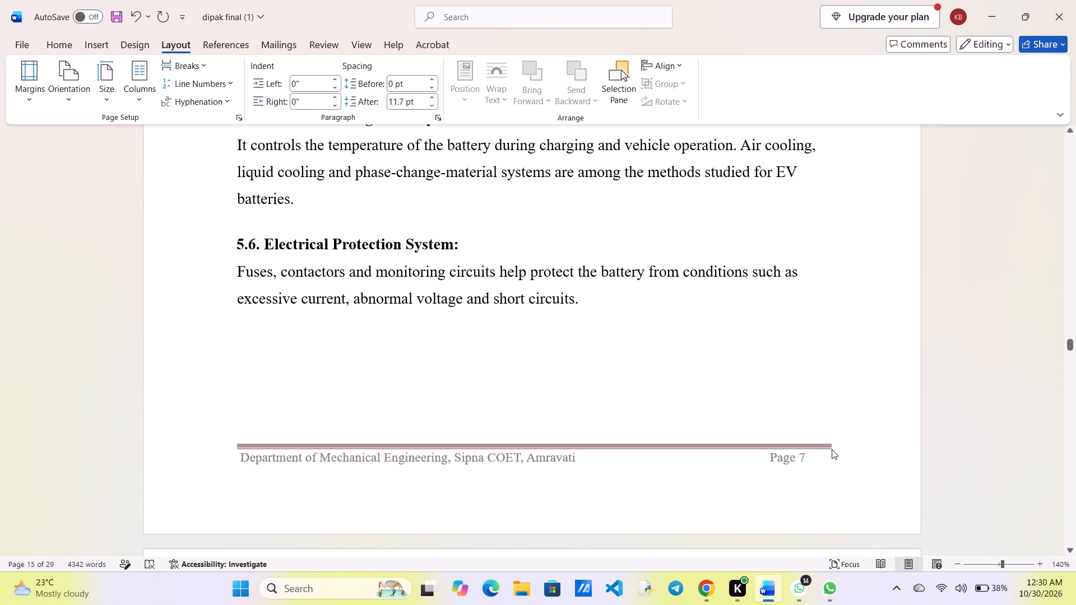
scroll(832, 447, up, 2)
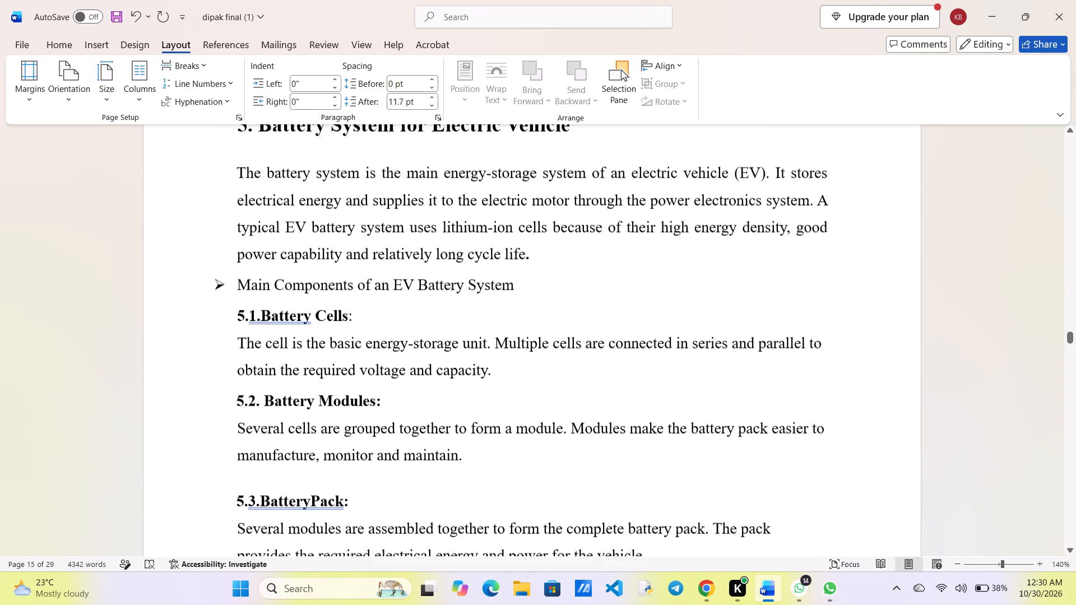
scroll(832, 447, up, 2)
scroll(843, 498, down, 2)
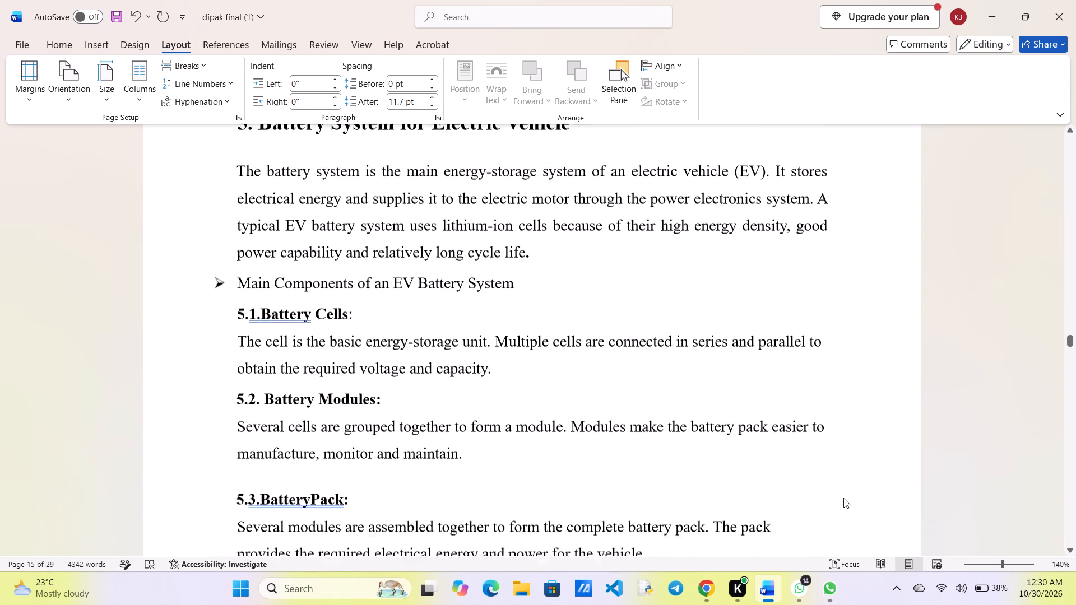
scroll(843, 498, down, 2)
scroll(843, 498, up, 1)
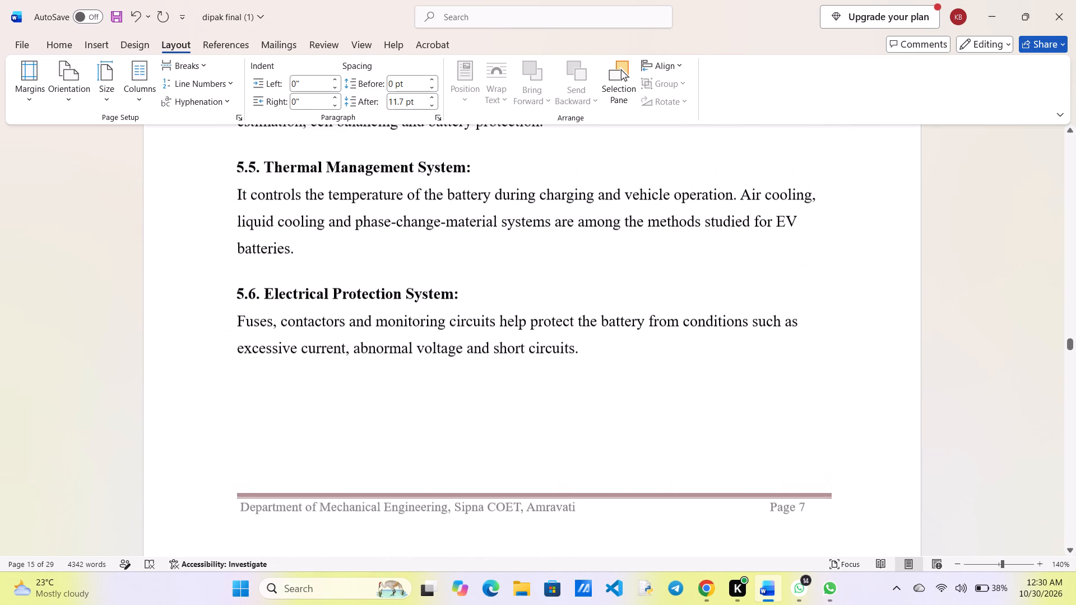
Justify the two-line paragraph under the "5.3.BatteryPack" heading.
scroll(843, 498, up, 1)
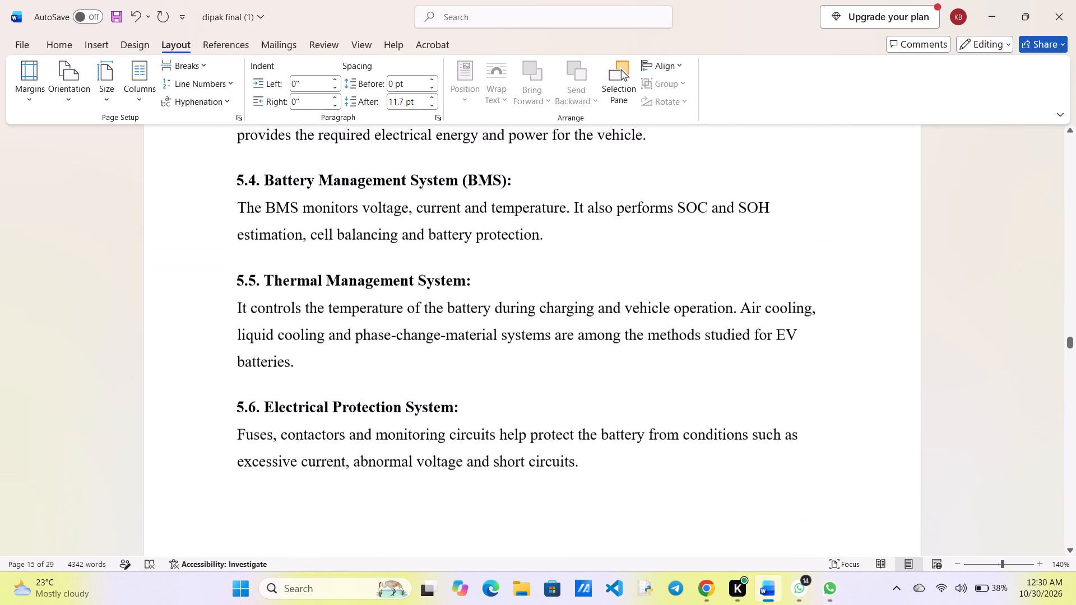
scroll(843, 498, up, 2)
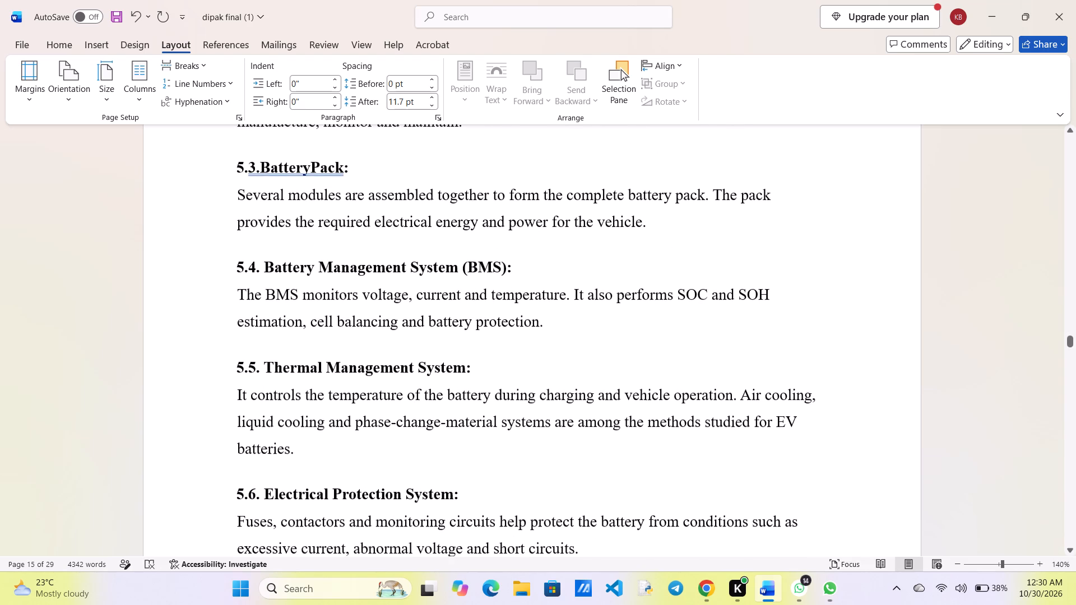
ctrl+scroll(453, 317, down, 2)
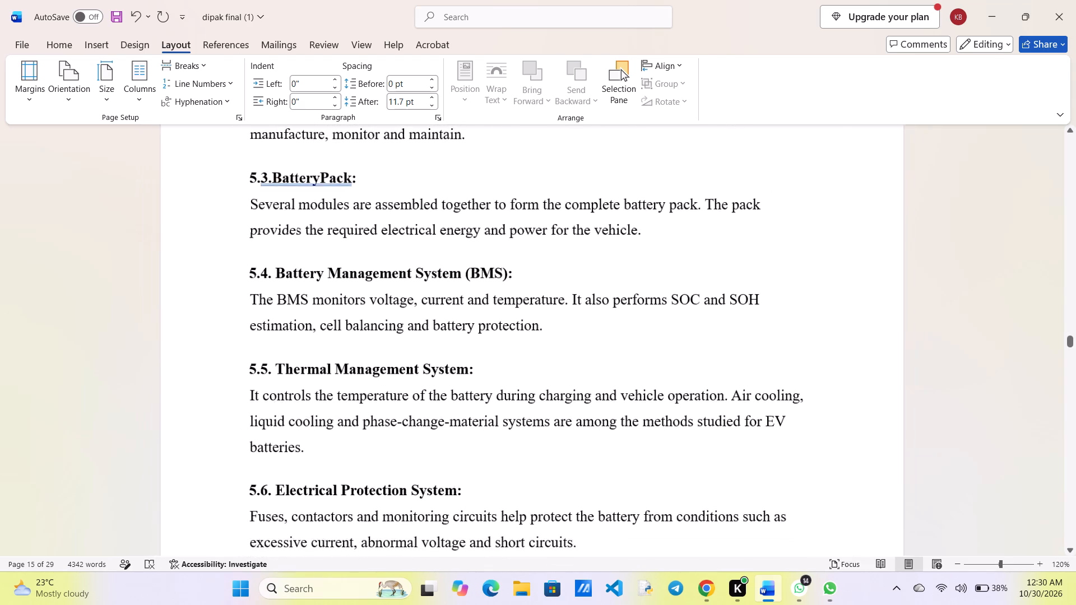
ctrl+scroll(453, 317, down, 2)
scroll(453, 317, up, 2)
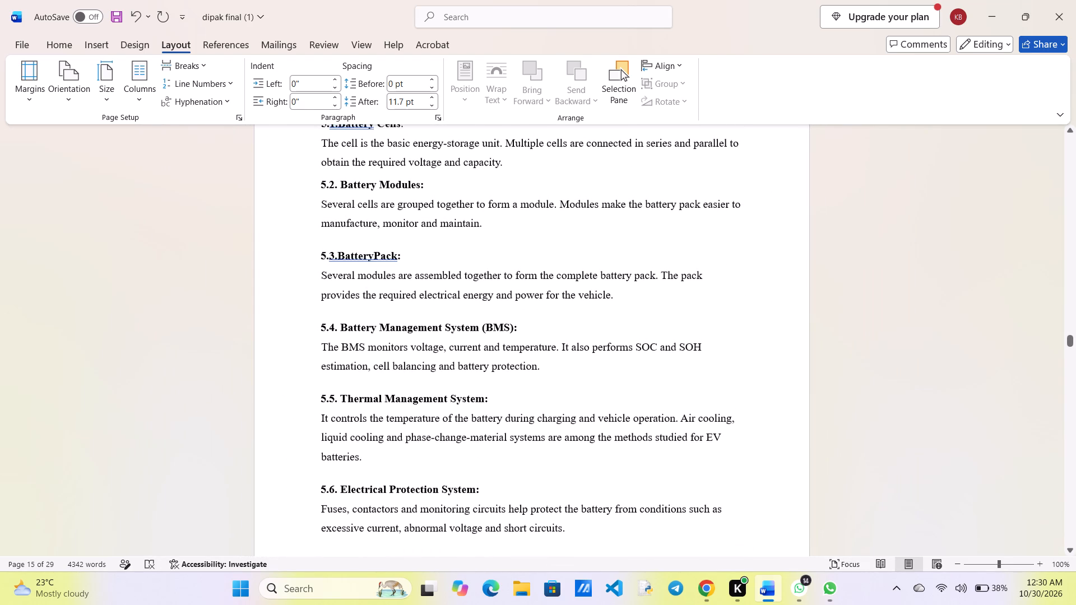
drag(629, 297, 232, 274)
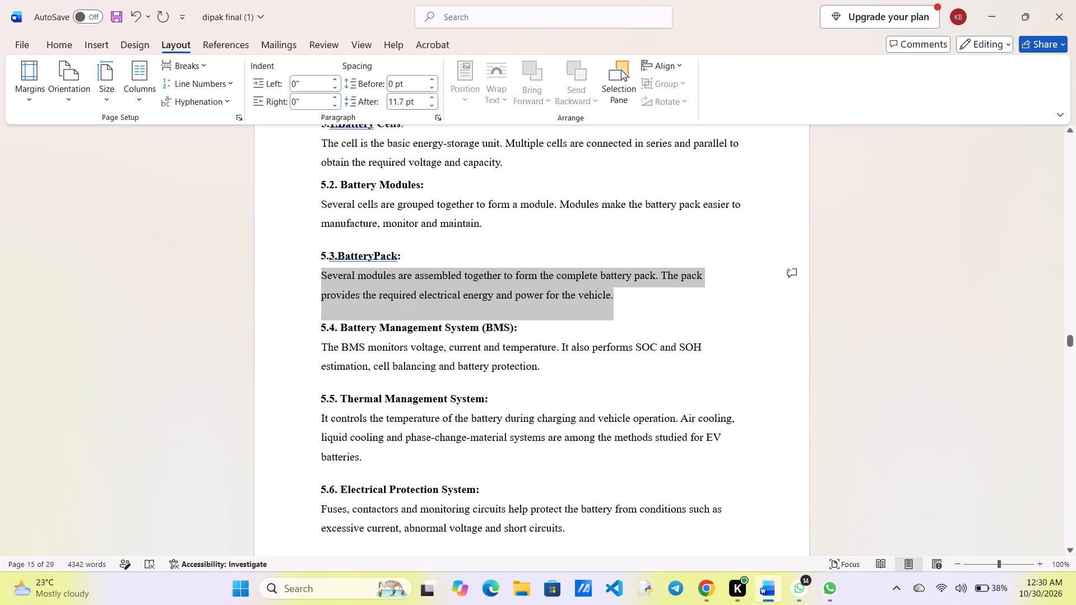
drag(232, 274, 207, 274)
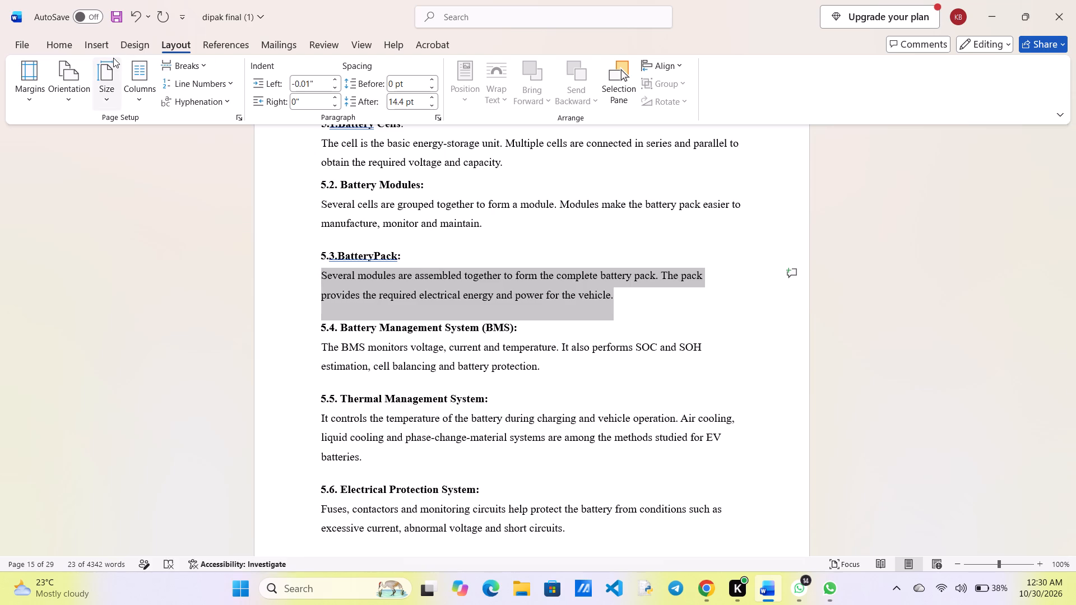
click(62, 54)
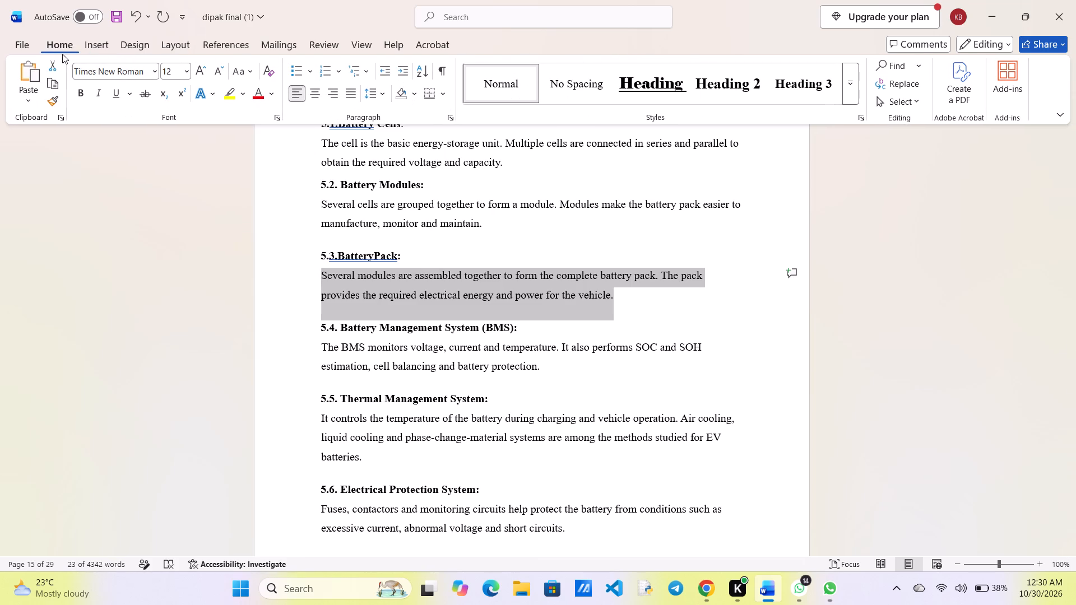
click(354, 90)
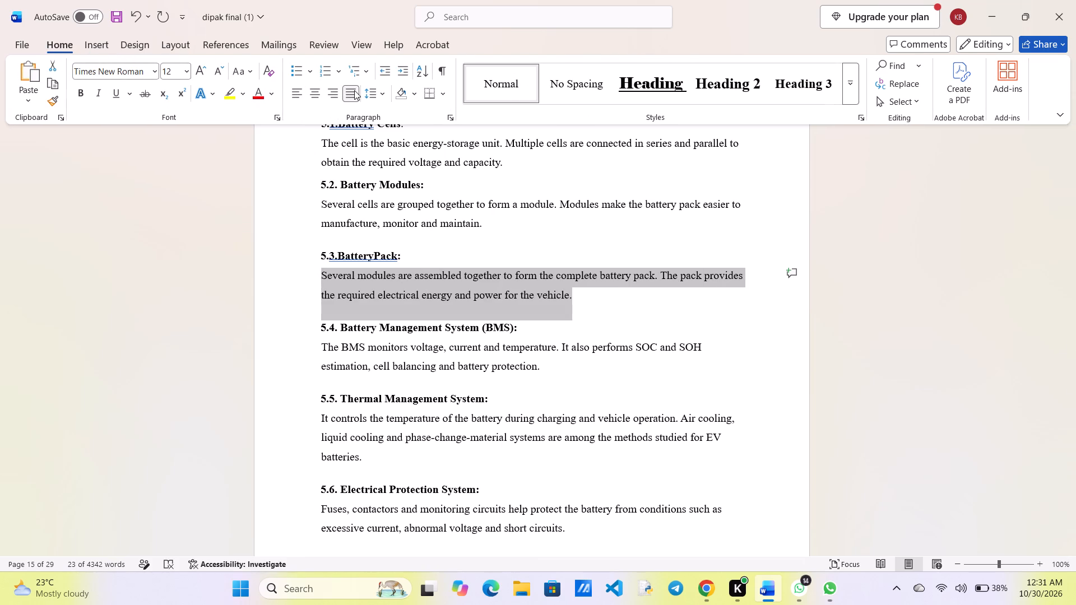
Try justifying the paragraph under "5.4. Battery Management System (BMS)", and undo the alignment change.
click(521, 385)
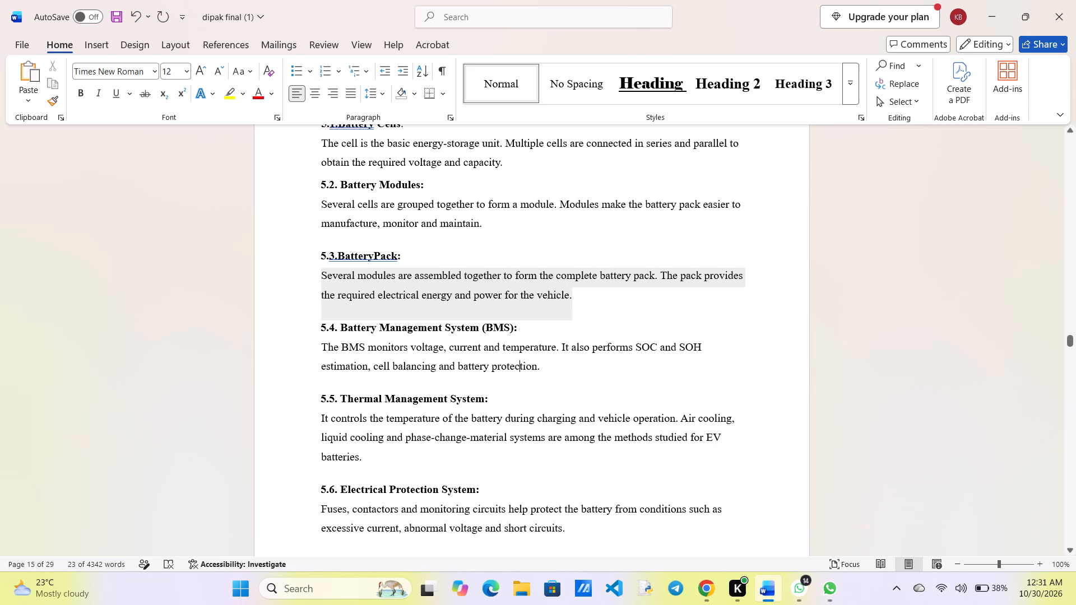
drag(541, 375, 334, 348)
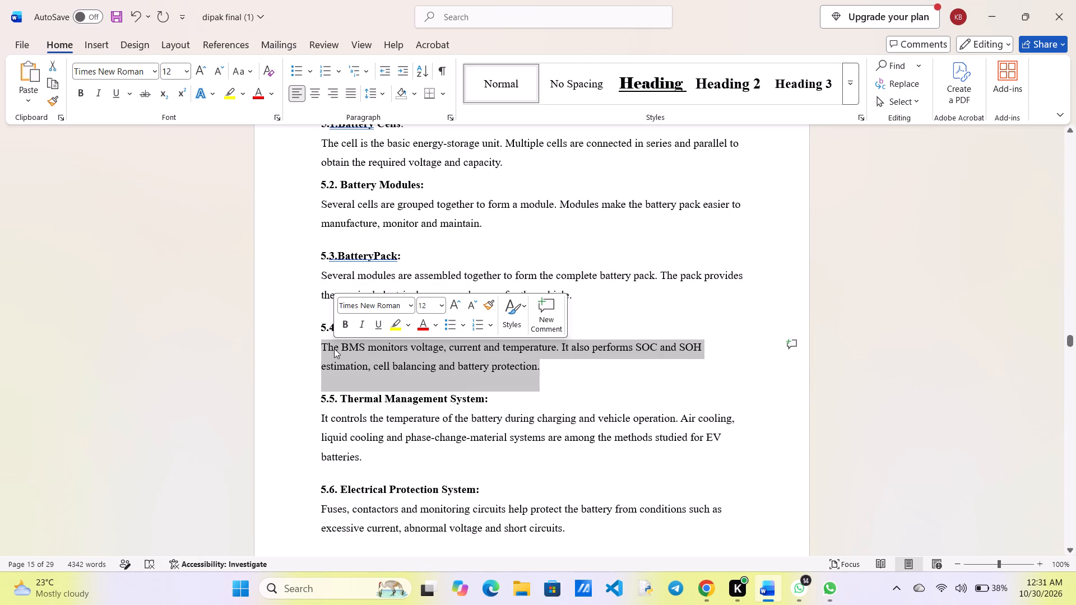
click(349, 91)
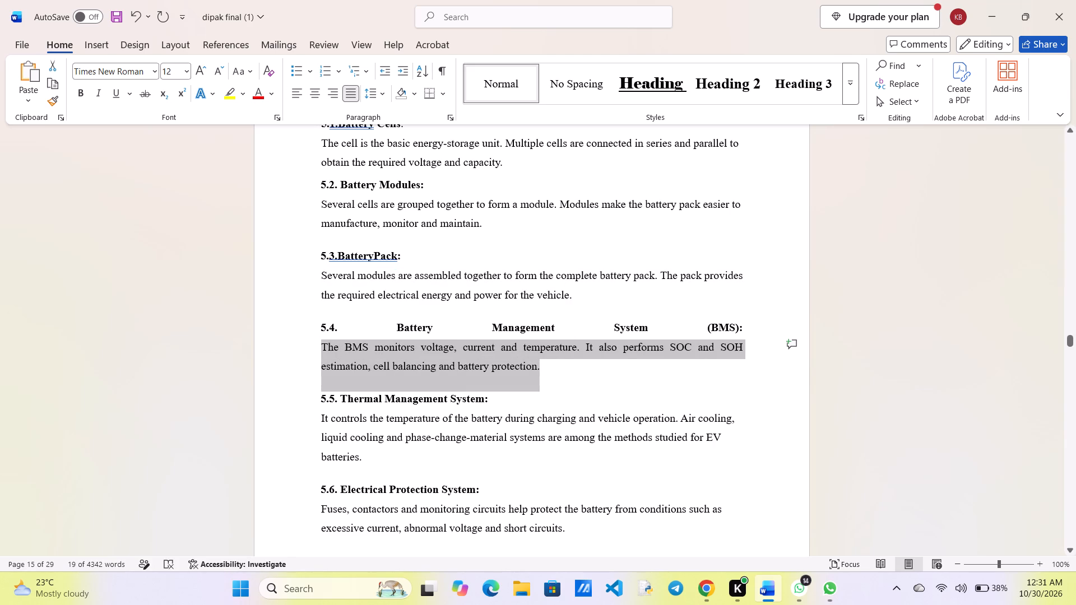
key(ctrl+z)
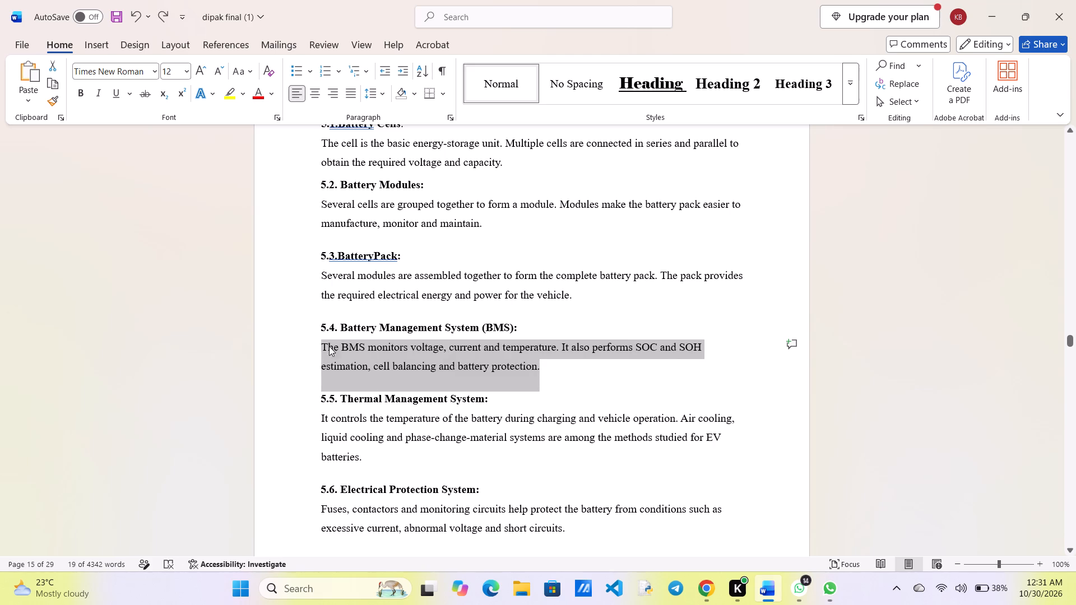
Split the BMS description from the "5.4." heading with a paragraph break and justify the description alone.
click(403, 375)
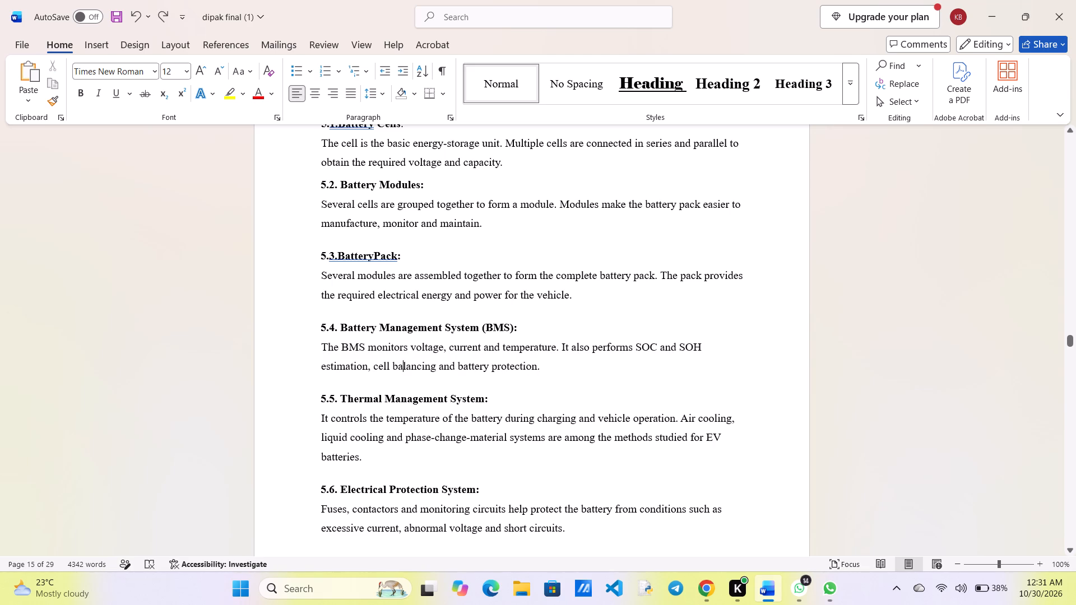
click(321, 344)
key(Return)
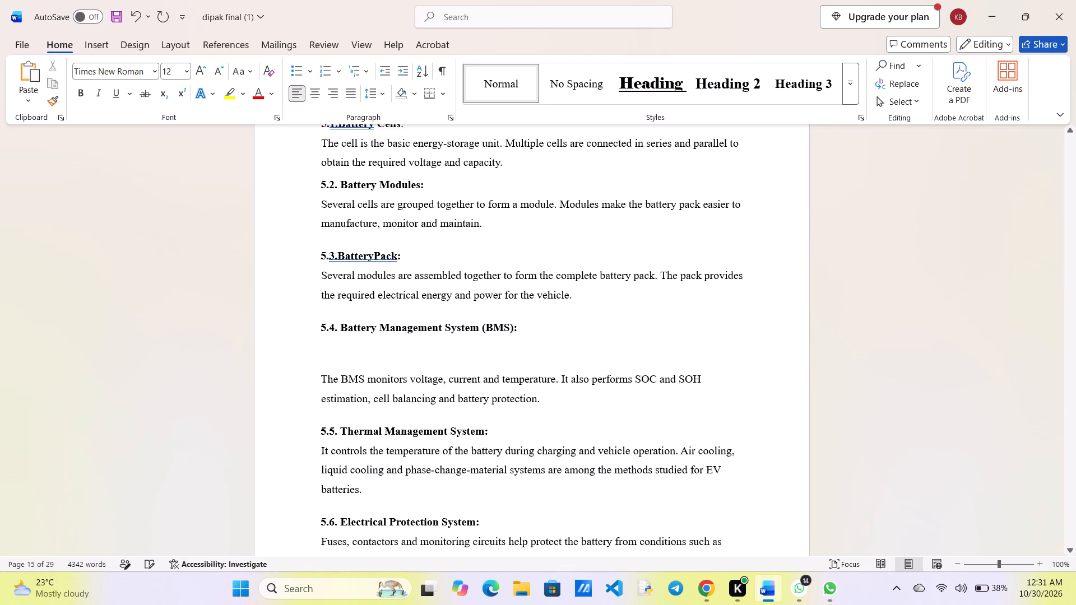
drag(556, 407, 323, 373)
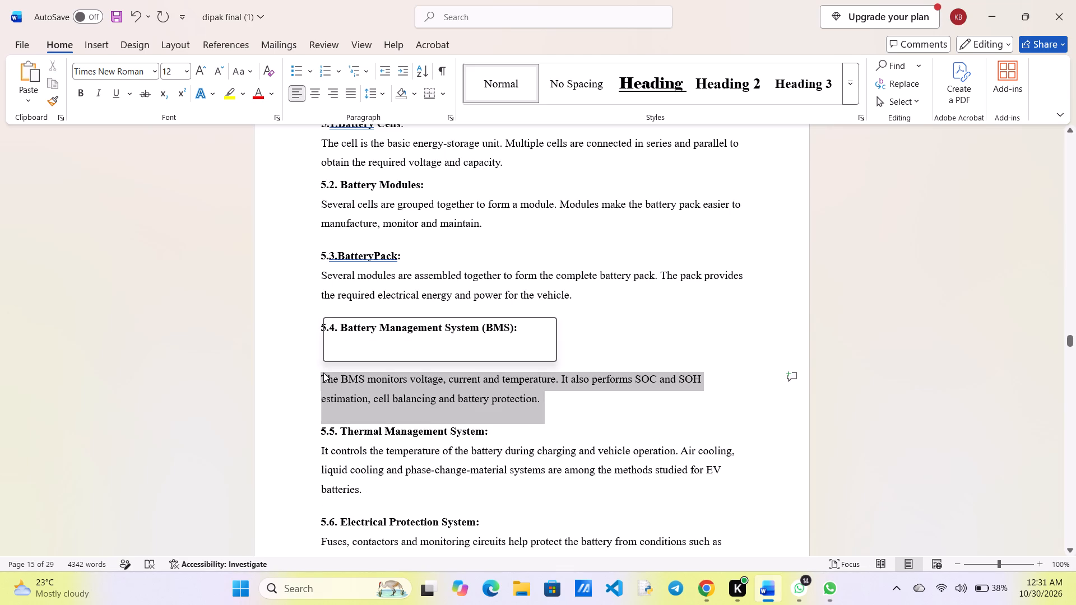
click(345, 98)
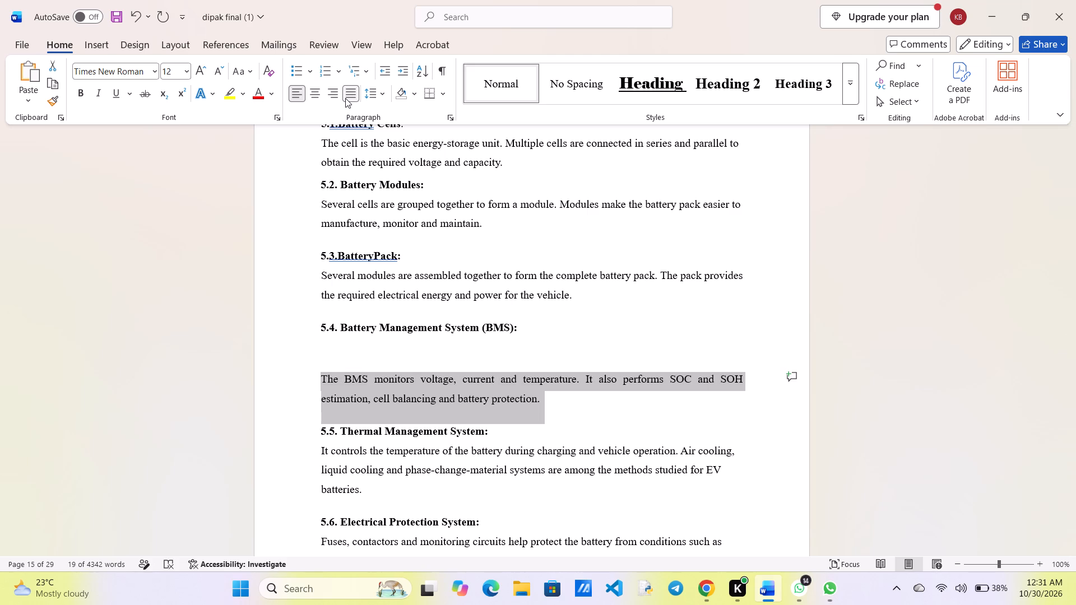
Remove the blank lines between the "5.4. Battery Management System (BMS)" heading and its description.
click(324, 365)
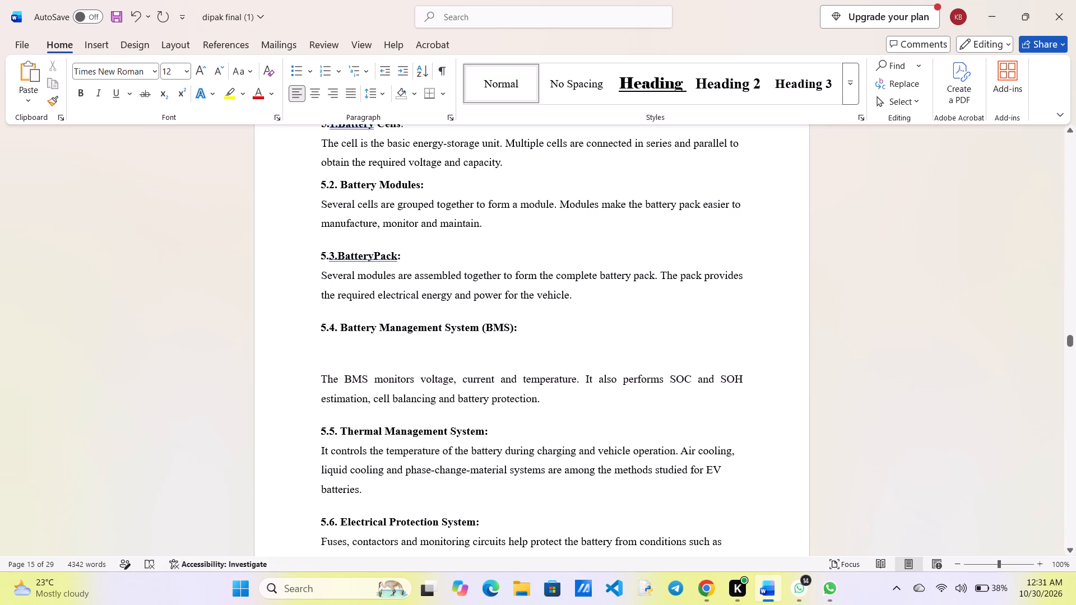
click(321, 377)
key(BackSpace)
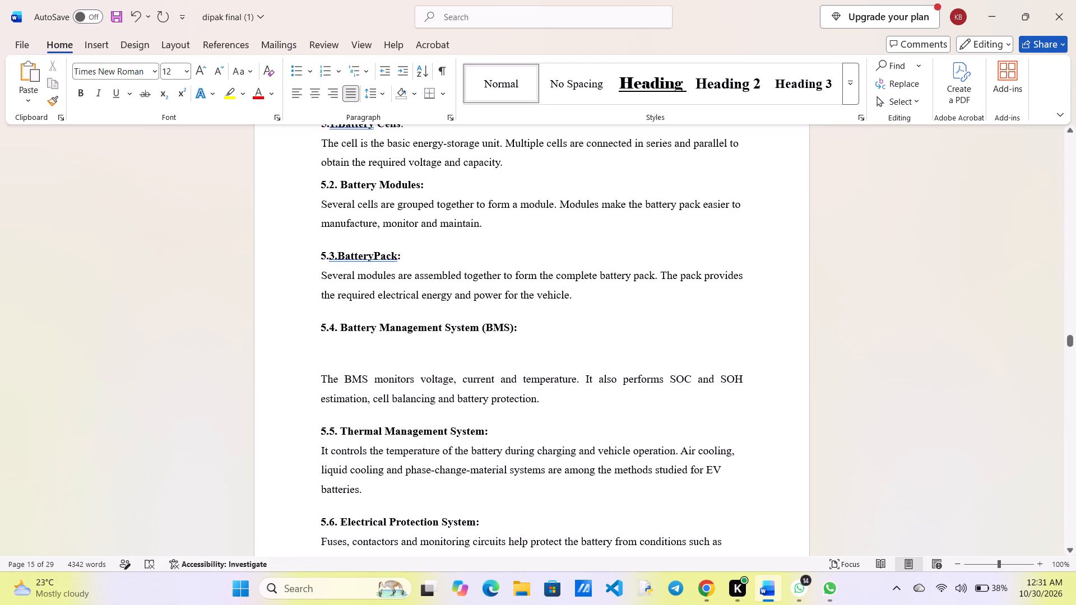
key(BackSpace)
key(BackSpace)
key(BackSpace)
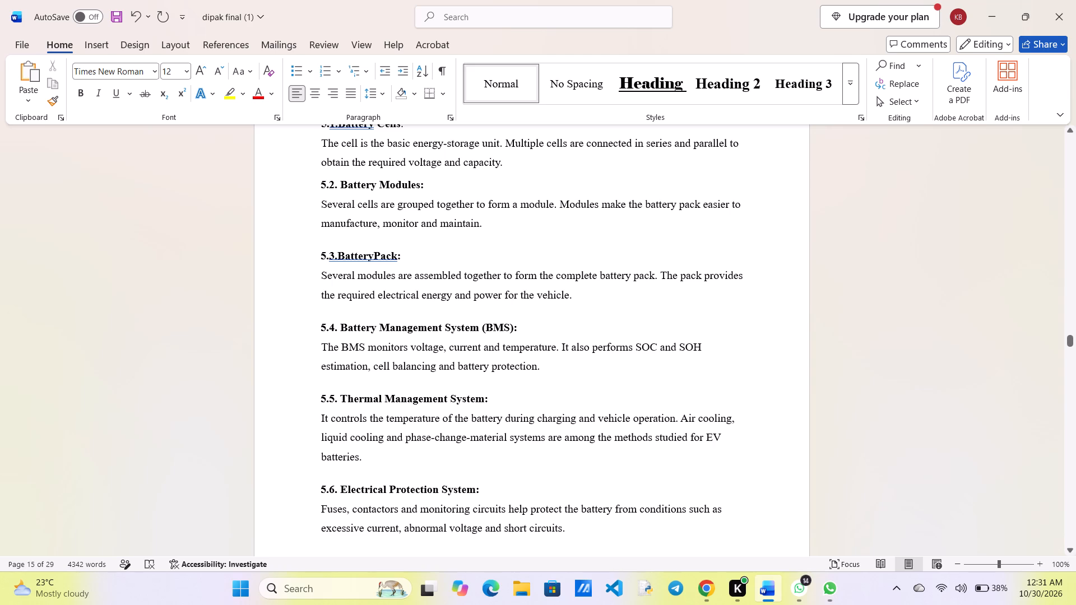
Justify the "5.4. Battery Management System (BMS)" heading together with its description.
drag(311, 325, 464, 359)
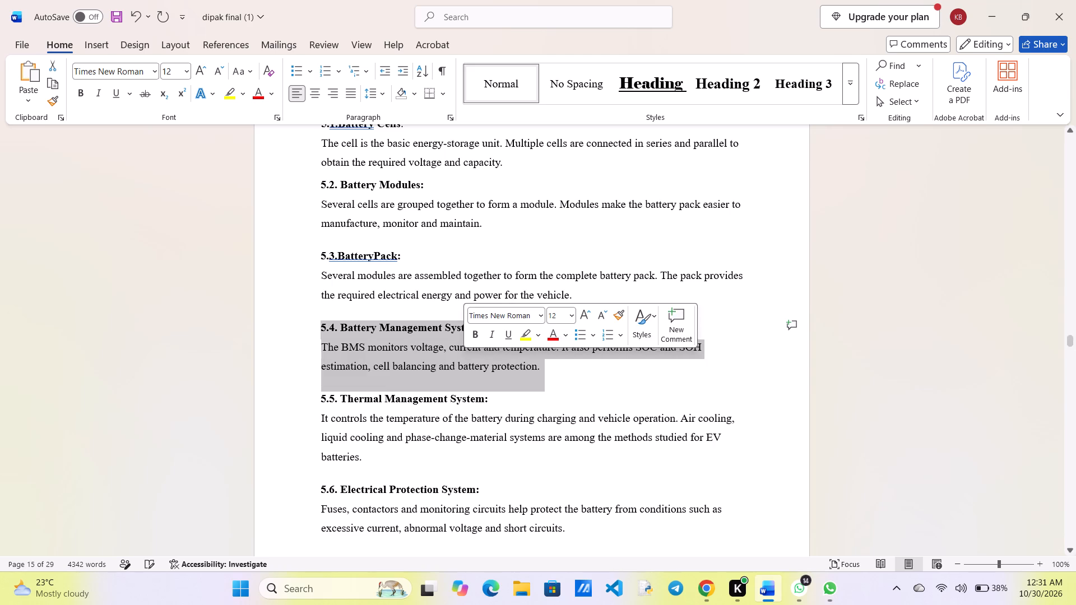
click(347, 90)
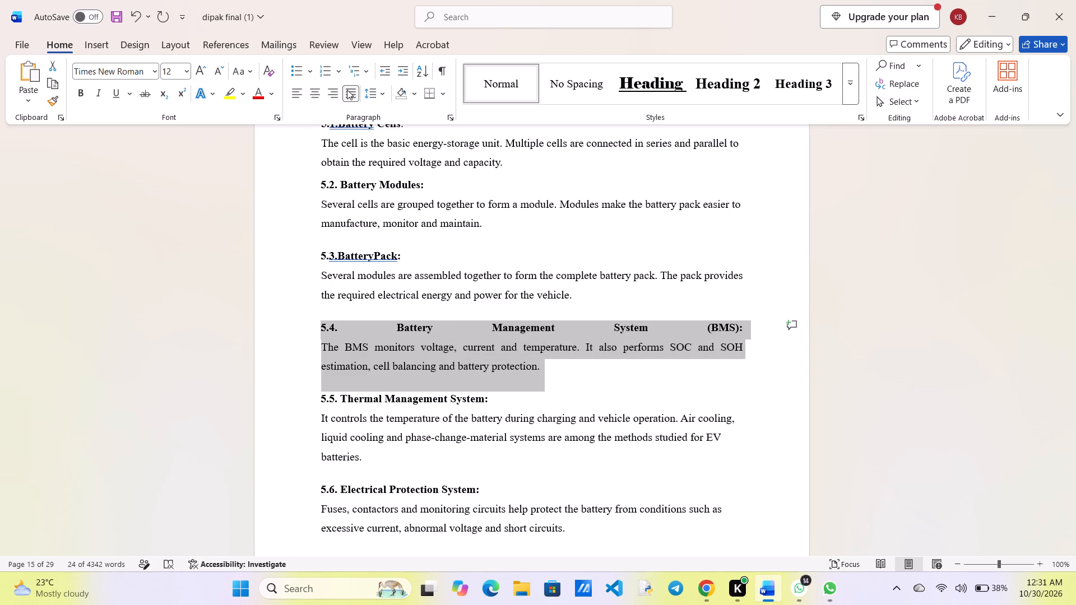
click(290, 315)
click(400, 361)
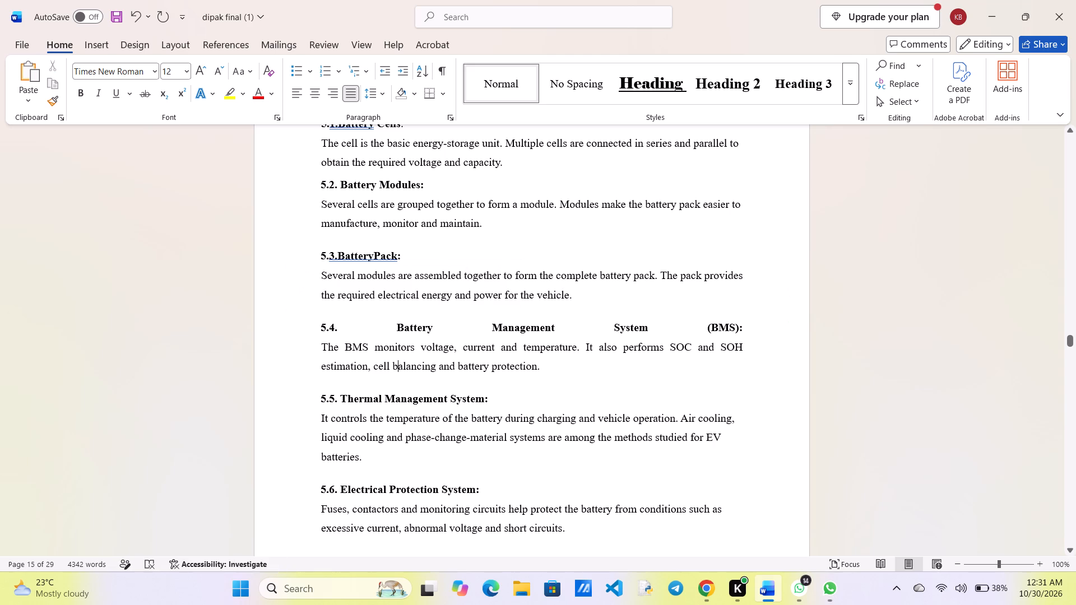
Delete the space between "5.4." and "Battery" in the BMS heading.
click(396, 330)
key(BackSpace)
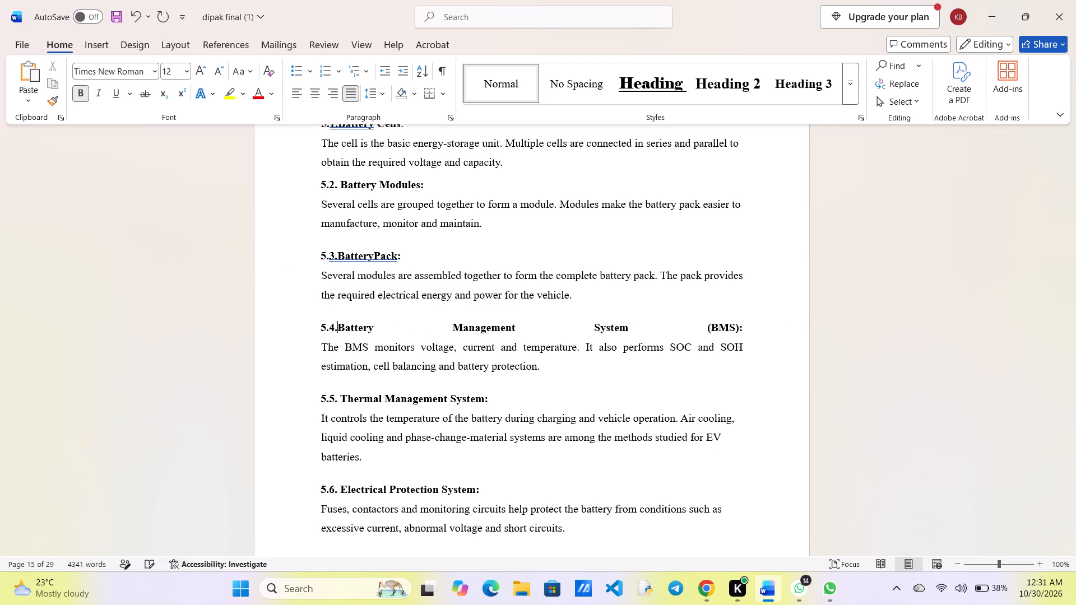
key(space)
key(BackSpace)
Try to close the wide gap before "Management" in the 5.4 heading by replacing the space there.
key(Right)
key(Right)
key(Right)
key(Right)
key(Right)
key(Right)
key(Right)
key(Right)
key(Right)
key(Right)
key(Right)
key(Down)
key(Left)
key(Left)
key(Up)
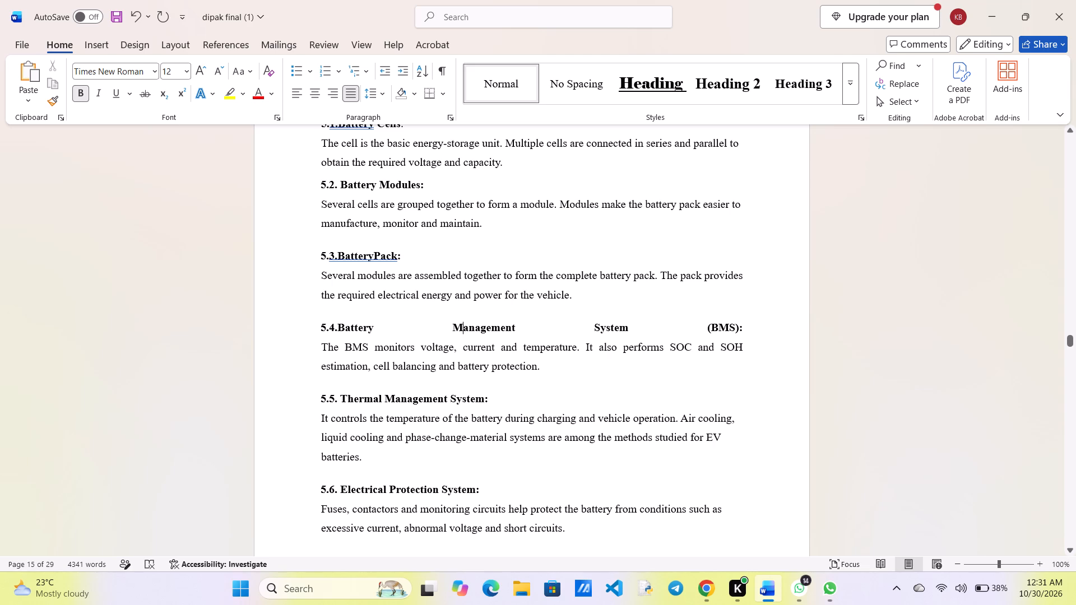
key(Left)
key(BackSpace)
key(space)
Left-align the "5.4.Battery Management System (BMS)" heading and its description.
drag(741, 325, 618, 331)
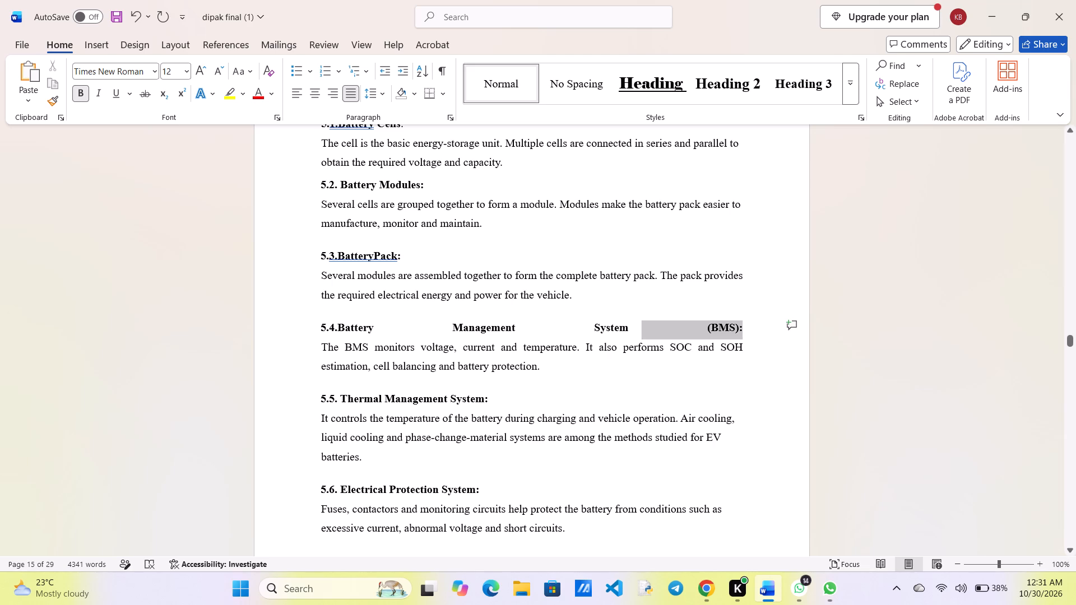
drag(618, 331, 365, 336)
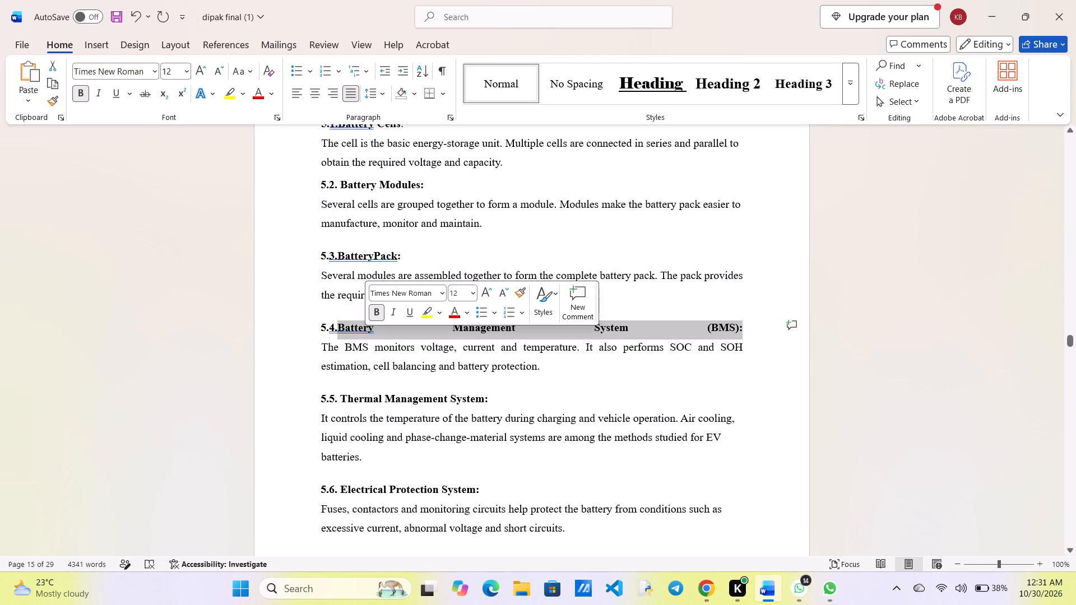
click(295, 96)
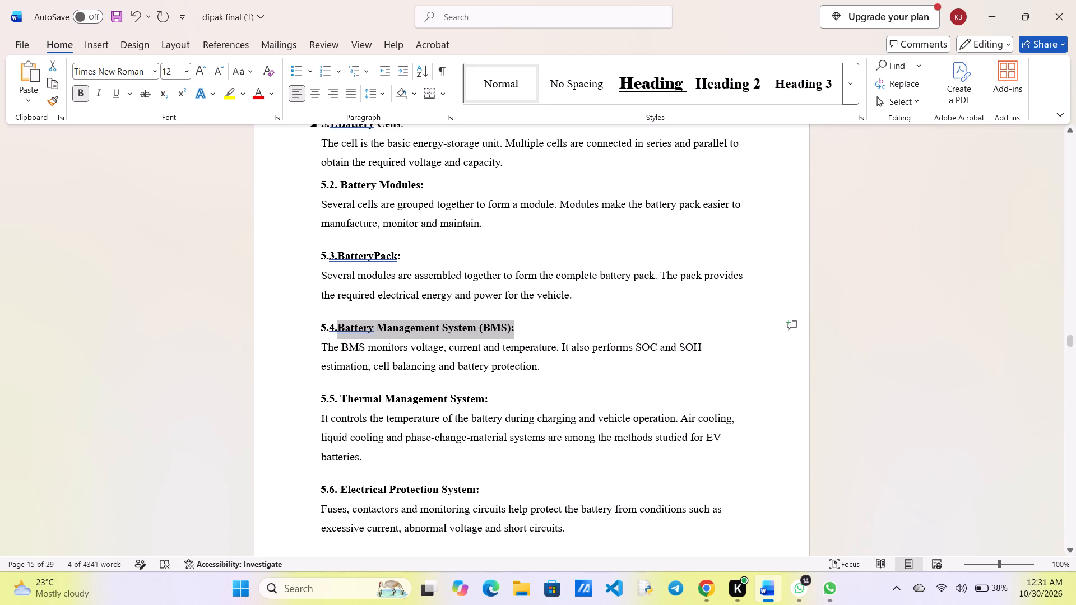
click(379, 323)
Justify all Section 5 text from the introductory paragraph through the end of 5.6 Electrical Protection System.
scroll(381, 341, up, 1)
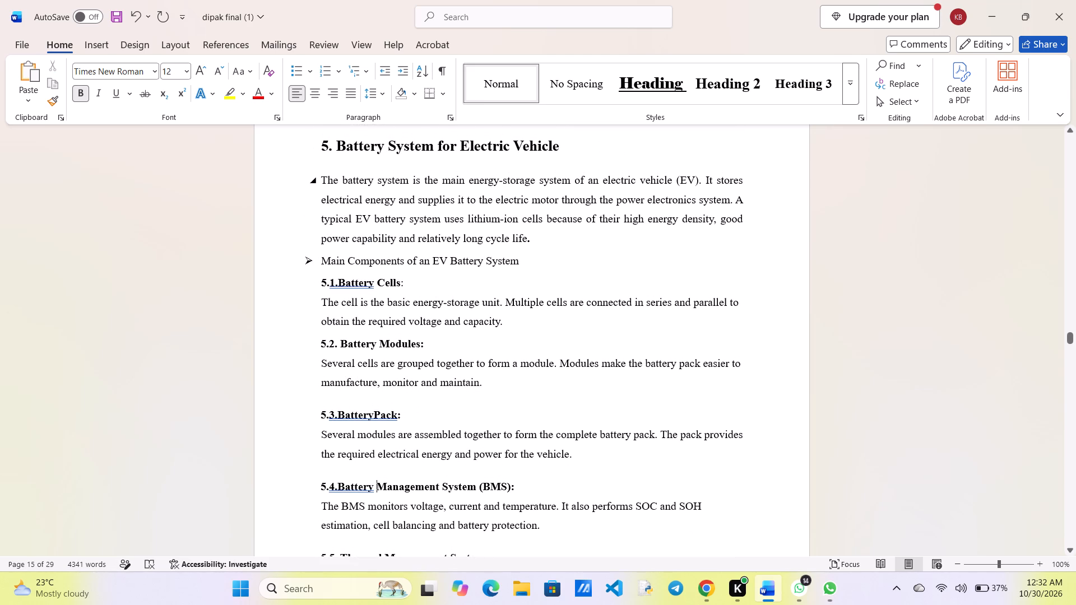
drag(321, 175, 605, 542)
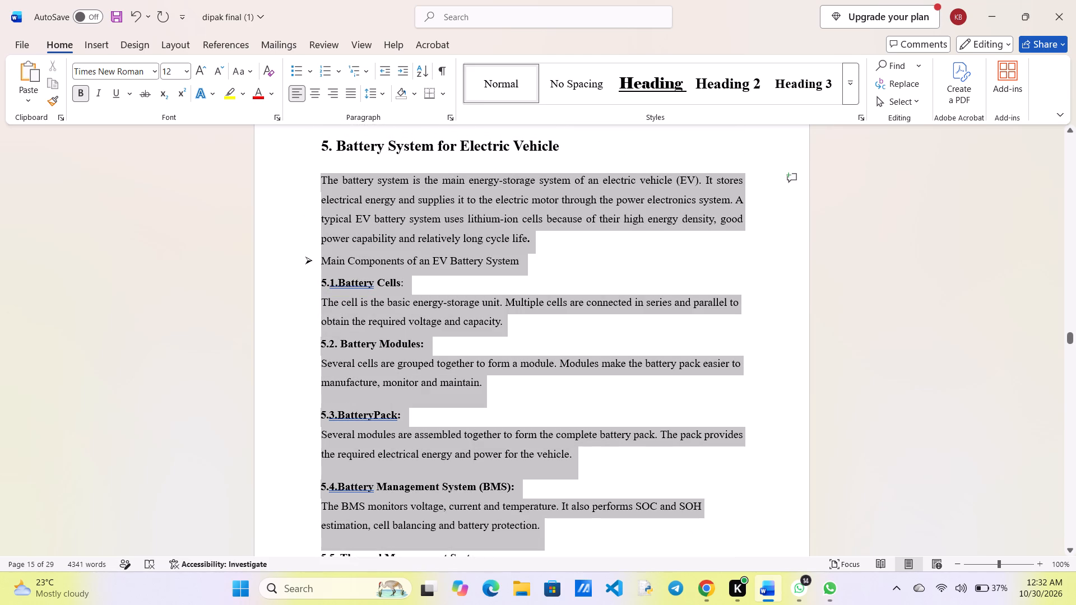
drag(605, 542, 576, 469)
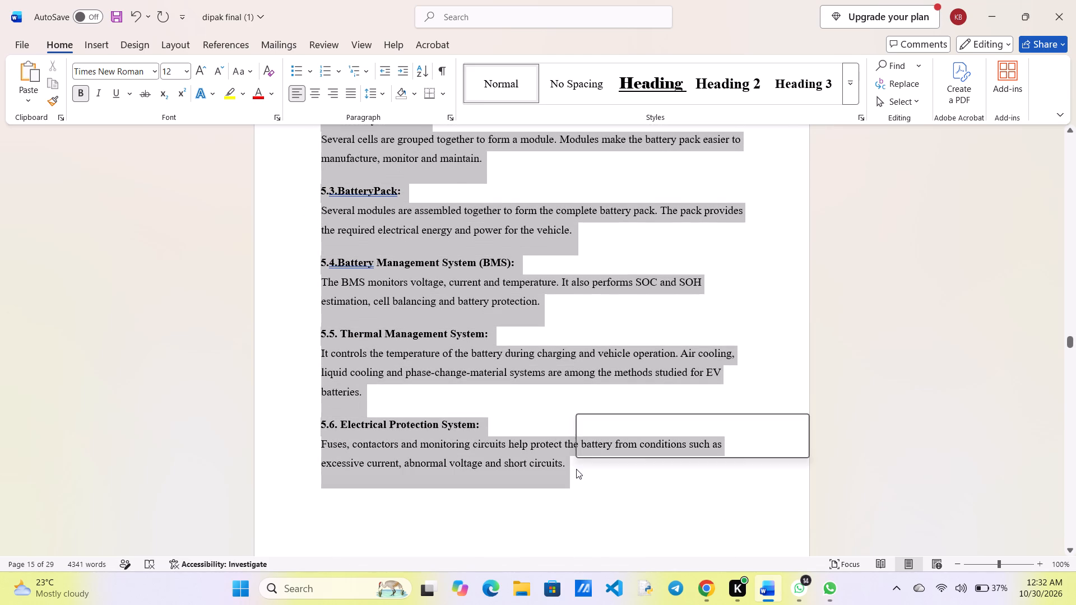
click(354, 91)
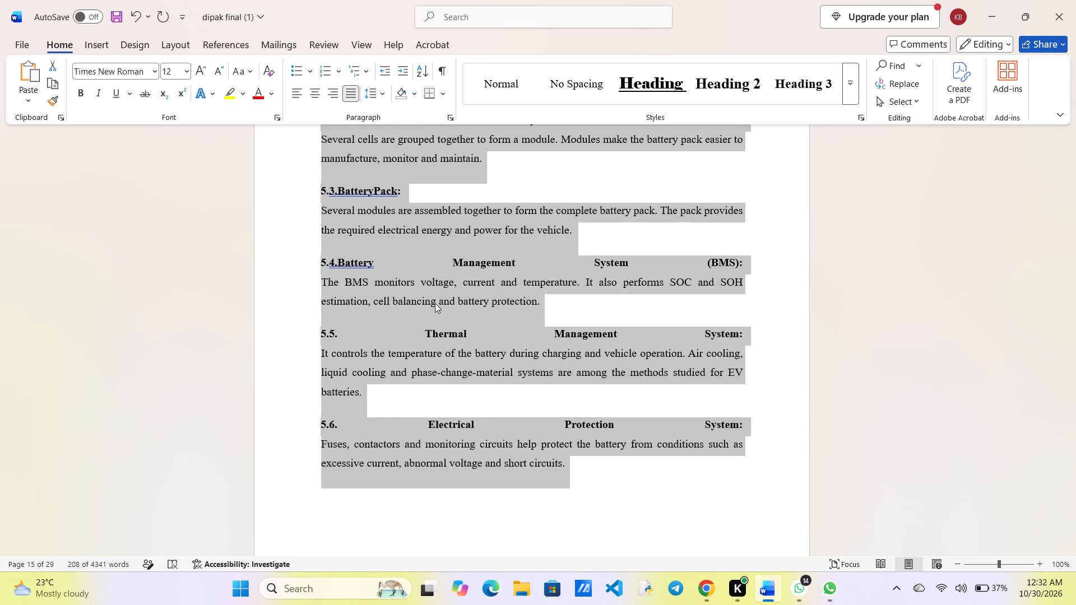
Undo the justification applied to the Section 5 text.
scroll(435, 303, up, 2)
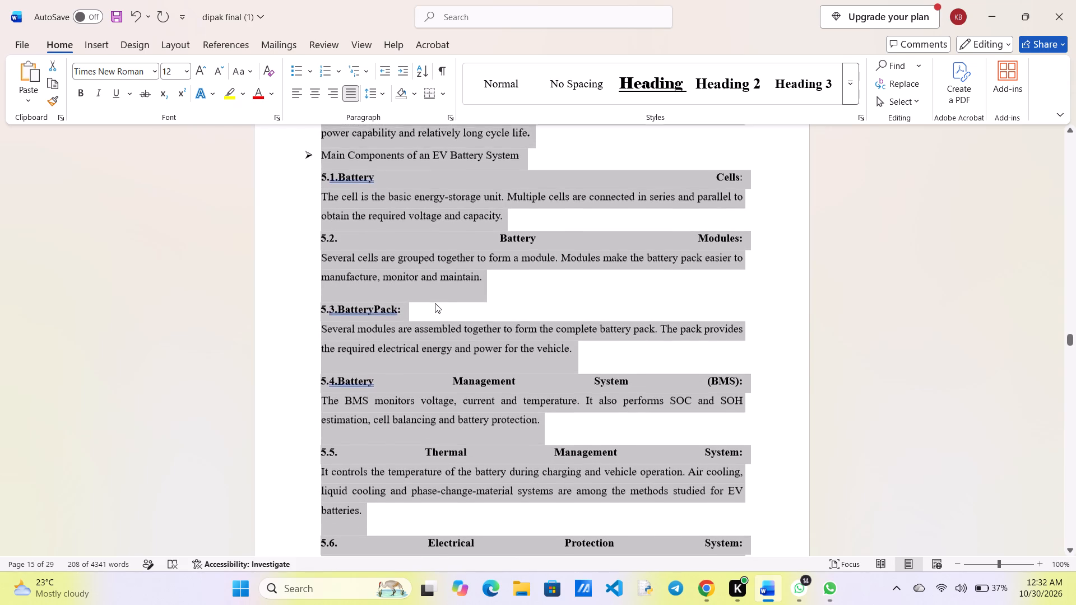
scroll(435, 303, up, 1)
key(ctrl+z)
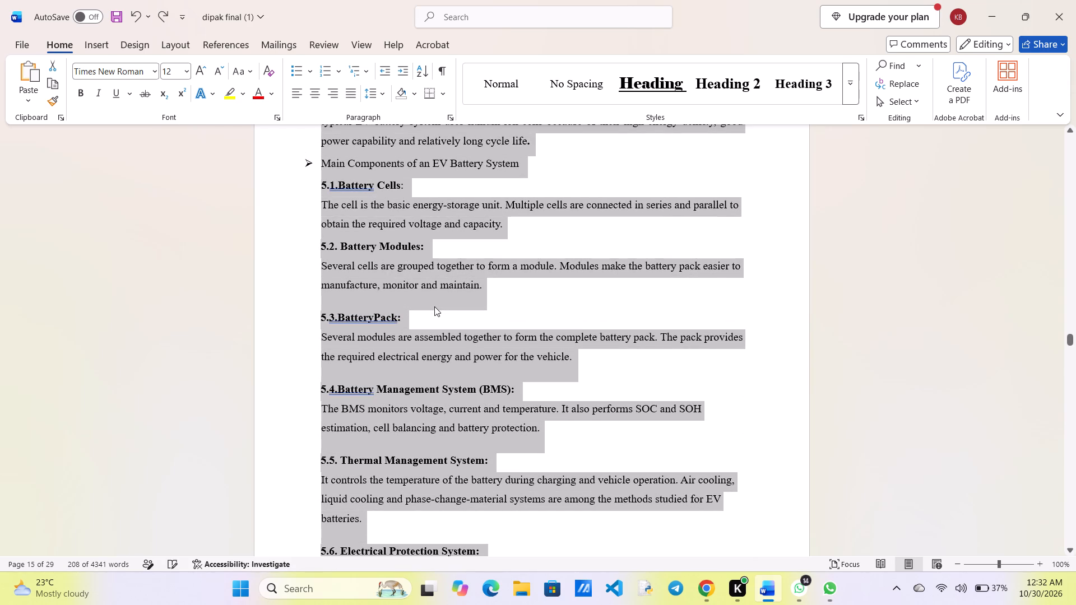
click(434, 306)
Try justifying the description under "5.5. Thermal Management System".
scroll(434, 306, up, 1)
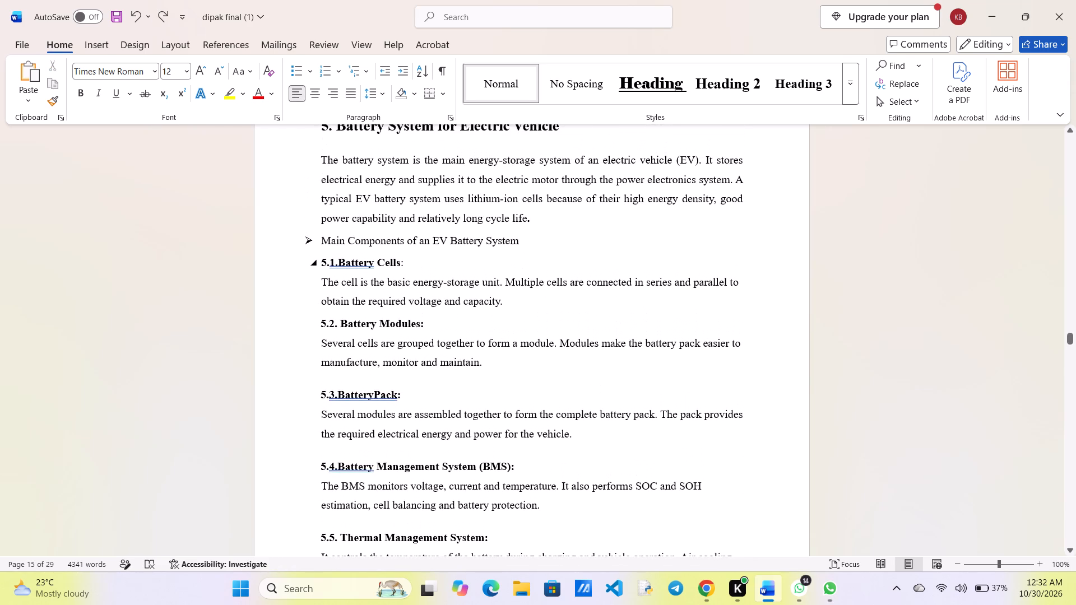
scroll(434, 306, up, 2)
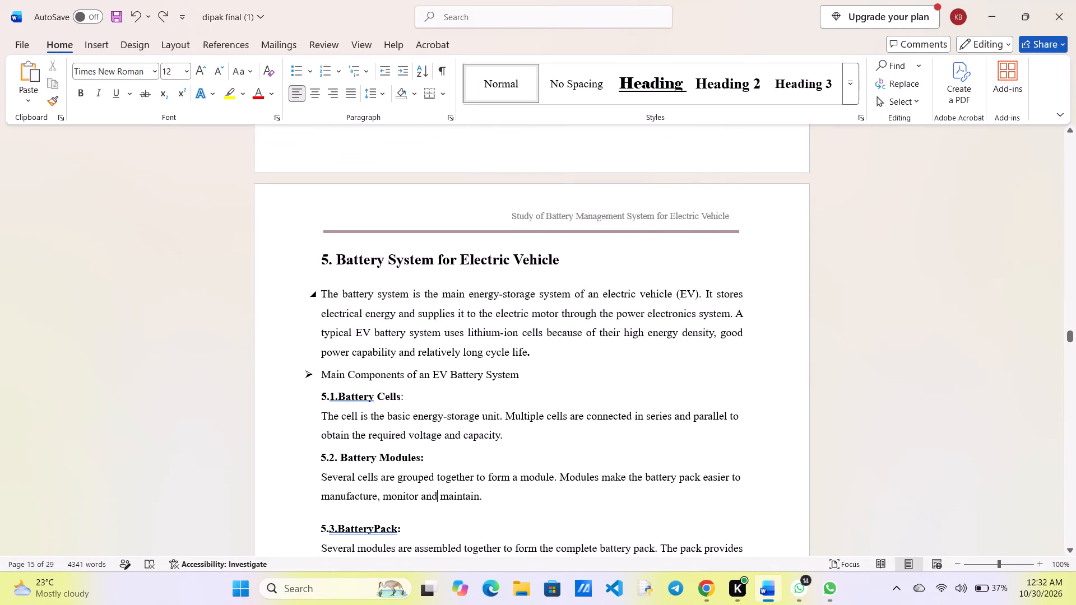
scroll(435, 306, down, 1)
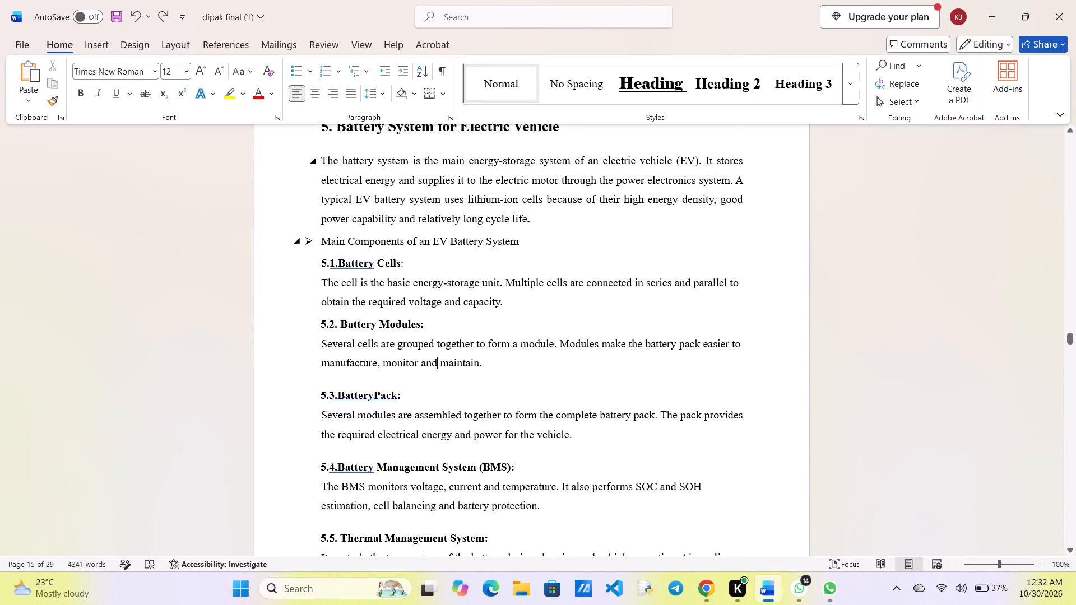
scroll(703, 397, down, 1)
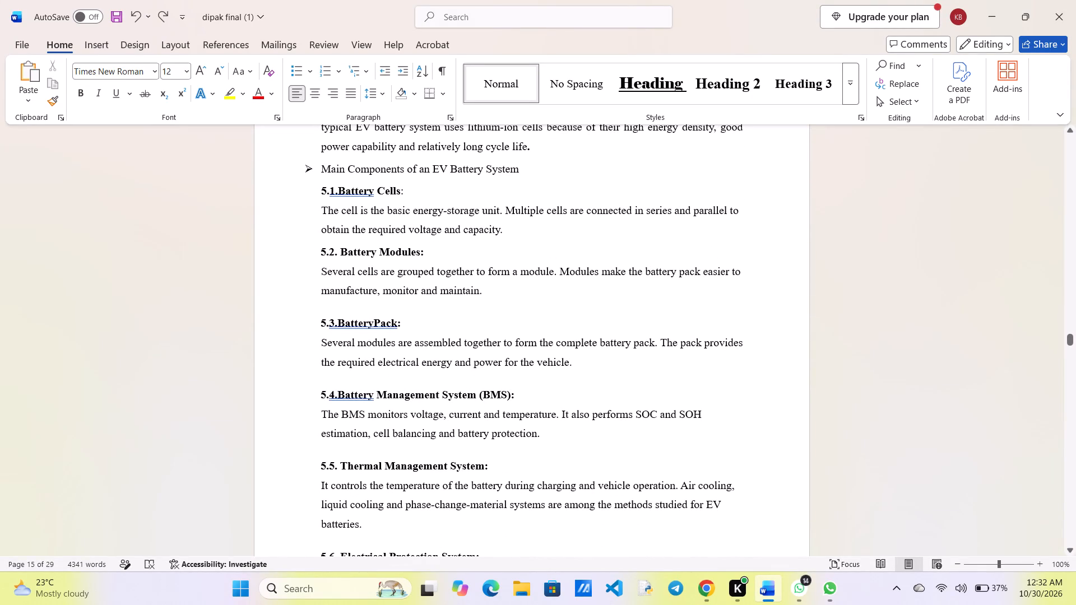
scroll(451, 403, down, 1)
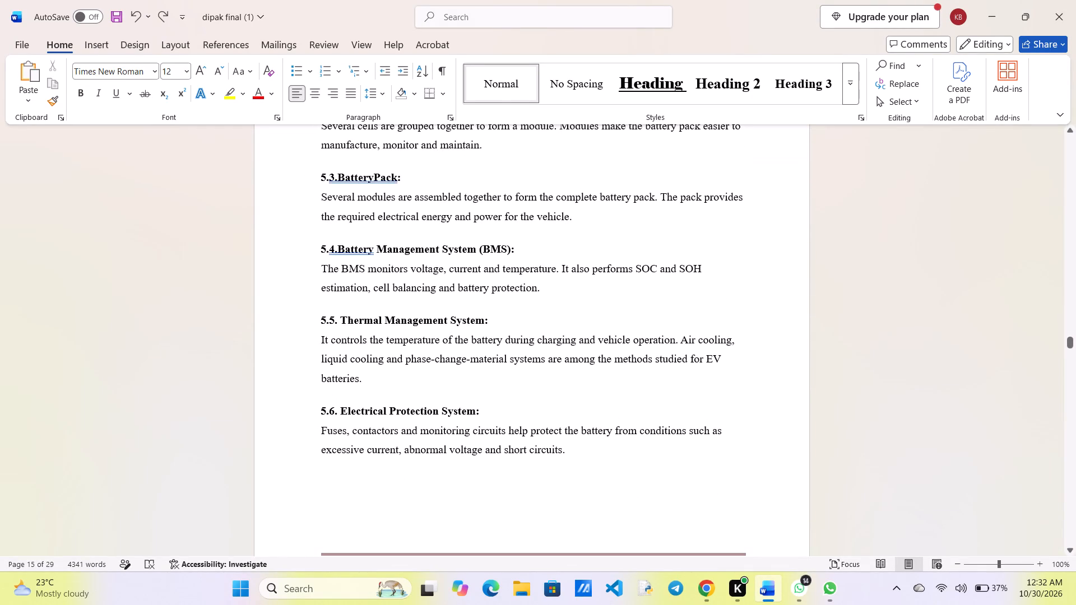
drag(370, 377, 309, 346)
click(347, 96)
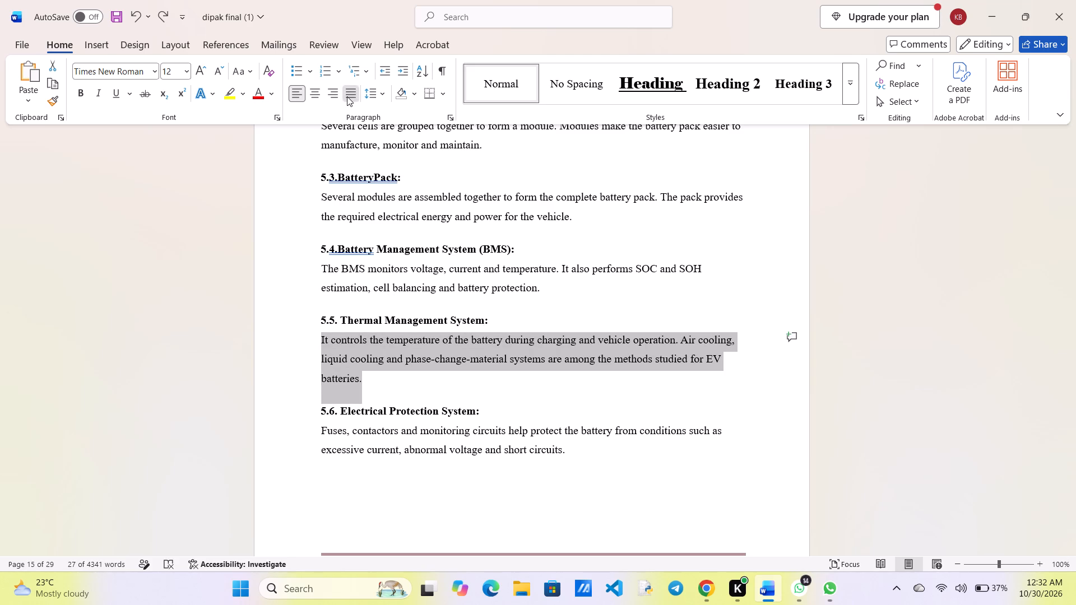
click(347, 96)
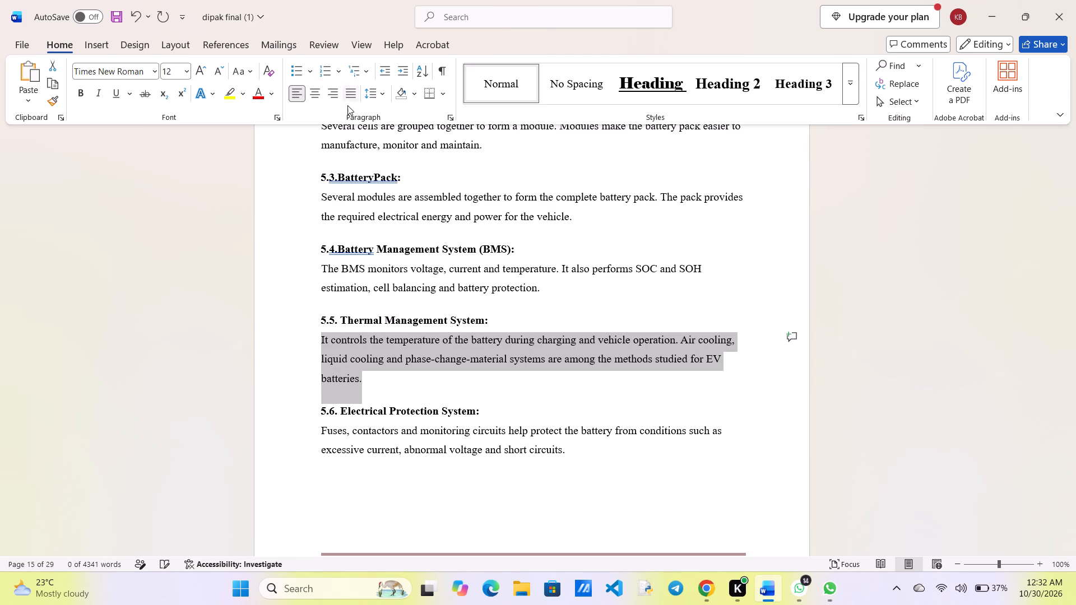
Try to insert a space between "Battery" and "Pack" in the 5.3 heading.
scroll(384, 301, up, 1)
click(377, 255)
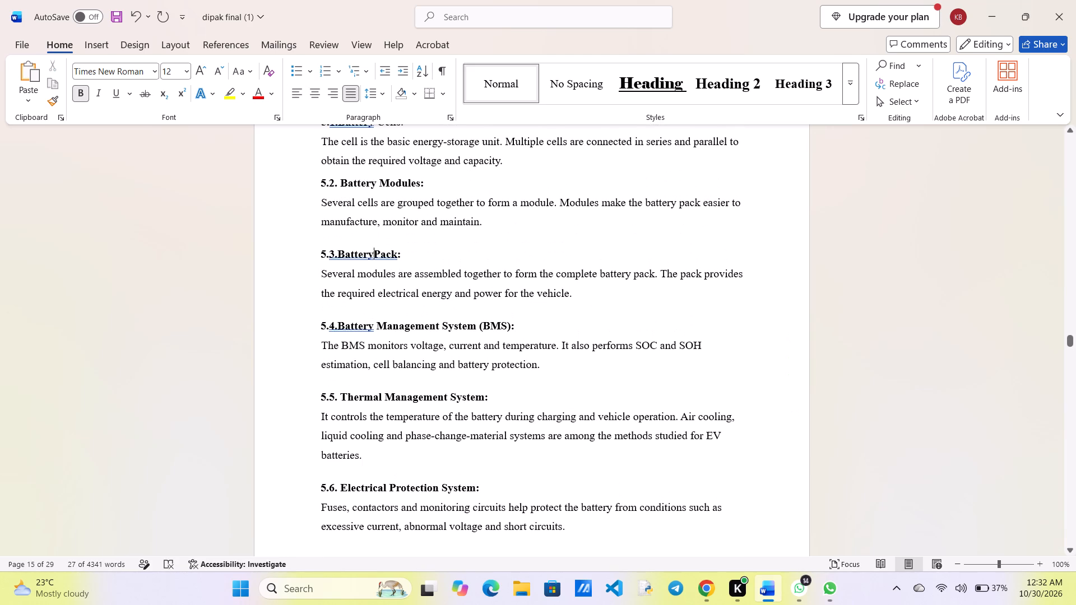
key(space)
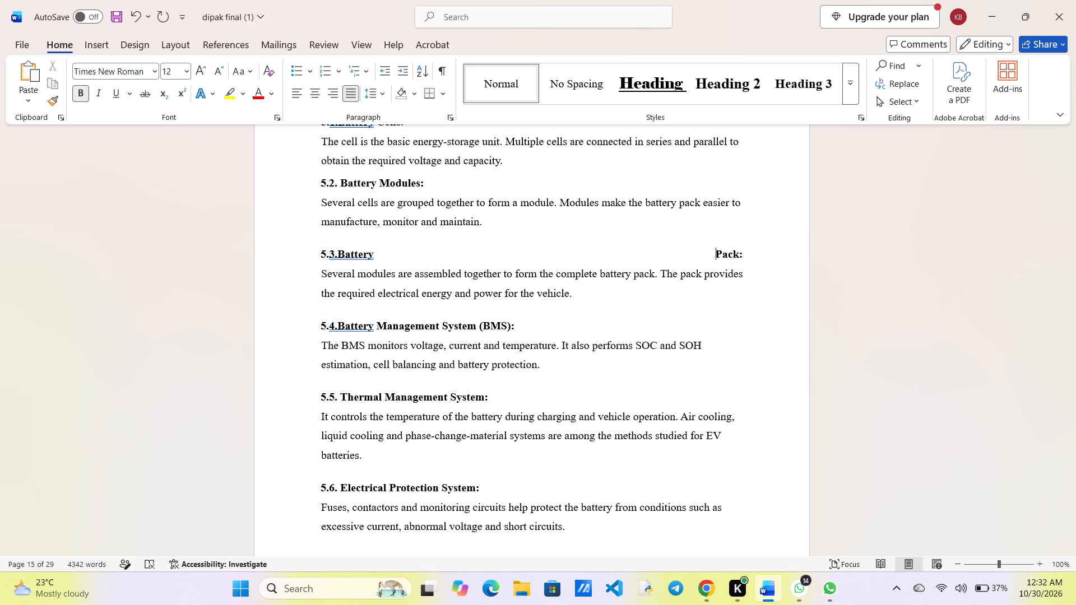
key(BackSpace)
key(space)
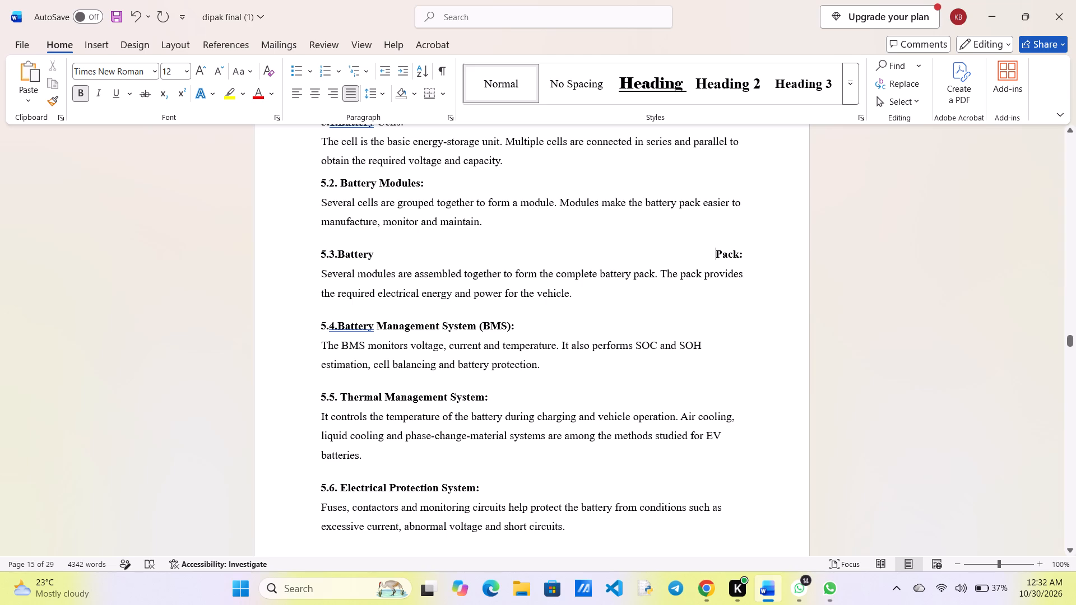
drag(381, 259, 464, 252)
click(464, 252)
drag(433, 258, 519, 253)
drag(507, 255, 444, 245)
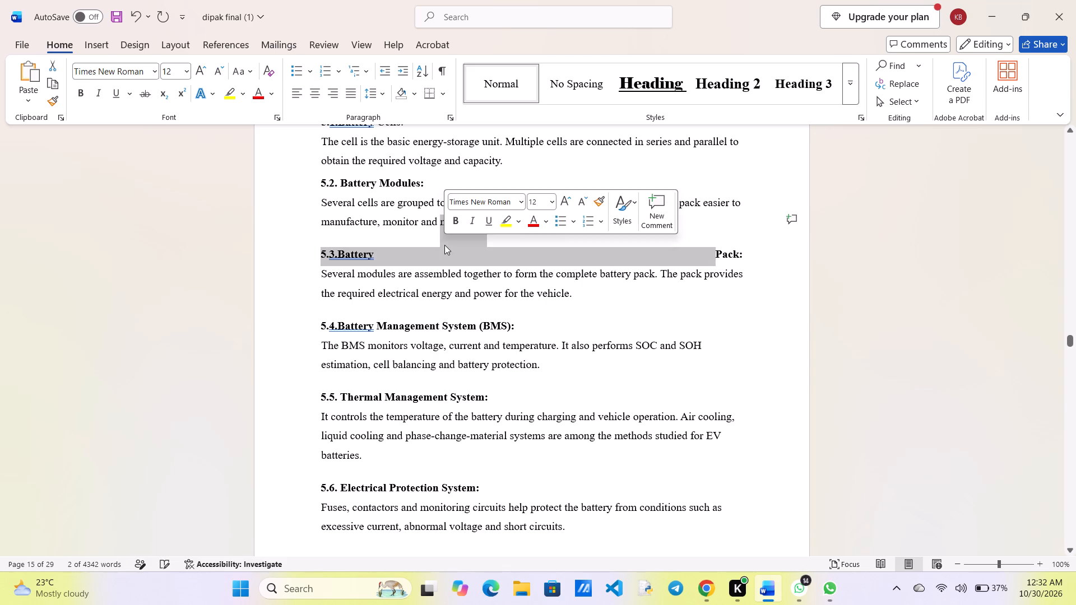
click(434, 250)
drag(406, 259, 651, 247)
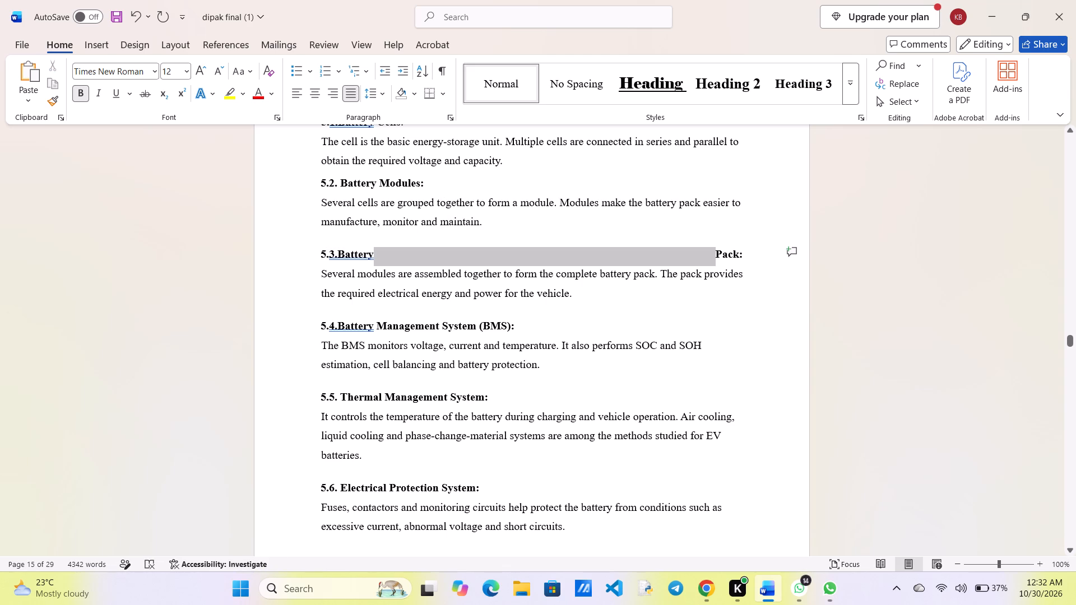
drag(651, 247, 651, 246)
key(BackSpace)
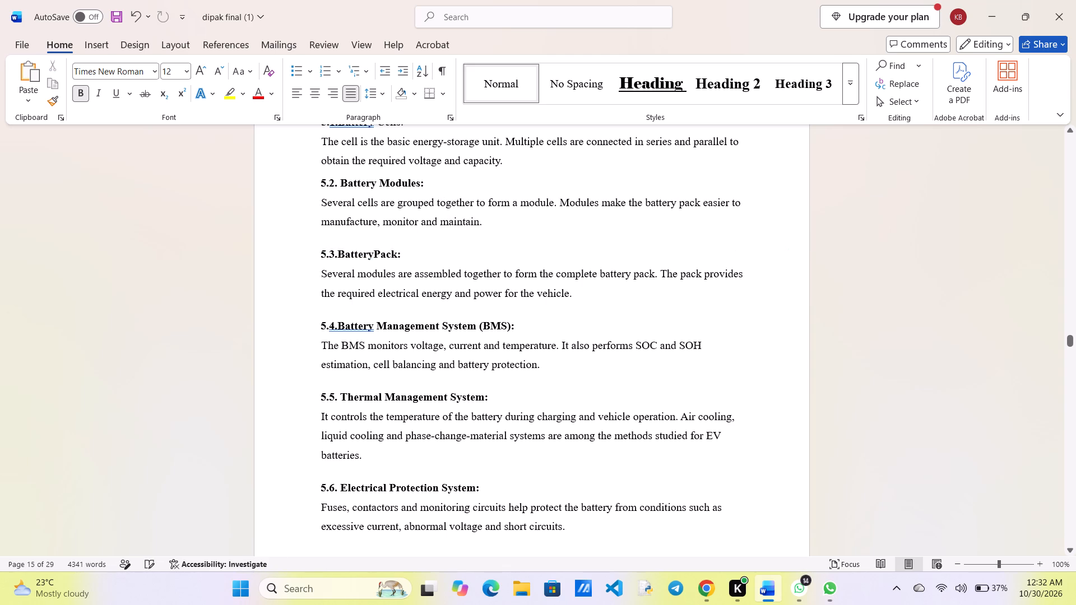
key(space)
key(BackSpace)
Set the 5.3 Battery Pack paragraph's left indent to 0" and its spacing after to 12 pt.
click(172, 46)
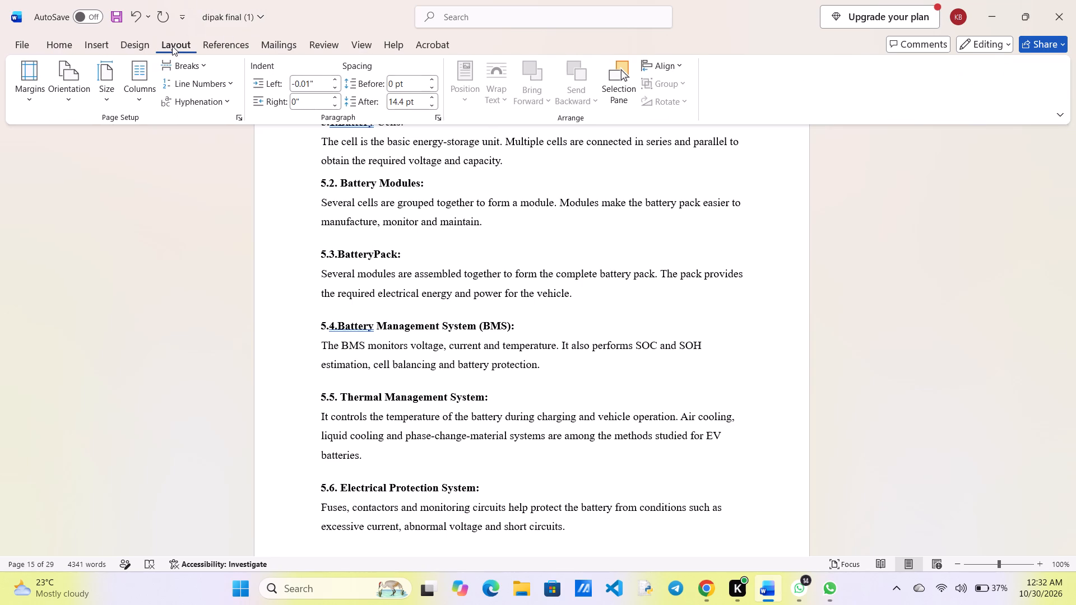
click(332, 80)
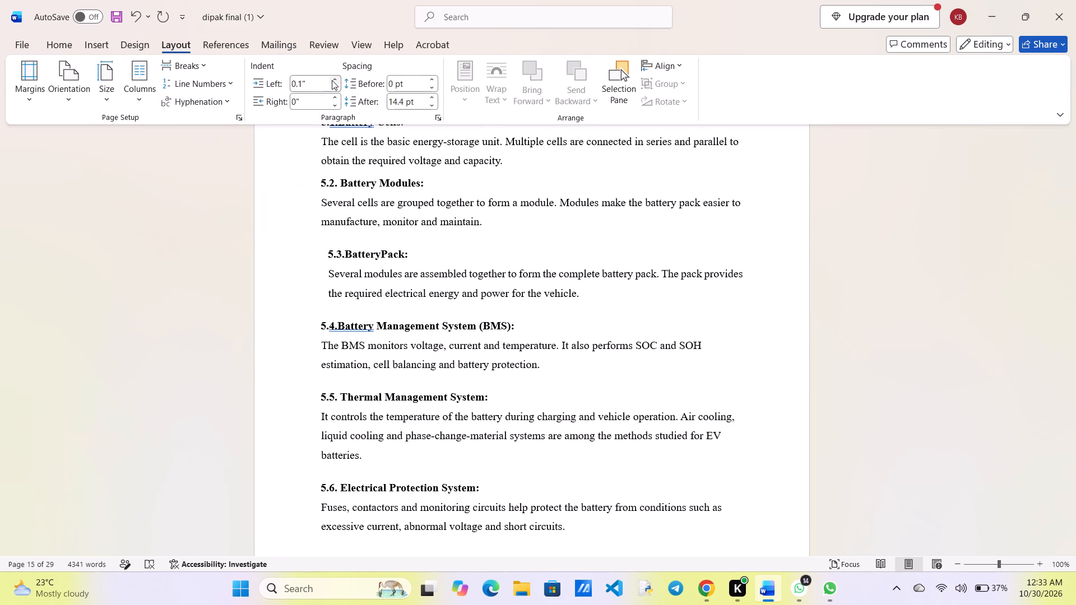
click(332, 88)
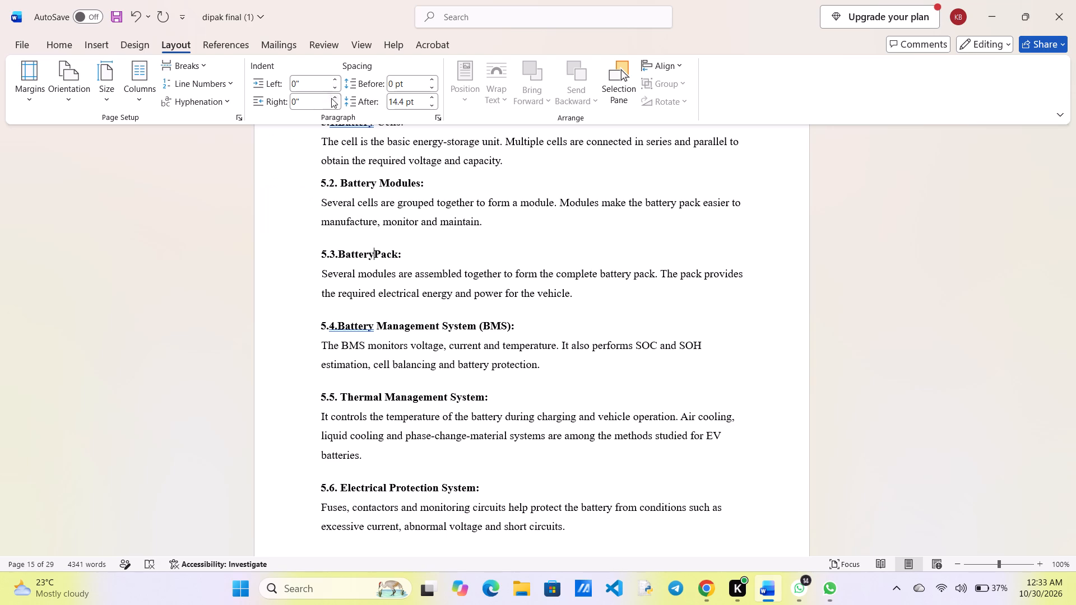
click(432, 102)
click(432, 103)
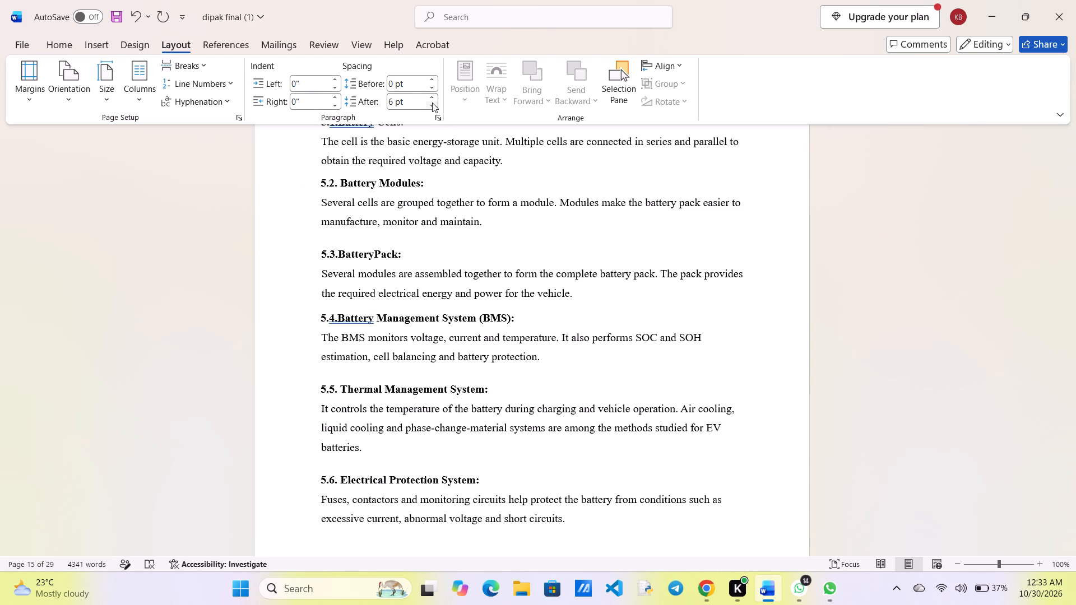
click(435, 99)
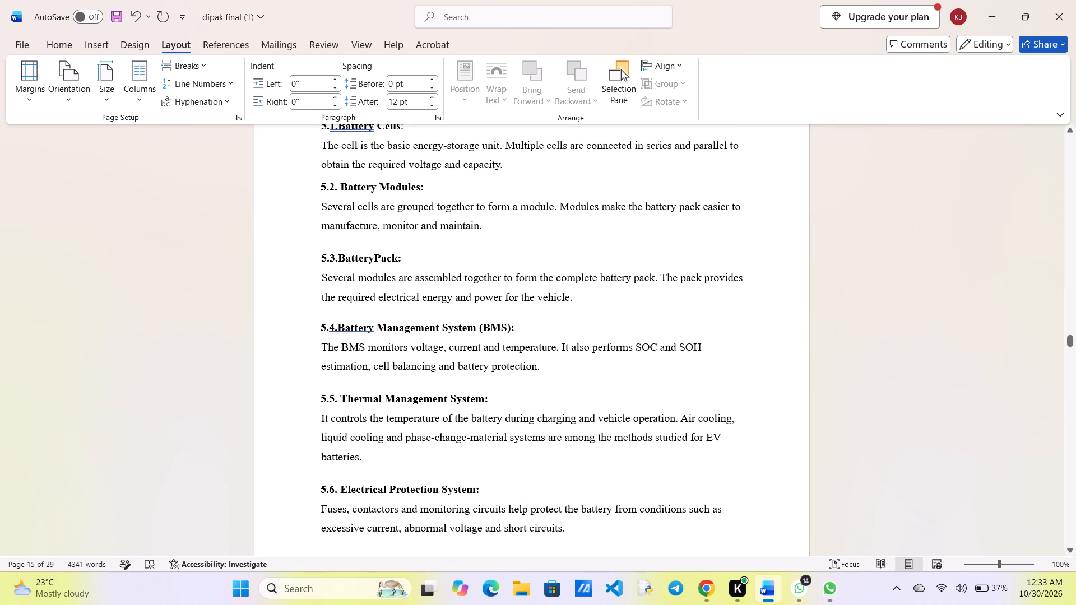
Justify the description about fuses, contactors and monitoring circuits under "5.6. Electrical Protection System".
scroll(378, 318, up, 1)
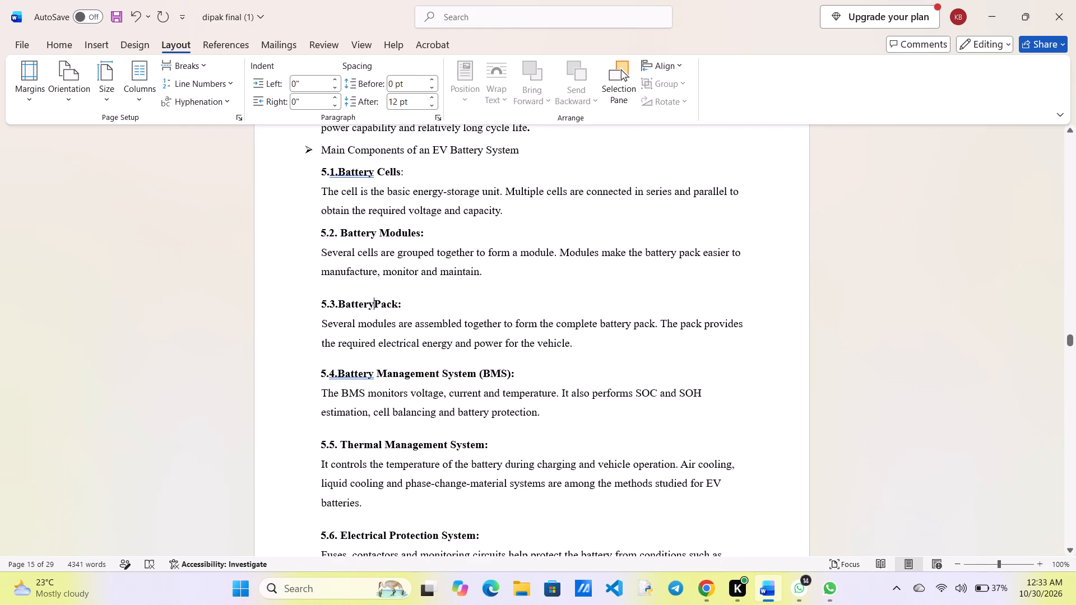
scroll(378, 318, down, 1)
scroll(763, 426, down, 1)
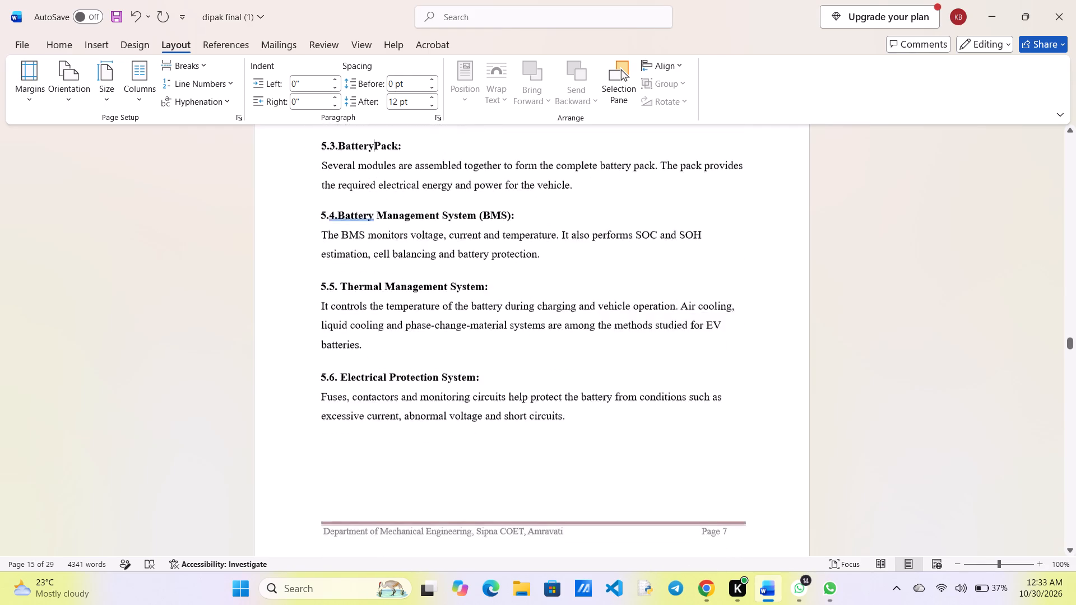
scroll(763, 426, down, 1)
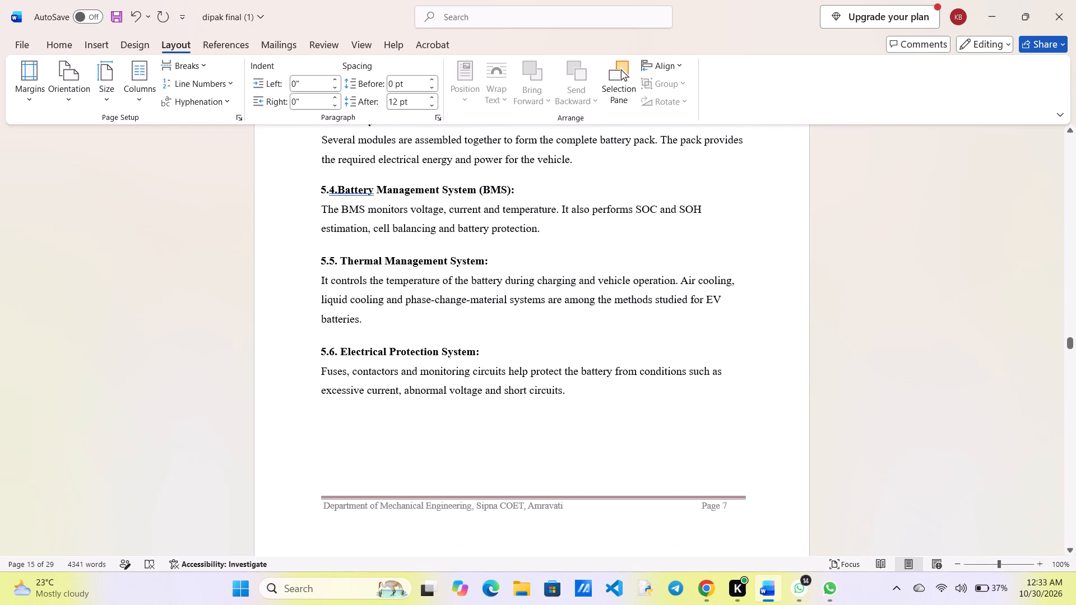
scroll(747, 496, up, 4)
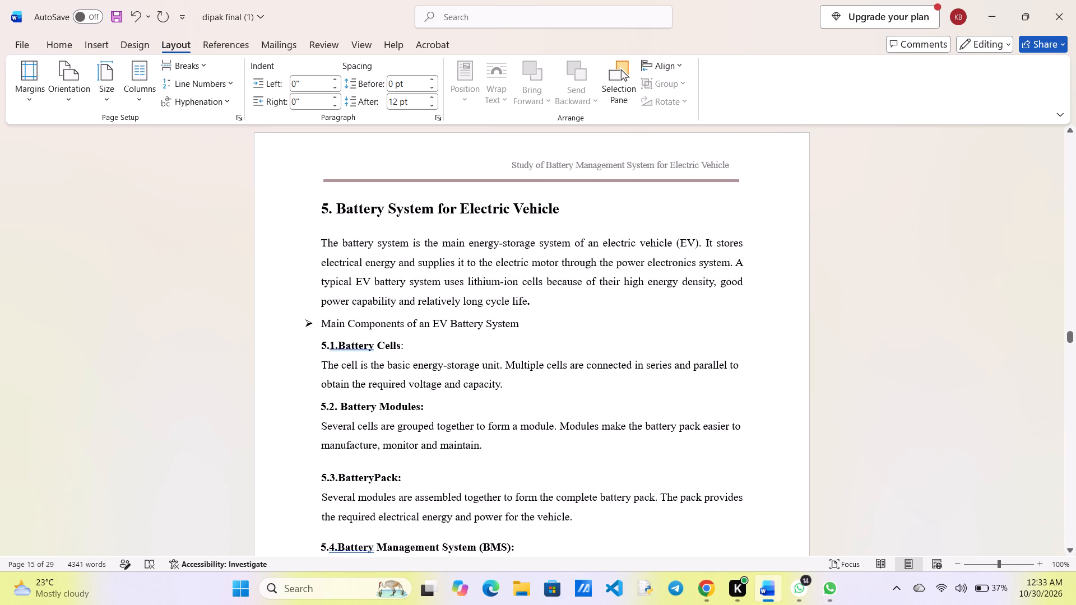
scroll(747, 496, down, 2)
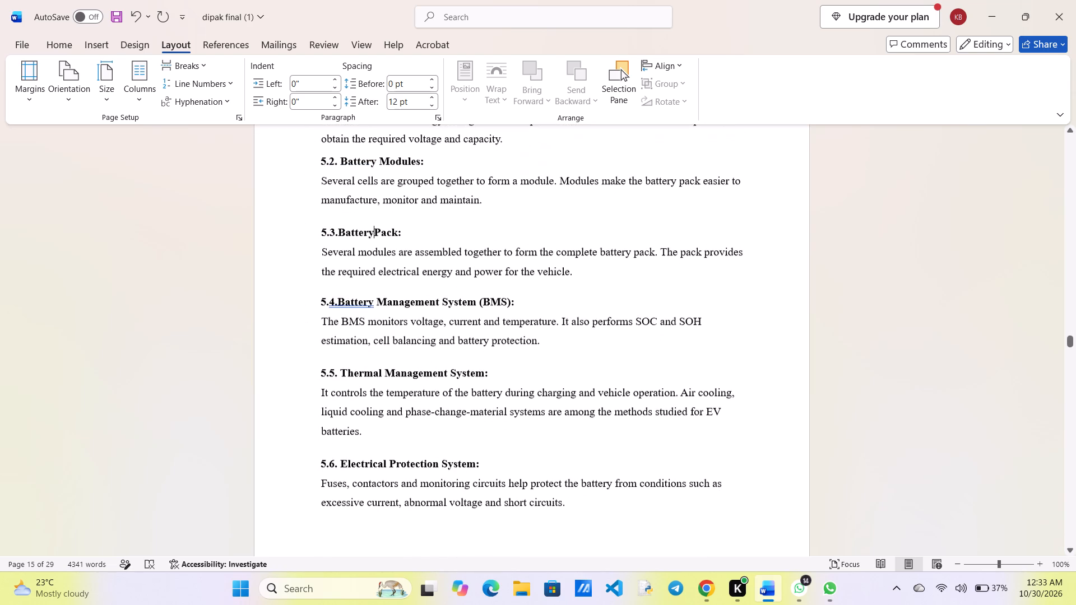
drag(637, 507, 456, 480)
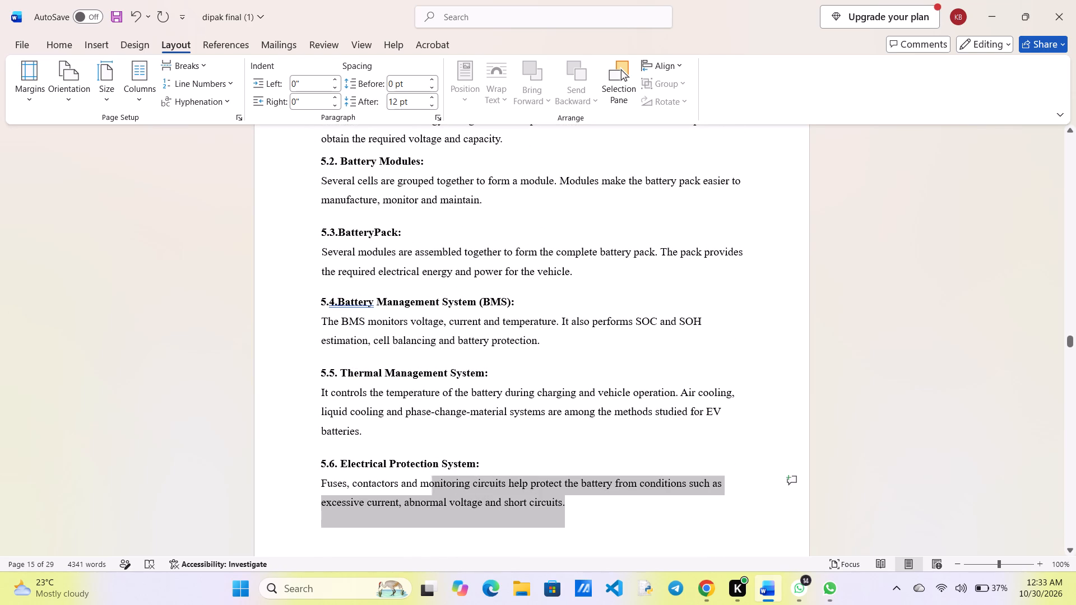
drag(456, 480, 324, 485)
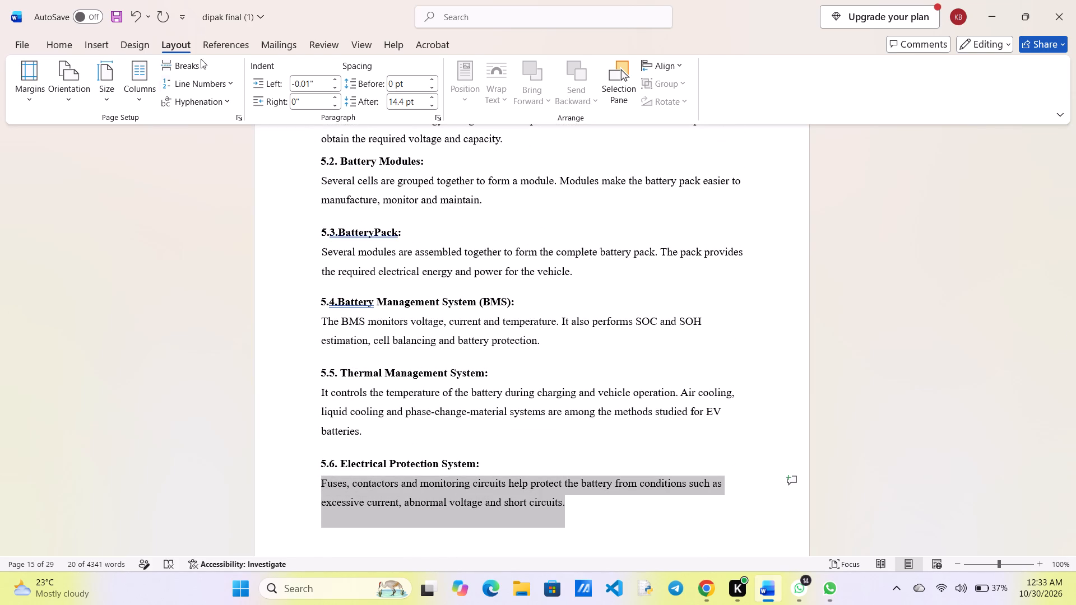
click(66, 46)
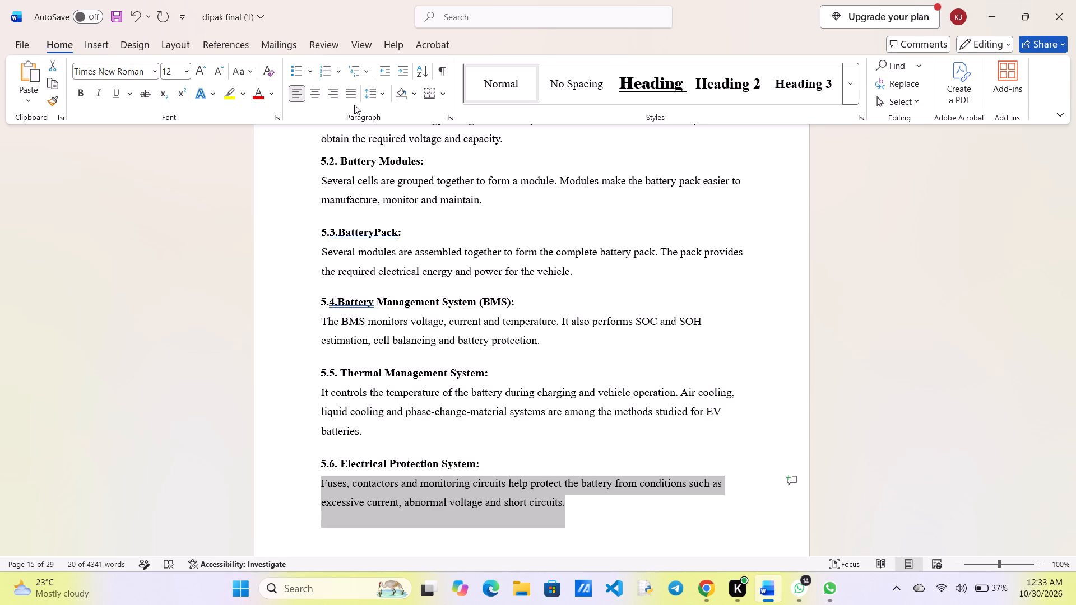
click(347, 95)
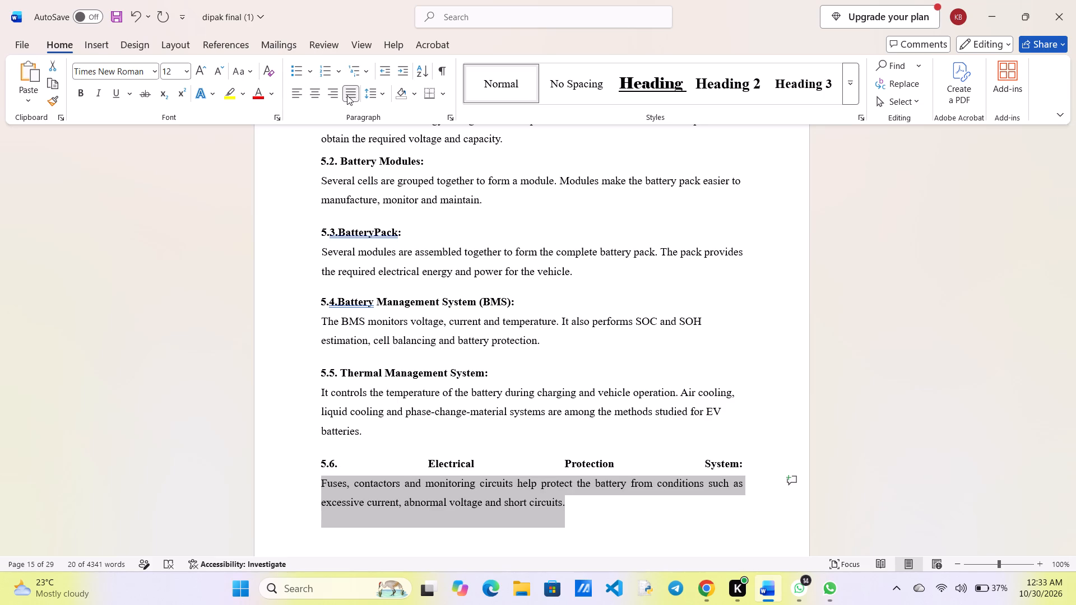
click(920, 359)
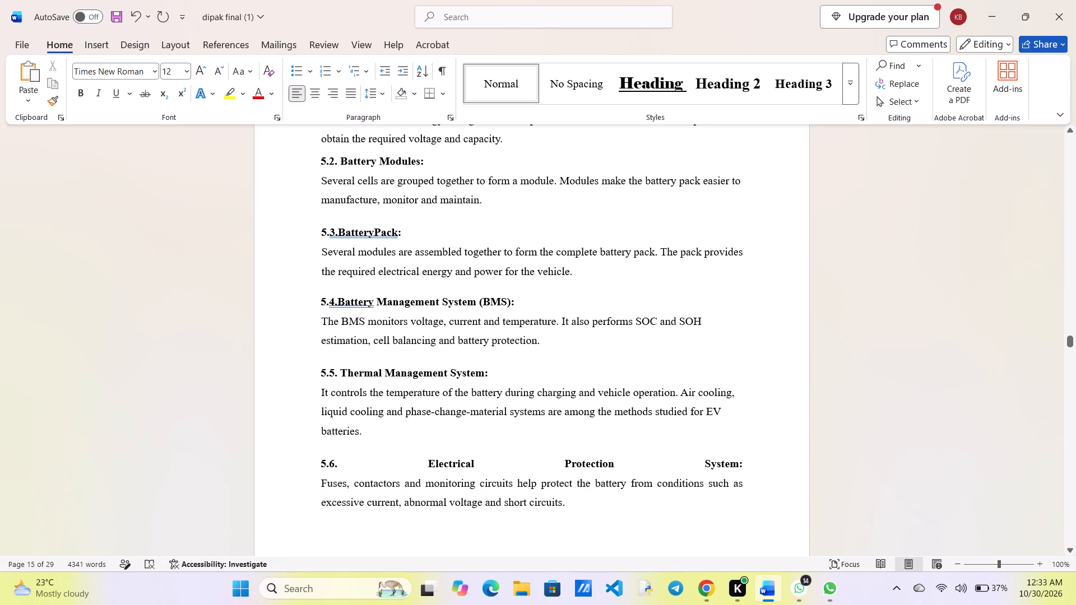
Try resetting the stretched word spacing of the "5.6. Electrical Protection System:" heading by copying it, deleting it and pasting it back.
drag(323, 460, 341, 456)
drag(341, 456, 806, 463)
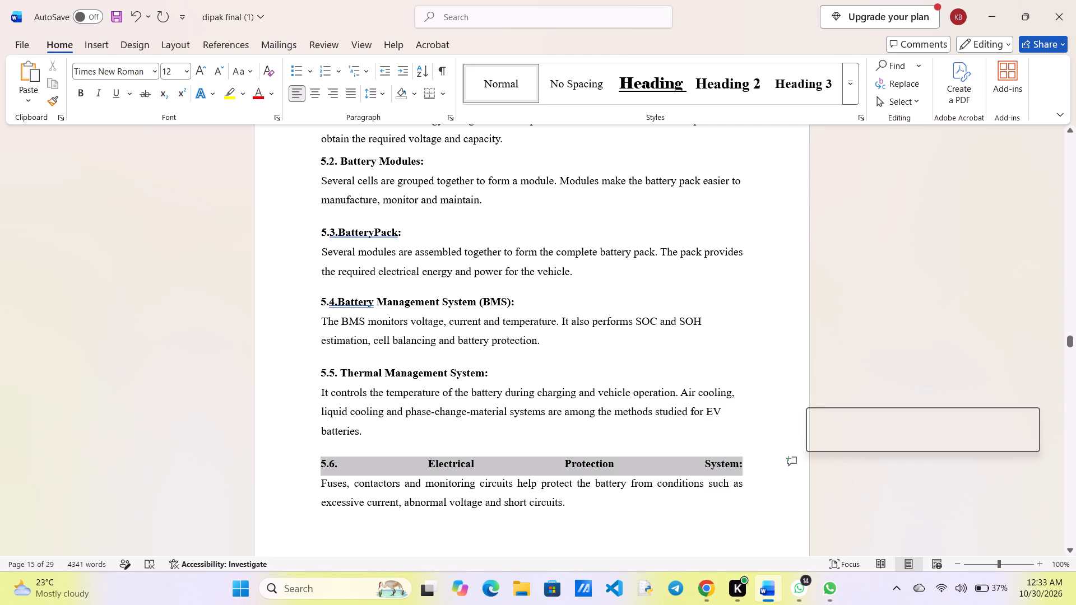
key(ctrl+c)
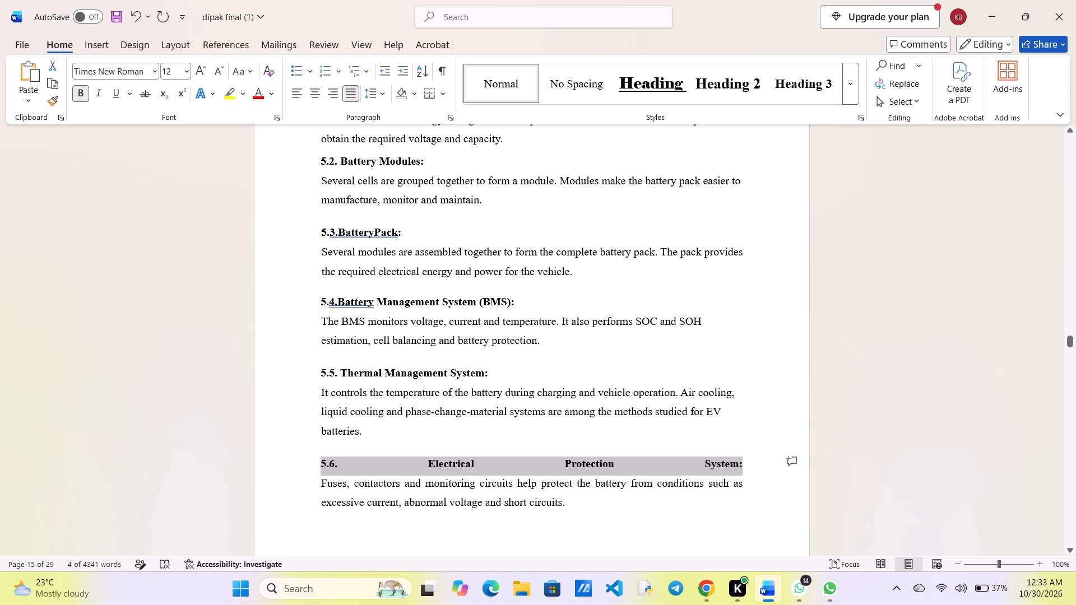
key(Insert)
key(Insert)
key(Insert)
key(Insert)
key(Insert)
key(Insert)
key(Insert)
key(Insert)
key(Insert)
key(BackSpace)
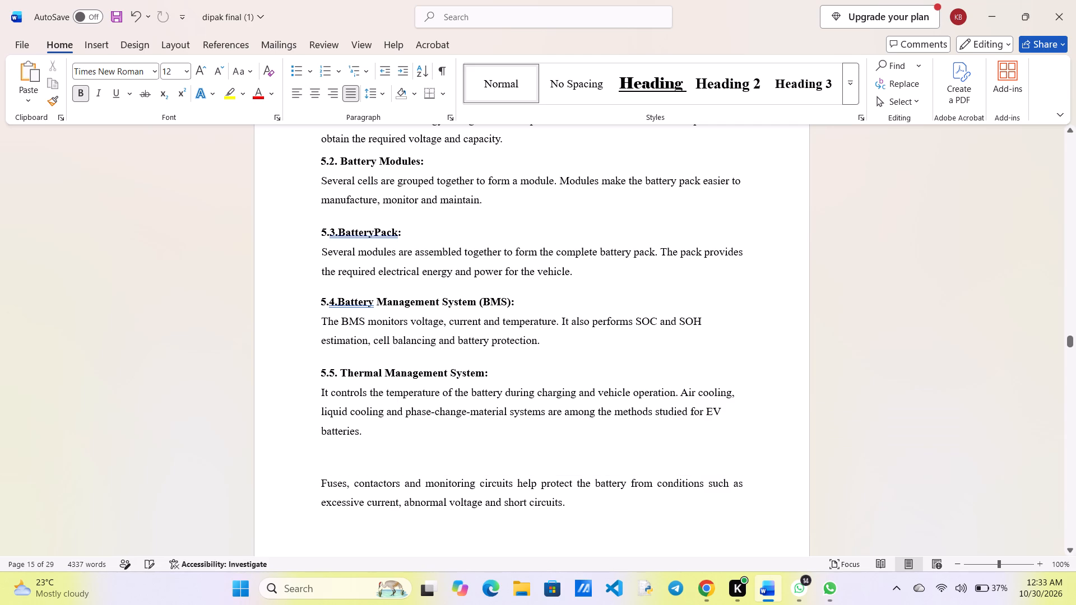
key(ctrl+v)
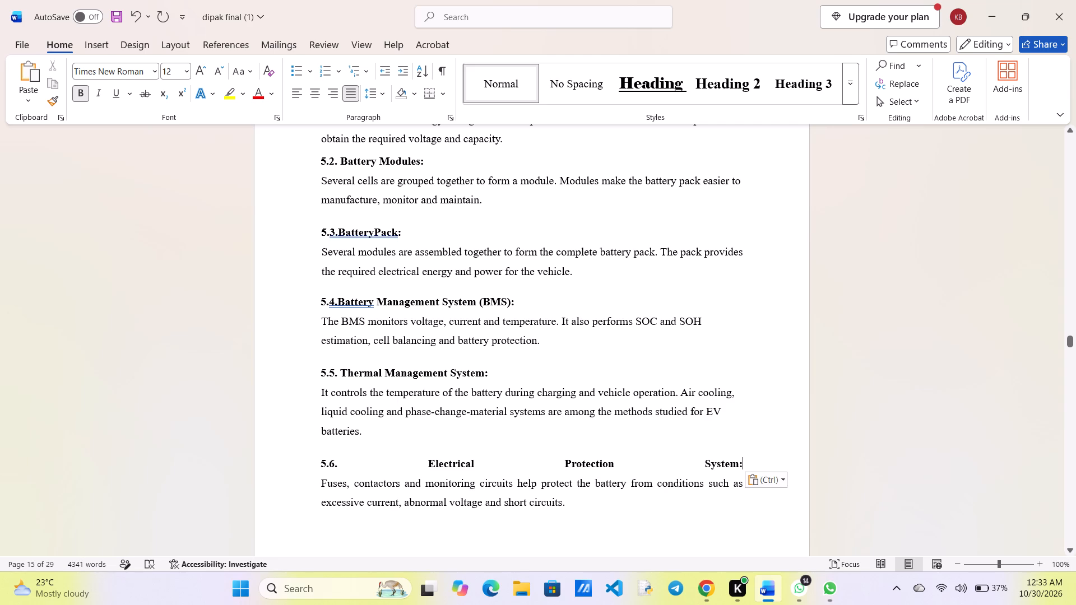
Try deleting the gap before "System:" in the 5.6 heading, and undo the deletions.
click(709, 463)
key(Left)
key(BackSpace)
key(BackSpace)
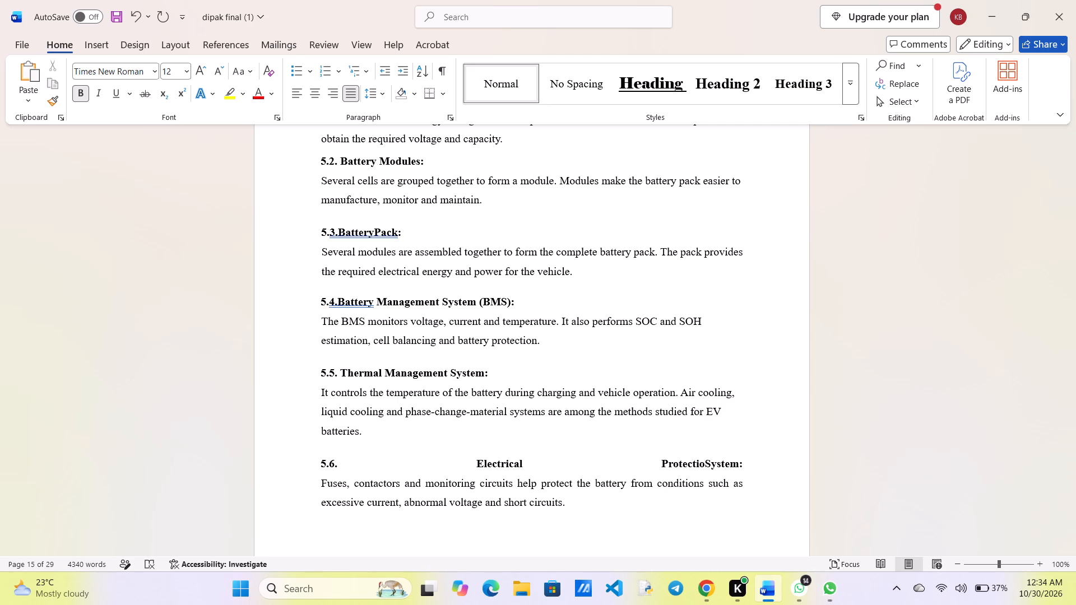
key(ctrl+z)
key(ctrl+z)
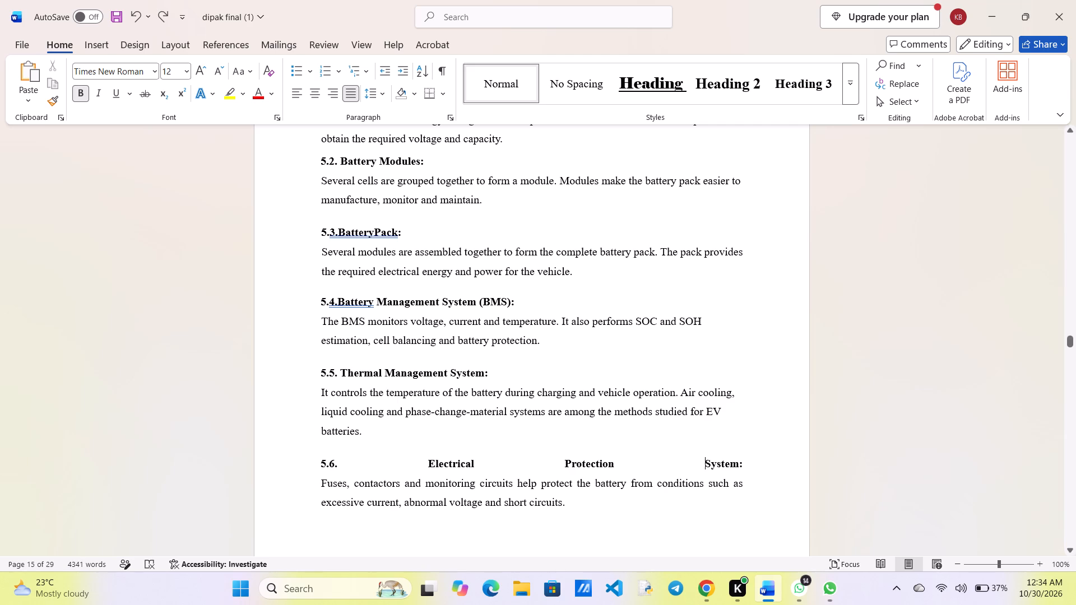
Delete the spaces after "5.6." and between "Electrical" and "Protection" in the 5.6 heading.
click(425, 457)
key(BackSpace)
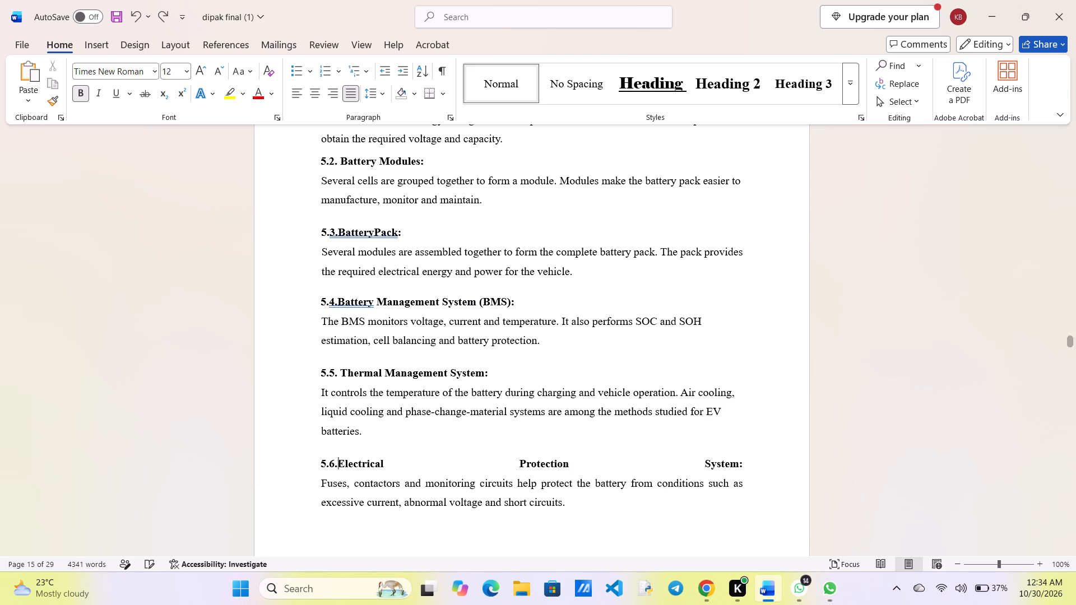
key(Right)
key(Right)
key(Right)
key(Right)
key(Right)
key(Right)
key(Right)
key(Right)
key(Right)
key(Right)
key(Right)
key(BackSpace)
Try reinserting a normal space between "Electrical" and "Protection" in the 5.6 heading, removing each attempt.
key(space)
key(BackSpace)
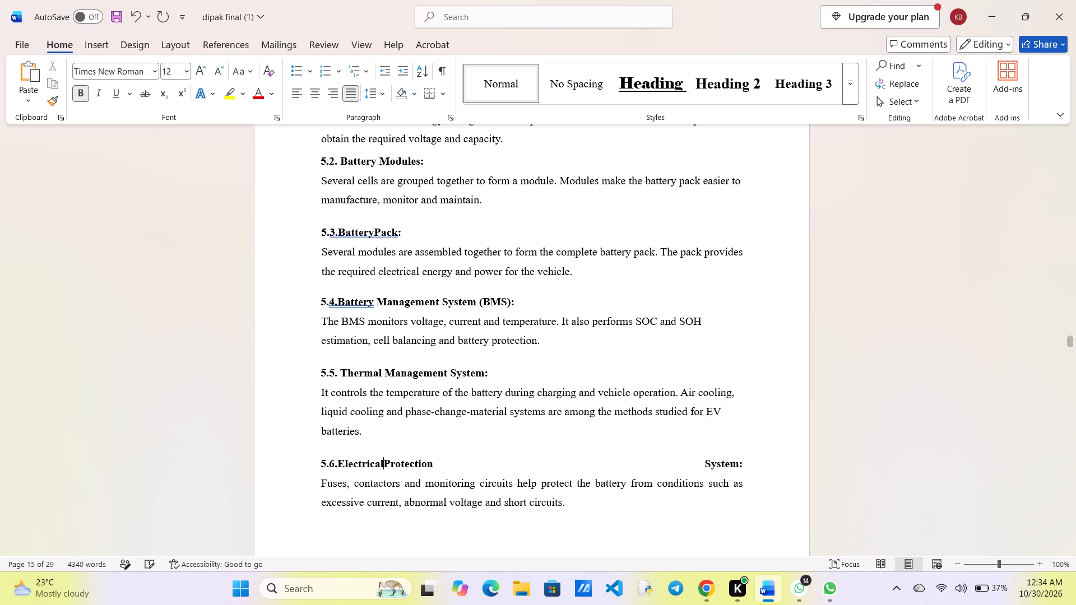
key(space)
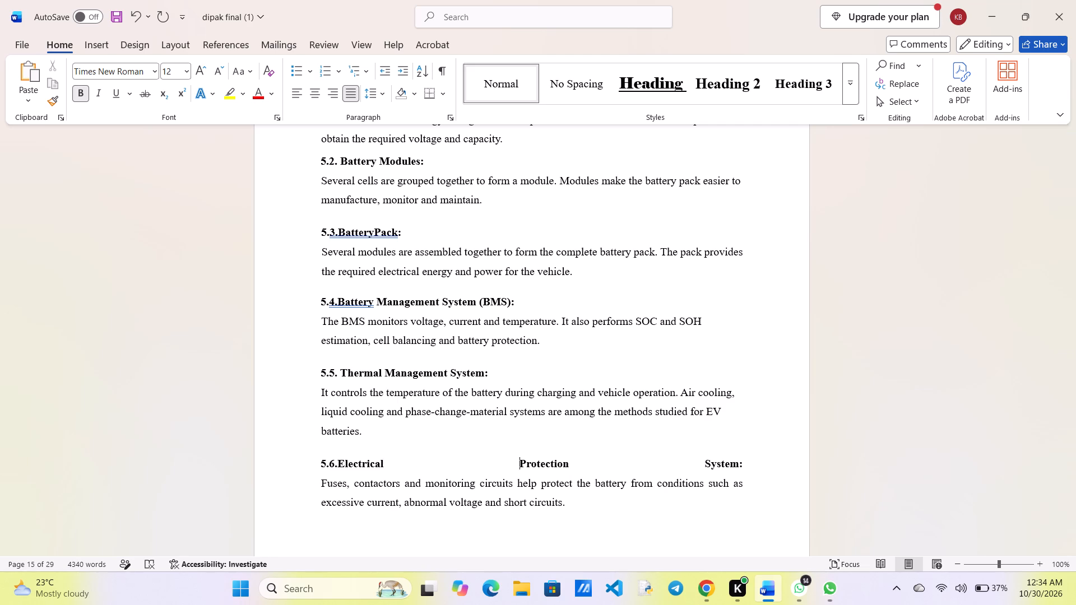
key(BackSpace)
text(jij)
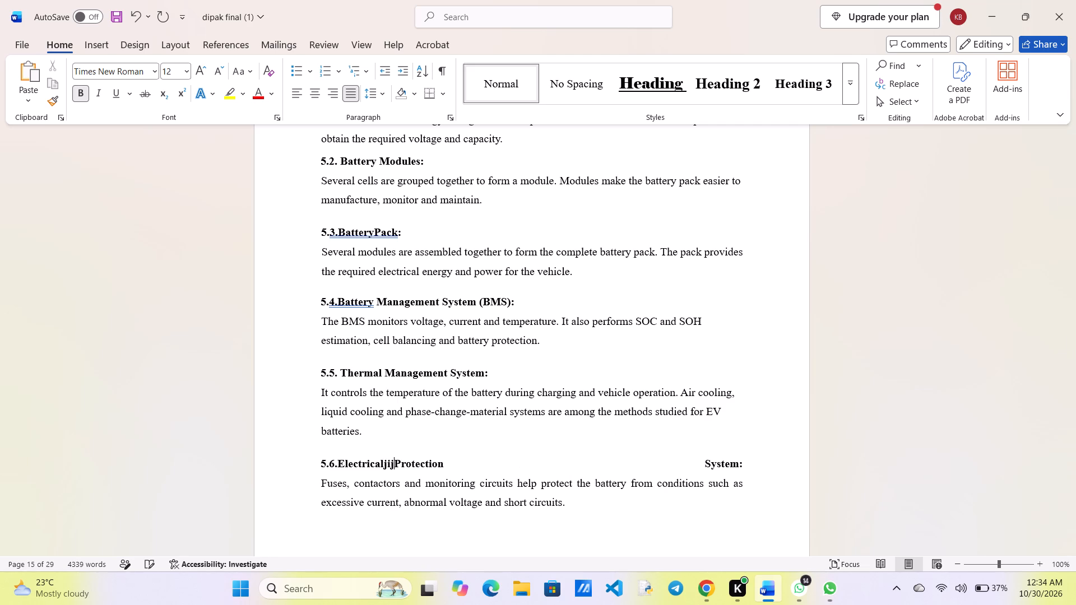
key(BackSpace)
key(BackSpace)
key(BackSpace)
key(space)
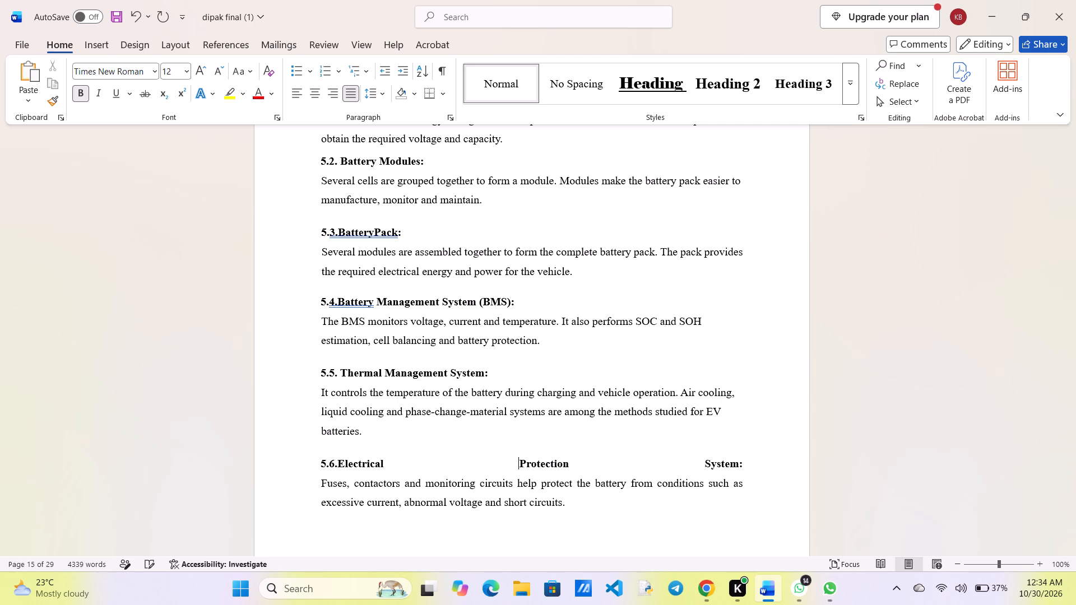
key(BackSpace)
Delete the space between "Protection" and "System:" in the 5.6 heading.
key(Right)
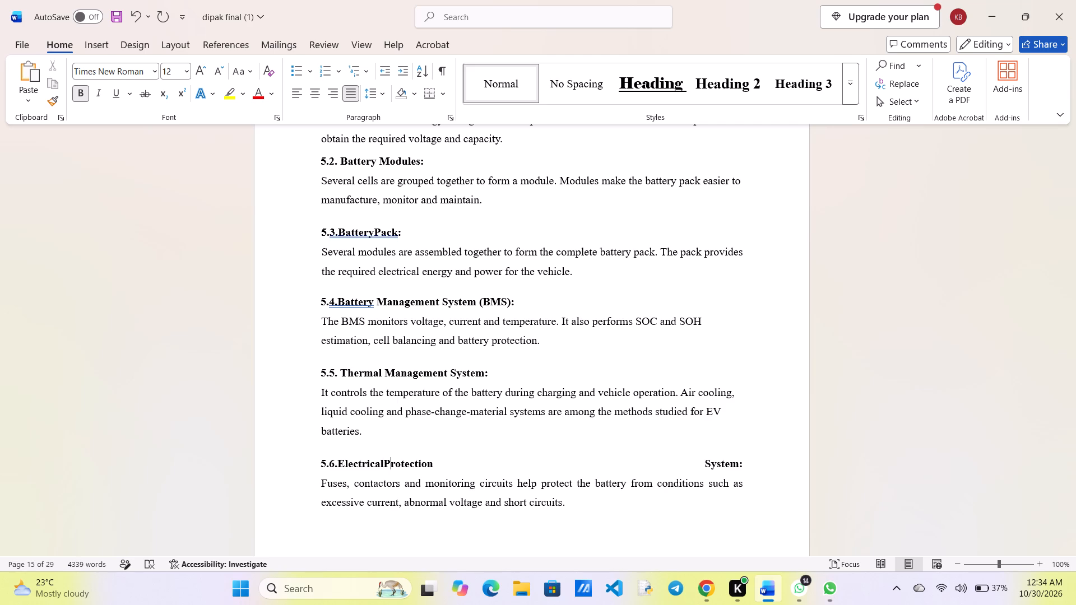
key(Right)
key(Right)
key(Right)
key(Right)
key(Right)
key(Right)
key(Right)
key(Right)
key(Right)
key(Right)
key(BackSpace)
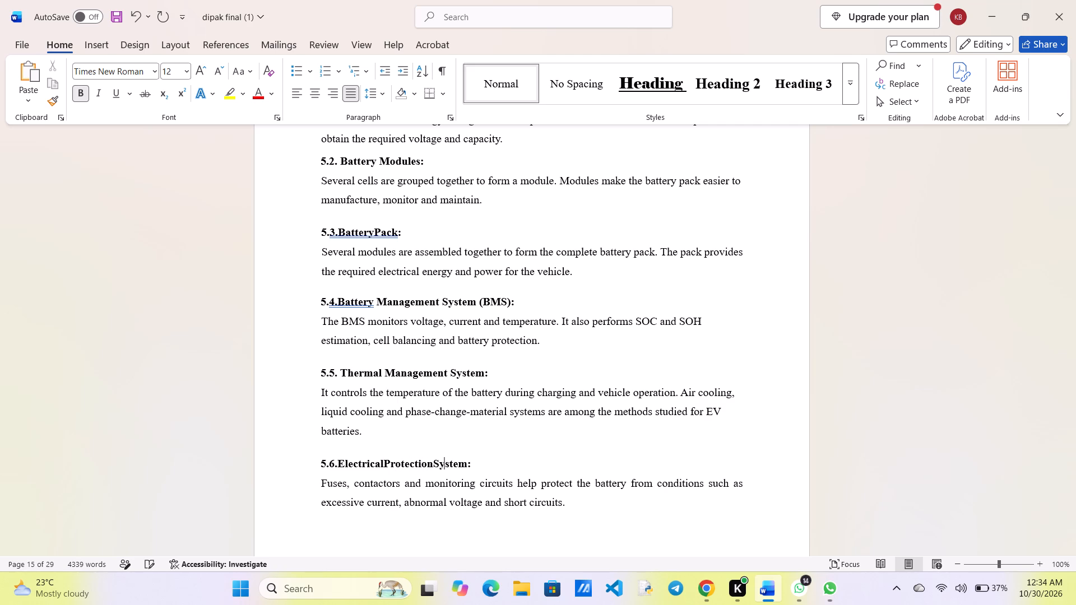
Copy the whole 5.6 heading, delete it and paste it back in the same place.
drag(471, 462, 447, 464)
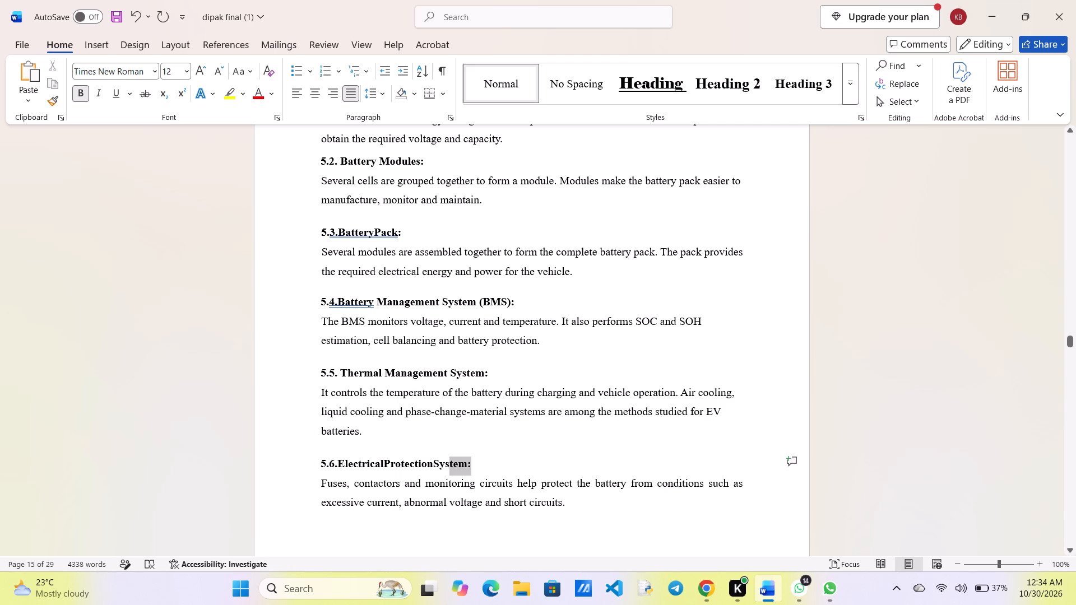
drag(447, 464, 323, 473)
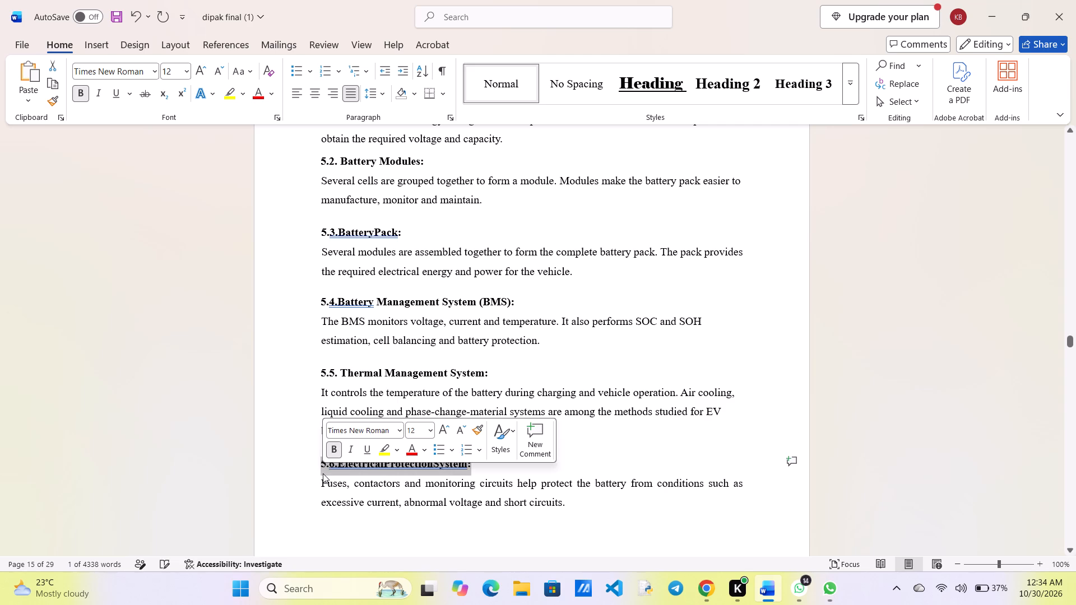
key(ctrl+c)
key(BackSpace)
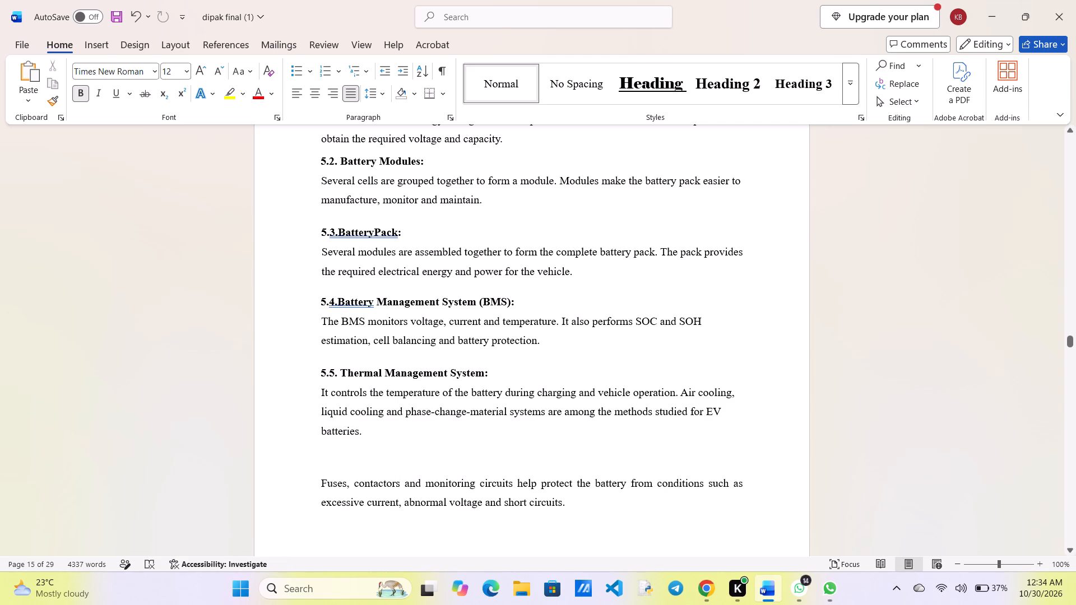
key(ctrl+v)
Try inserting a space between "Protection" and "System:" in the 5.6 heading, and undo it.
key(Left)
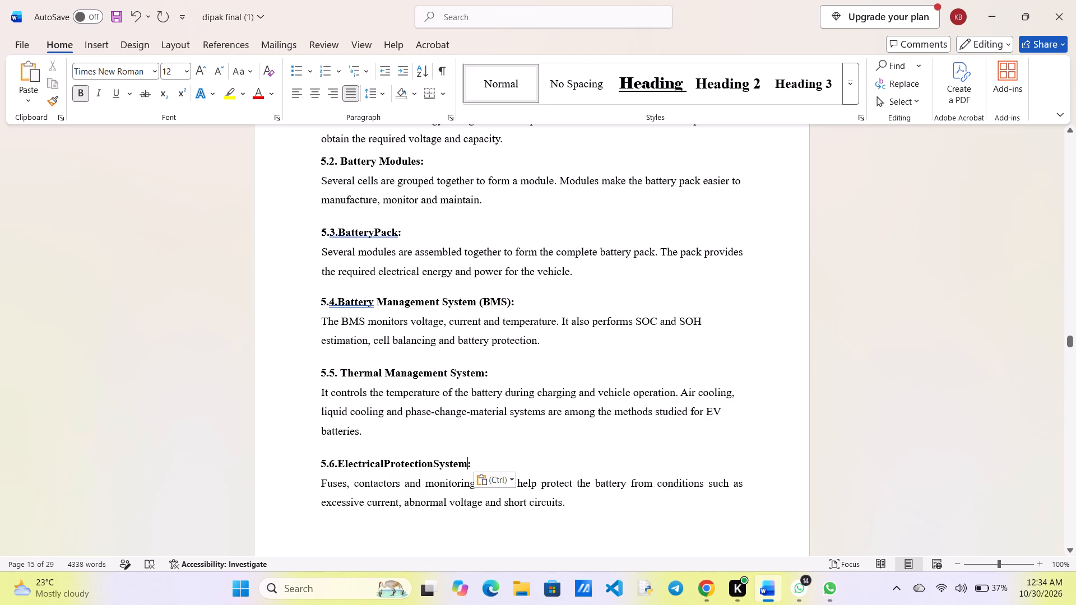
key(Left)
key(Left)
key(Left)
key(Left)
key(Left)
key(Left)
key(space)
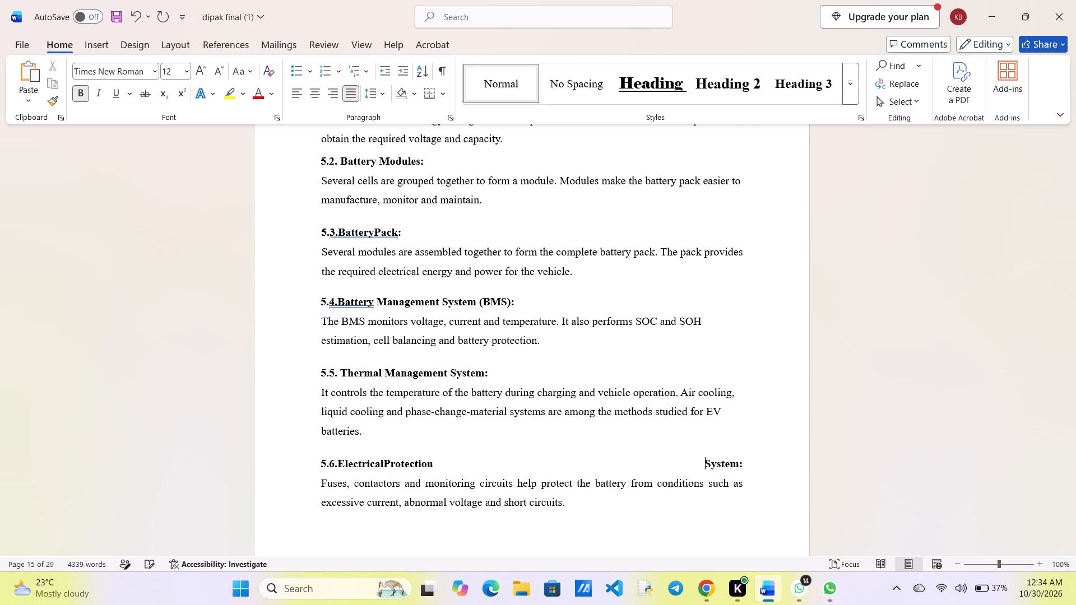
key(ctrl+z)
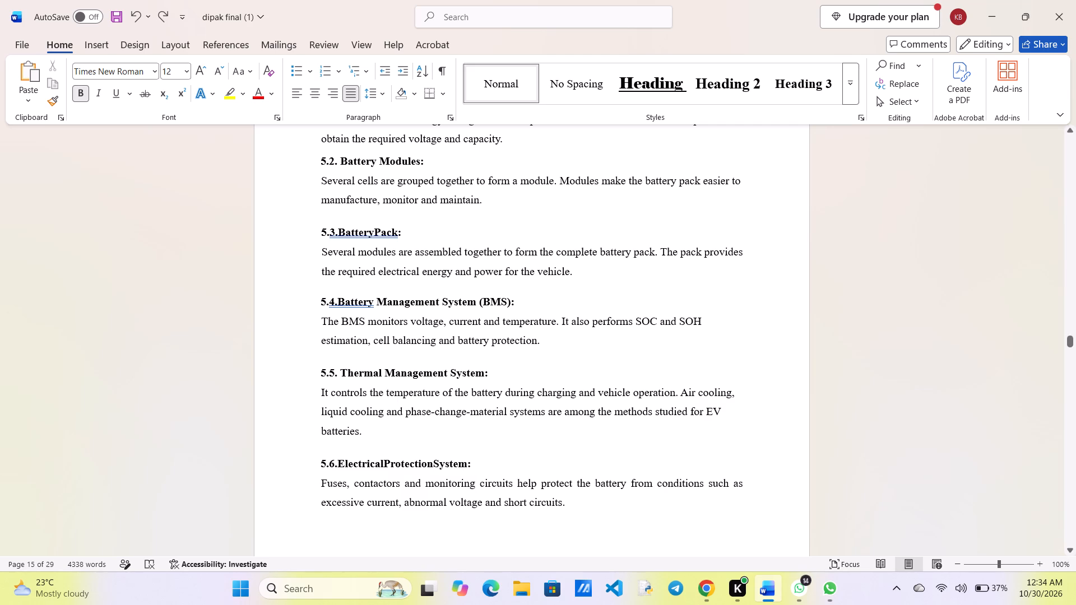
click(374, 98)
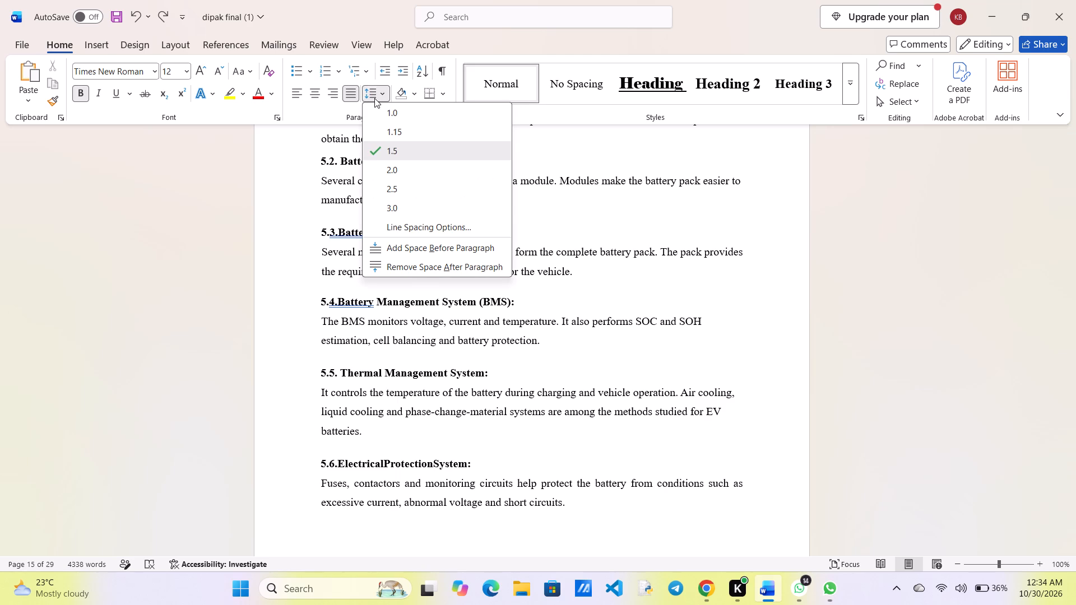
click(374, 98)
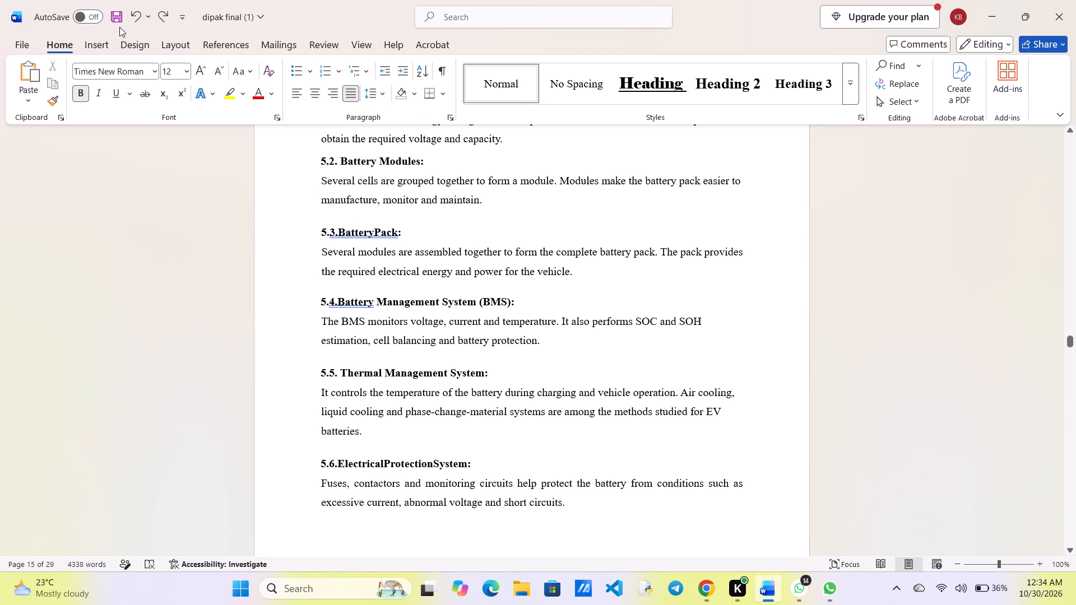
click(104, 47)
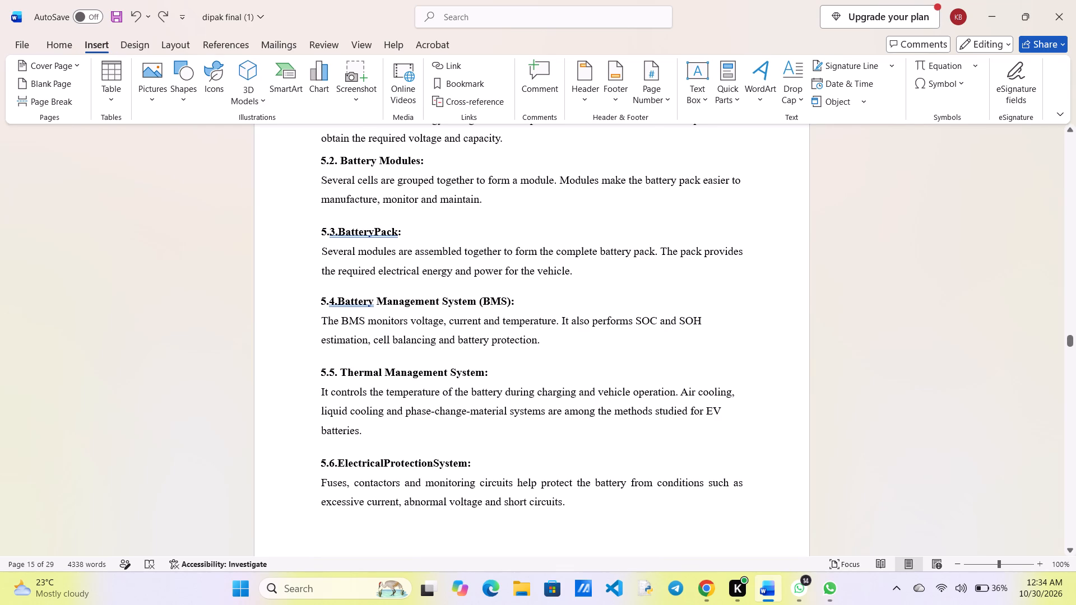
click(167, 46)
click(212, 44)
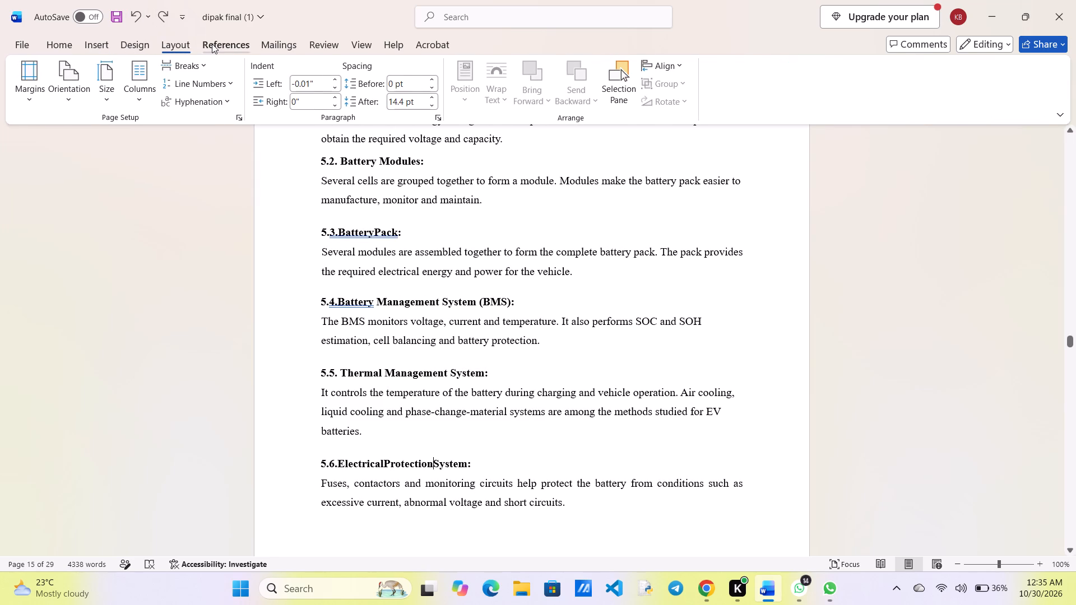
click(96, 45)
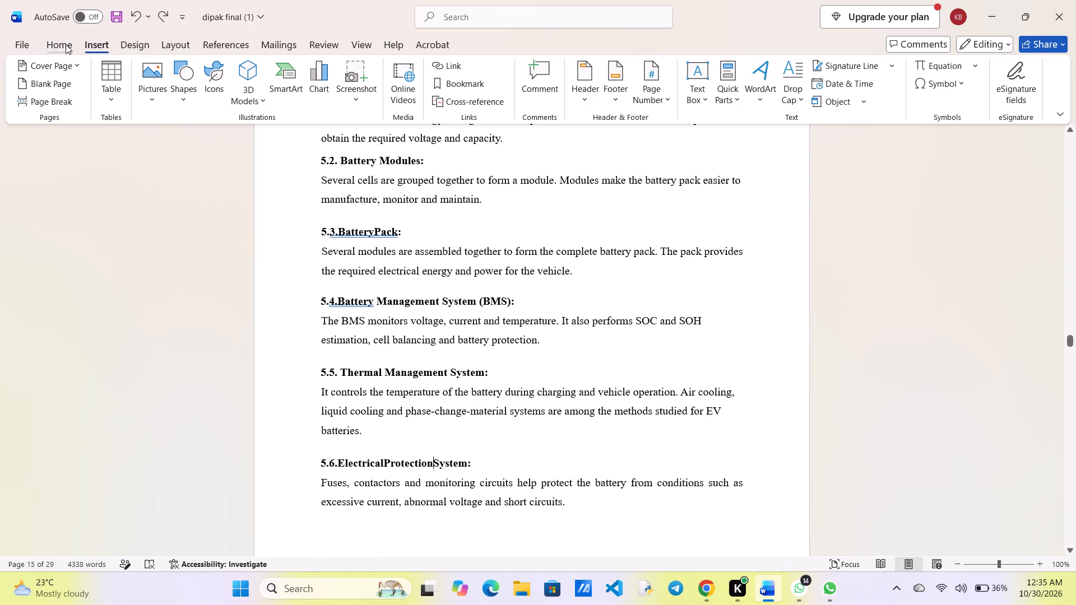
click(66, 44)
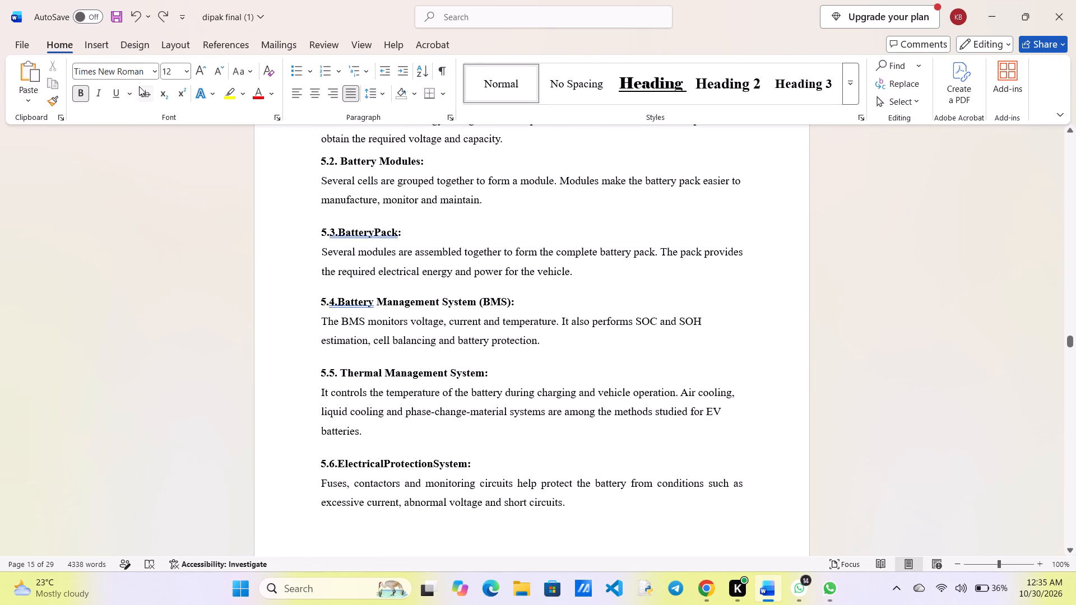
Reduce the 5.6 Electrical Protection System paragraph's negative indent to the margin and indent it one level.
click(382, 71)
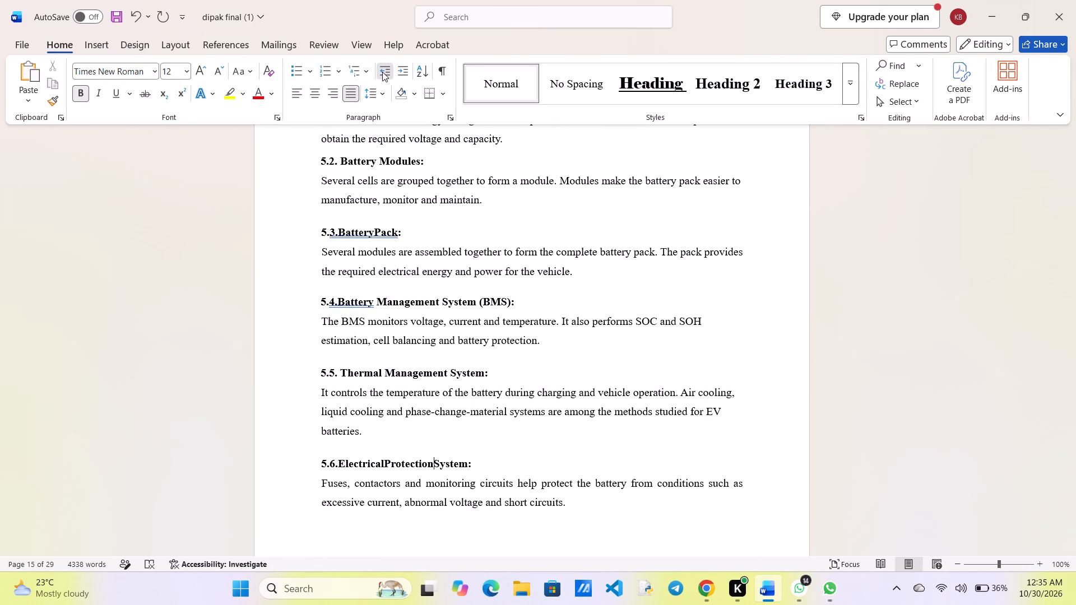
click(382, 72)
click(400, 69)
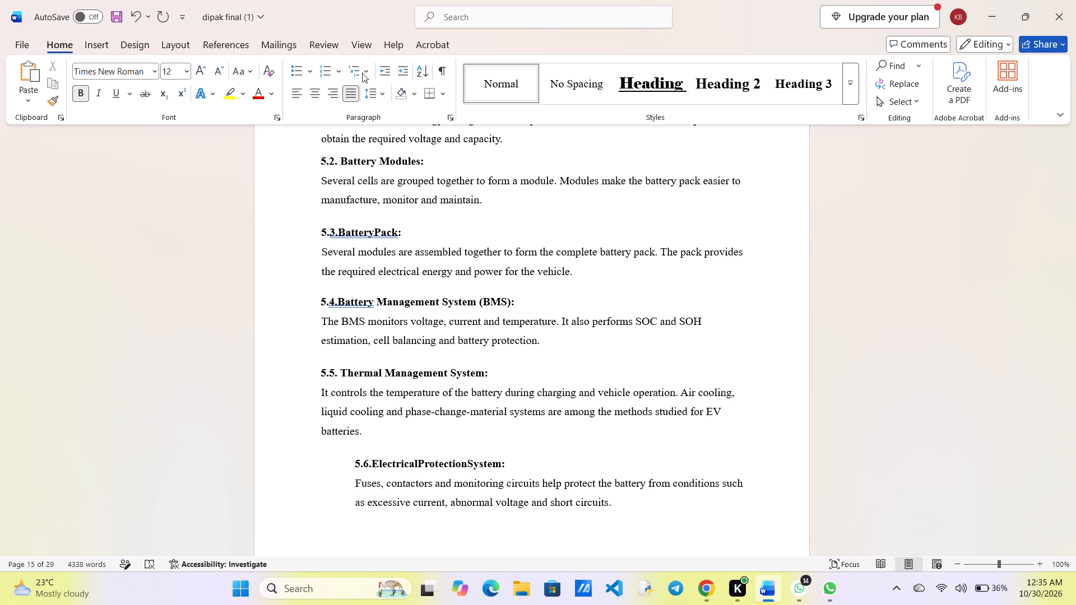
Decrease the indent of the 5.6 Electrical Protection System heading and paragraph back to the page margin.
click(391, 66)
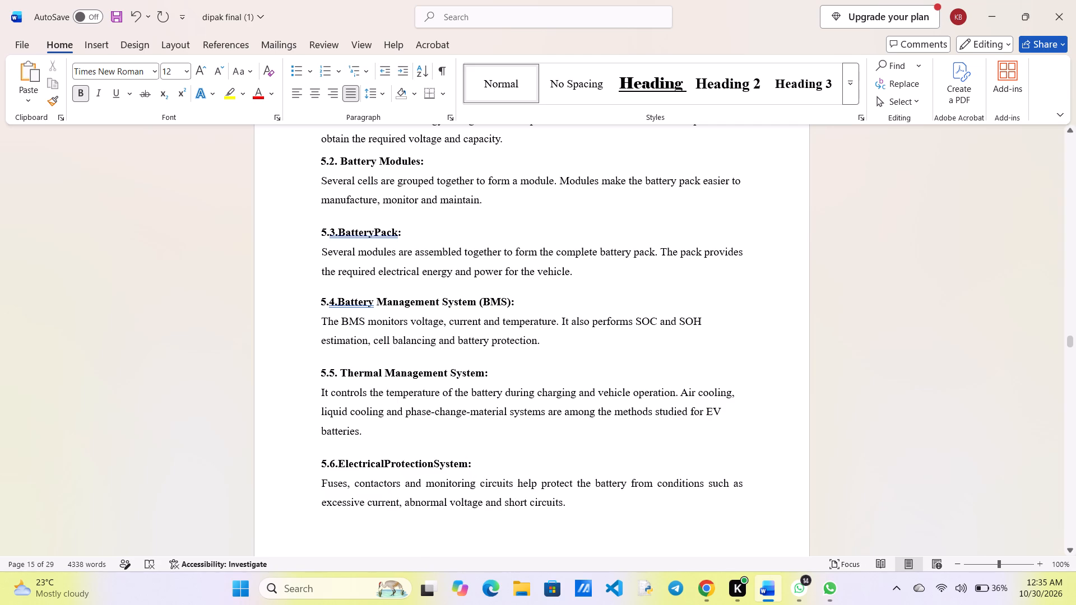
click(382, 76)
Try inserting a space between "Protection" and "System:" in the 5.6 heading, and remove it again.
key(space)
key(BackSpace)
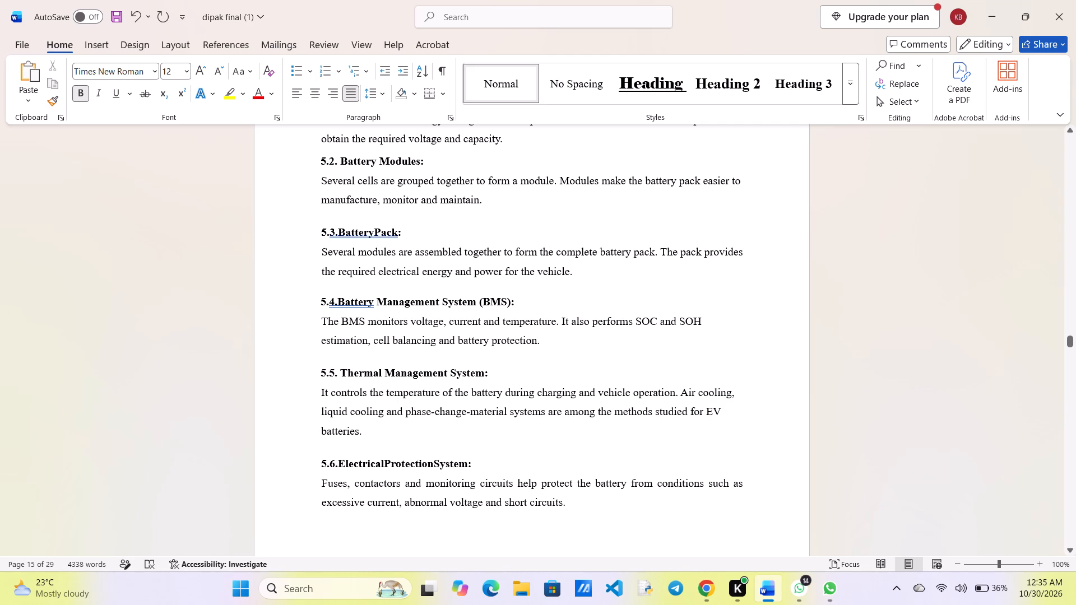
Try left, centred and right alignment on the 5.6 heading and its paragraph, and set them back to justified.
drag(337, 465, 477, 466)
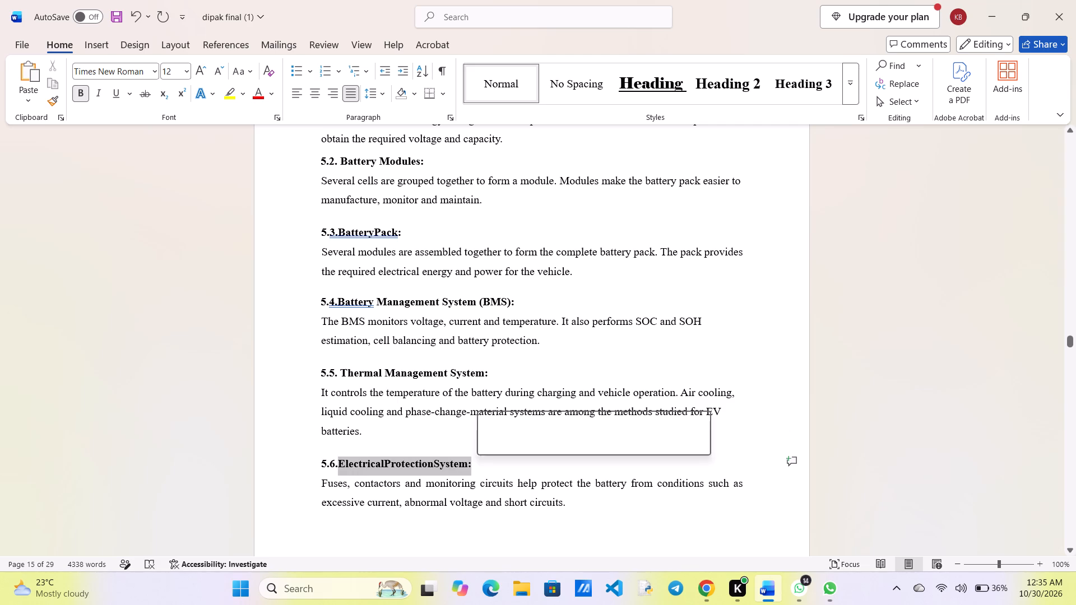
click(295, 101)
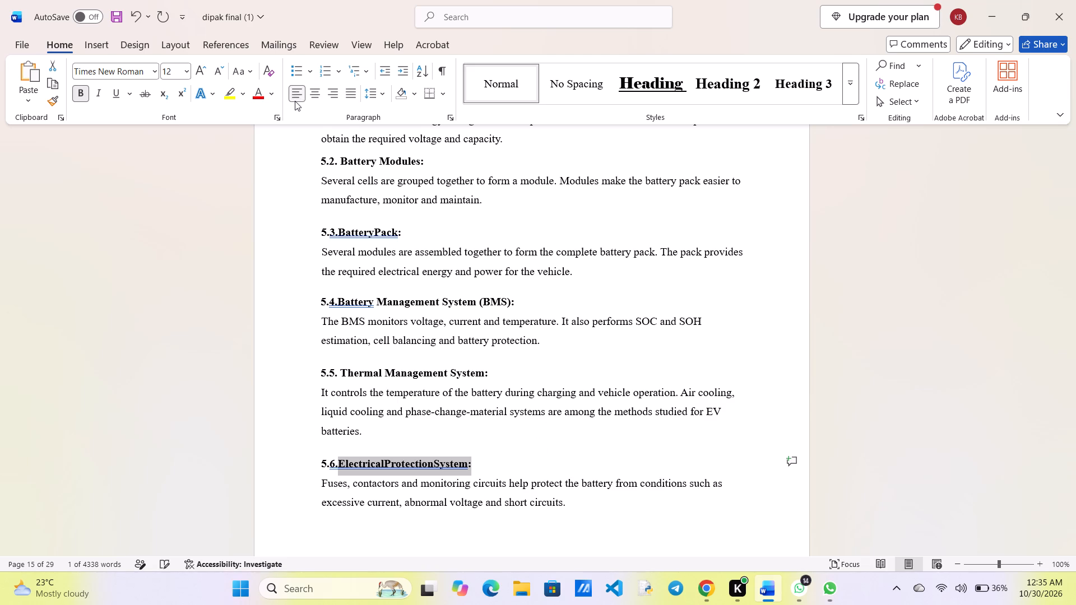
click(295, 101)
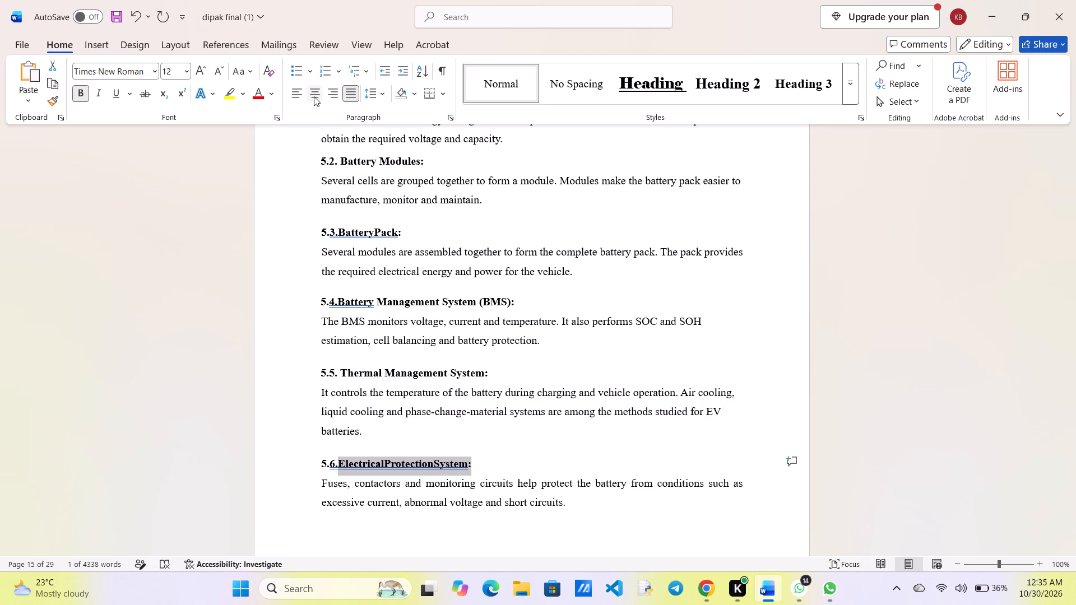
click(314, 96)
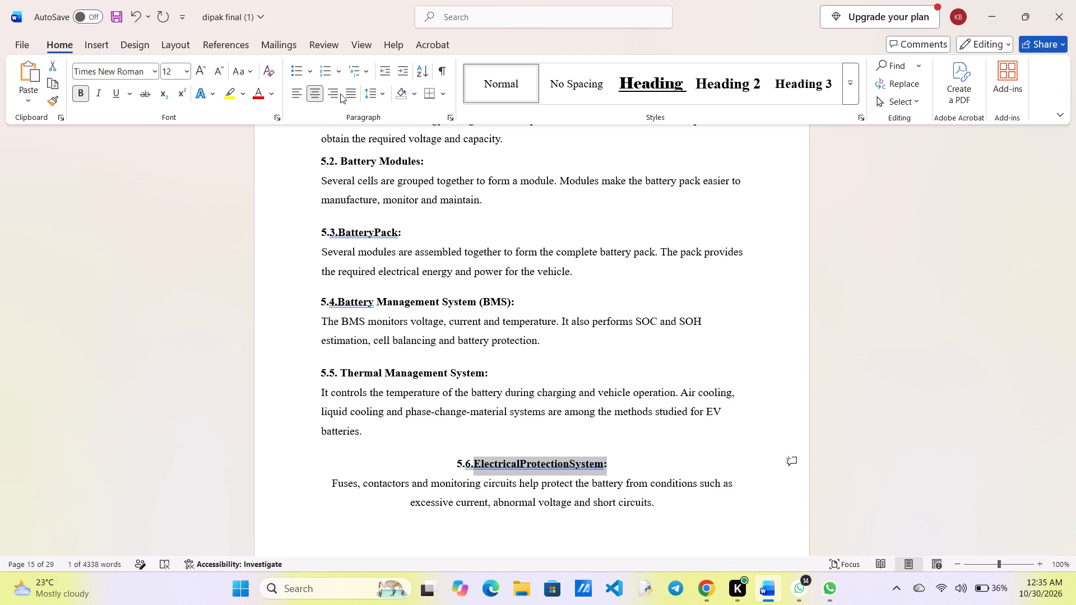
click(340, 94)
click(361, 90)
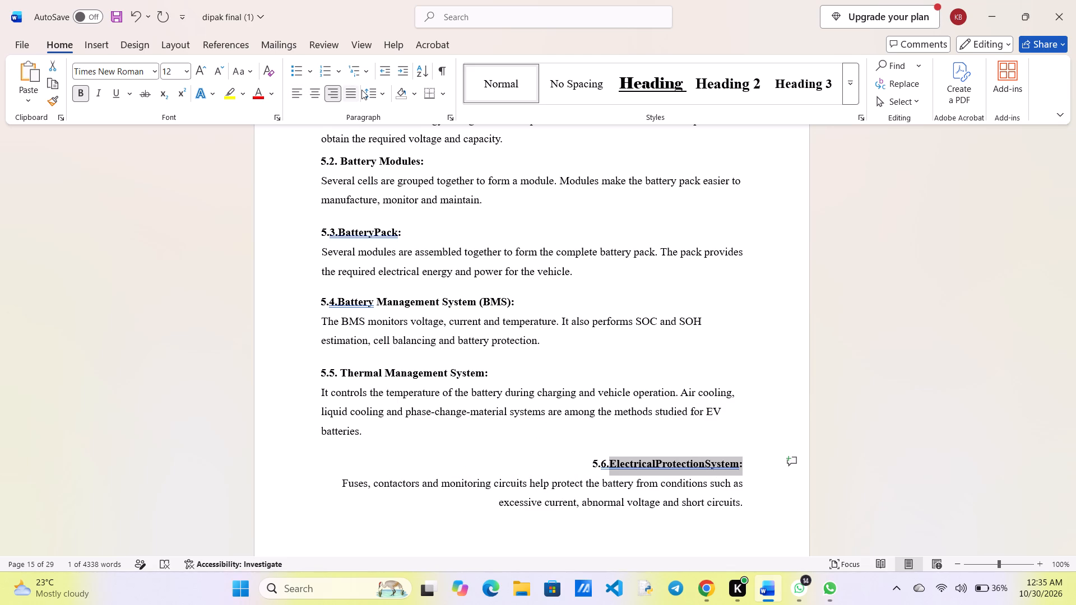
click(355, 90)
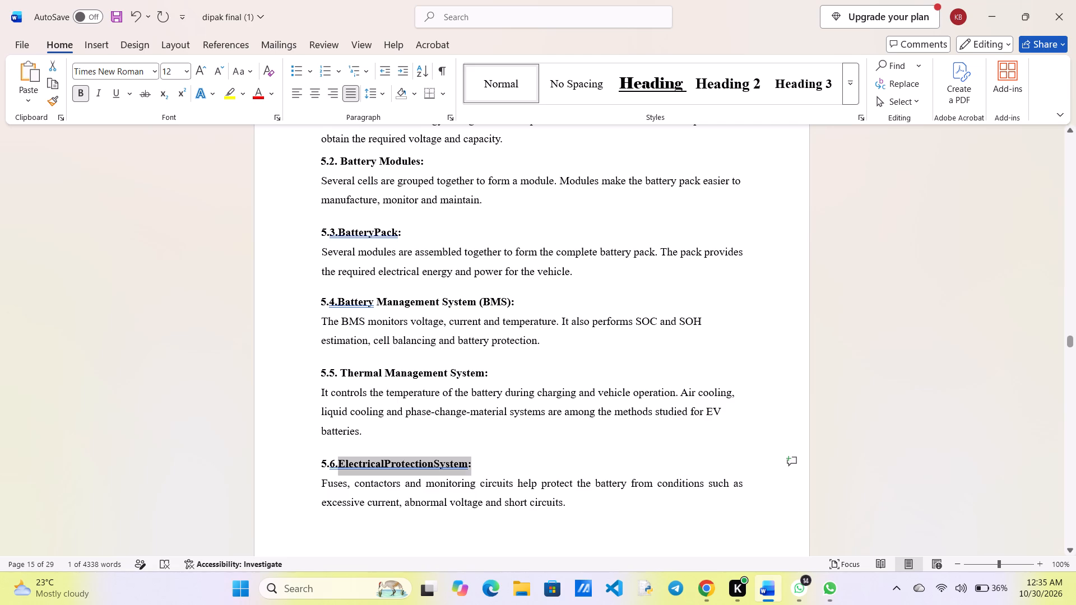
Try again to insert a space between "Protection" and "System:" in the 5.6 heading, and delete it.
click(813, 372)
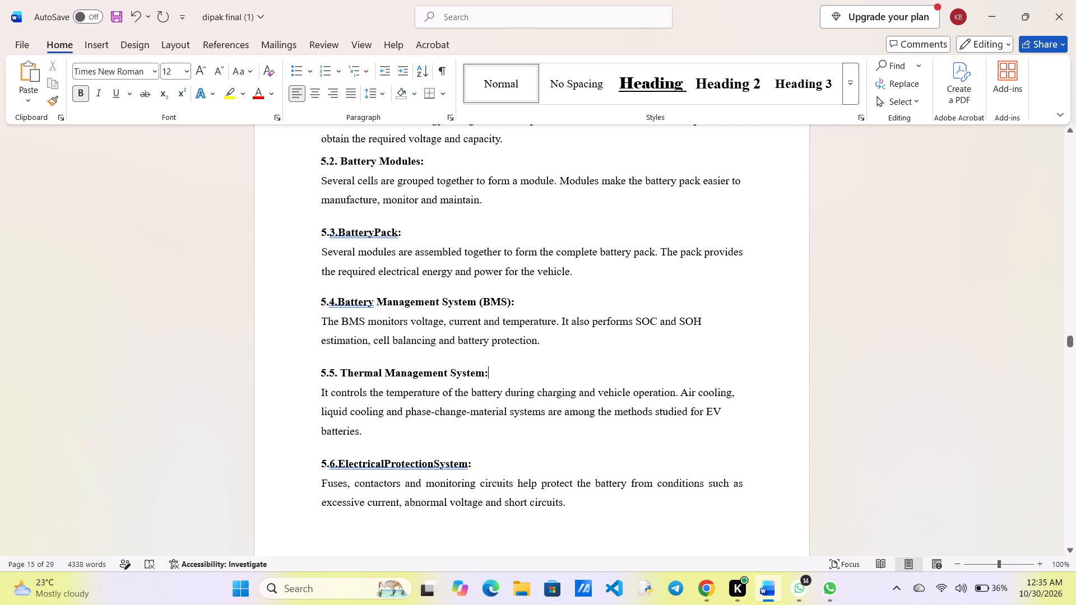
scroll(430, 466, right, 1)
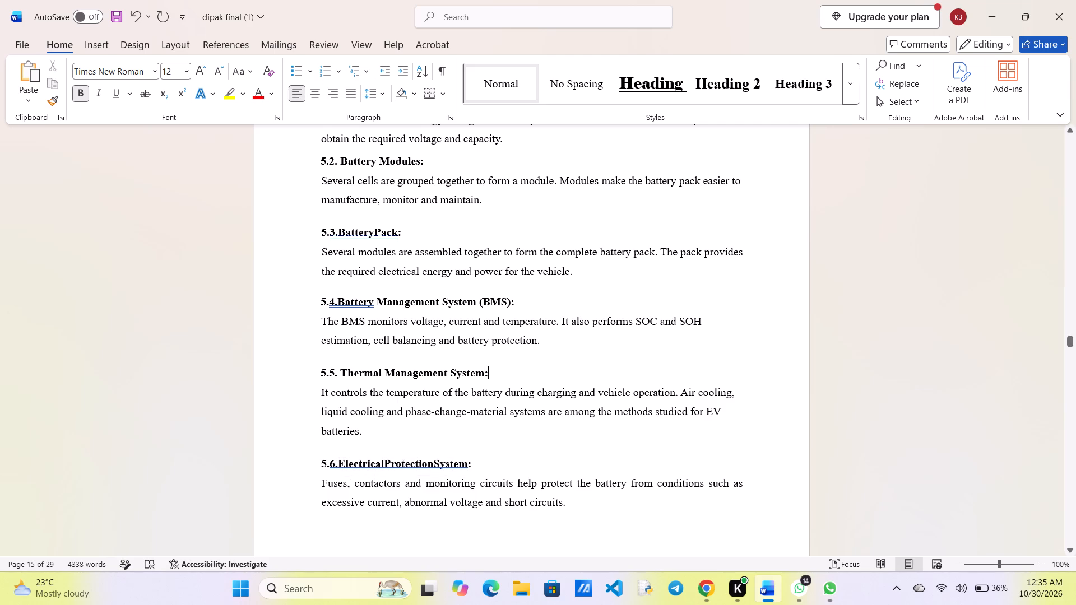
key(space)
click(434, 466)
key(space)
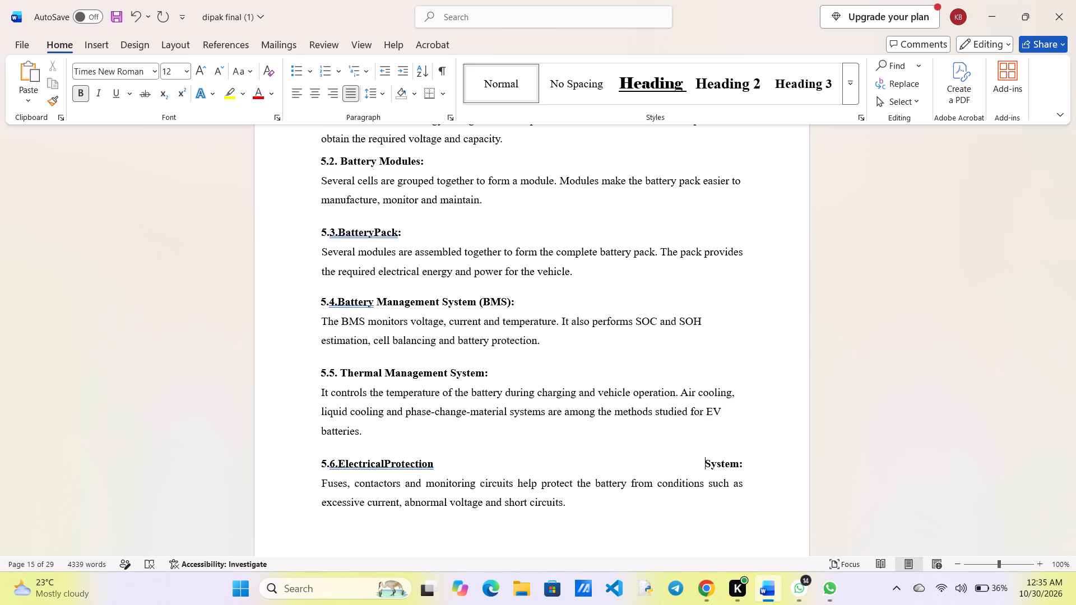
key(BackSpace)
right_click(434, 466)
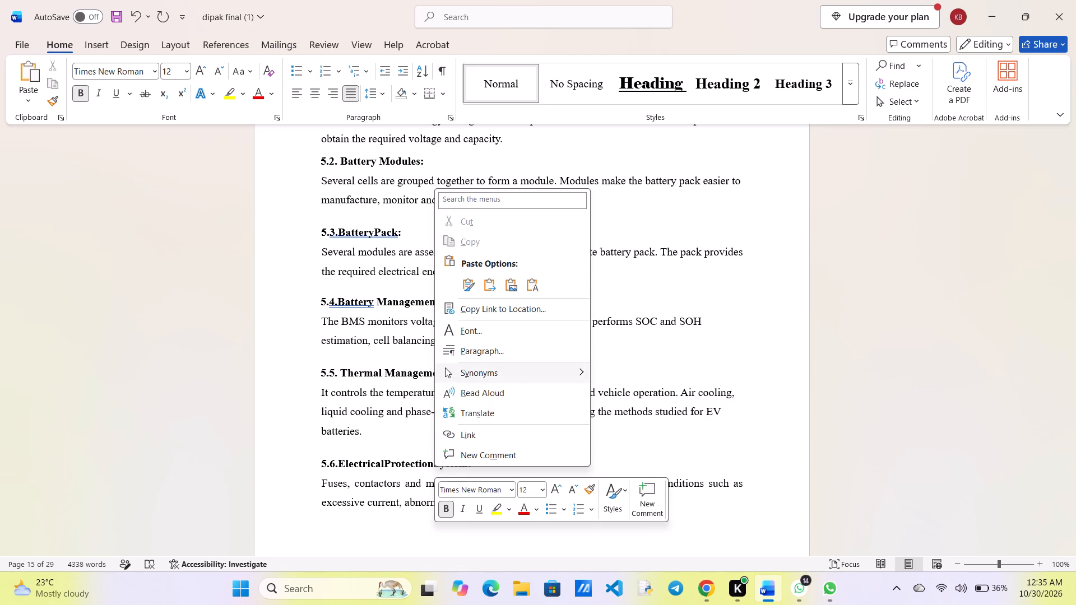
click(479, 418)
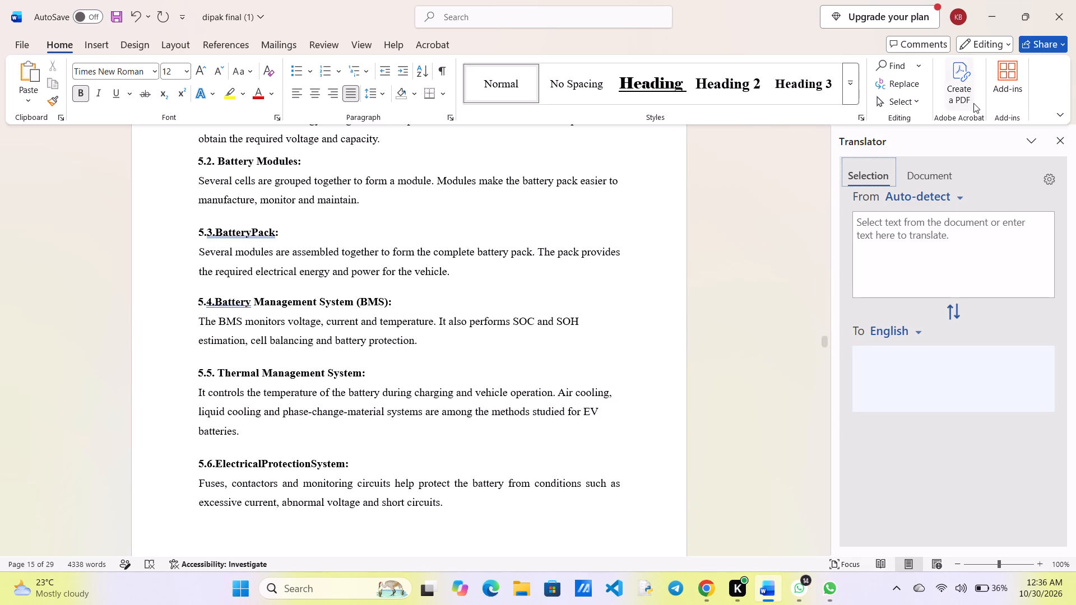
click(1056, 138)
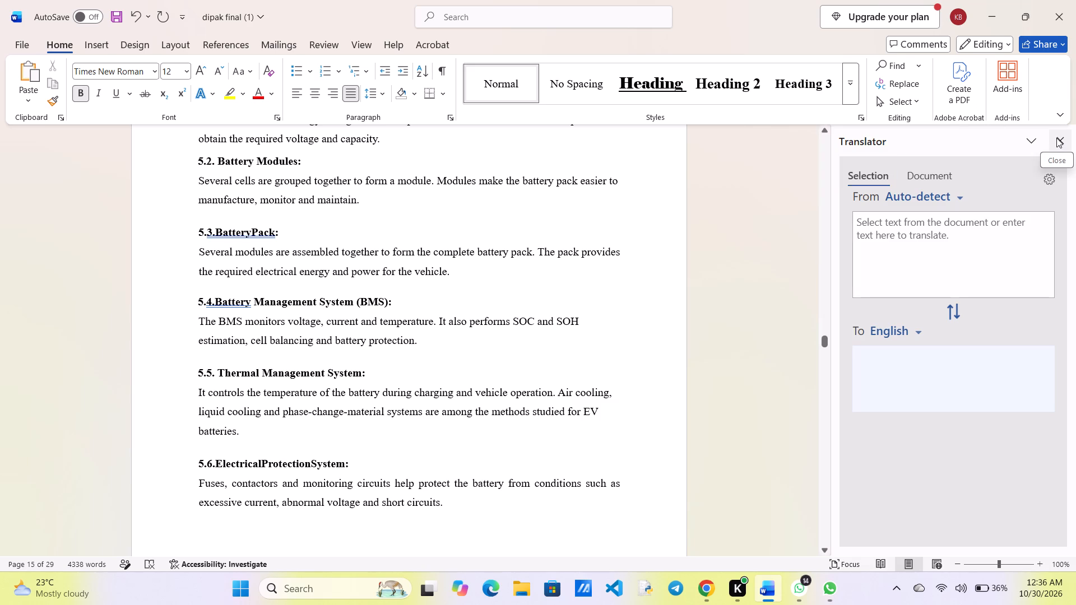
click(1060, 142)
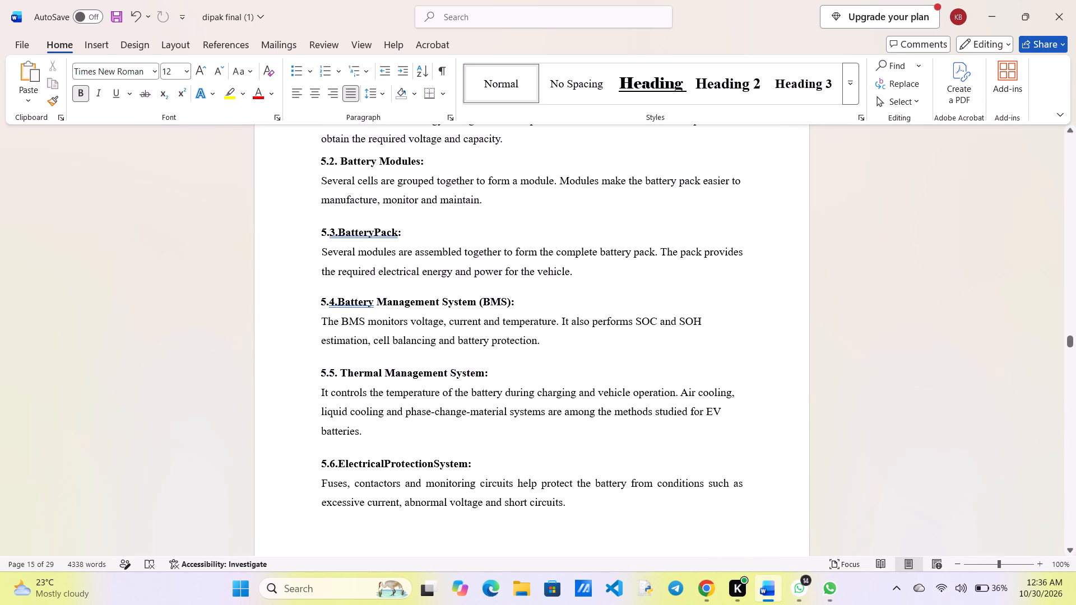
Try centred and right alignment on the 5.4 Battery Management System (BMS) section, and set it to justified.
drag(321, 317, 523, 339)
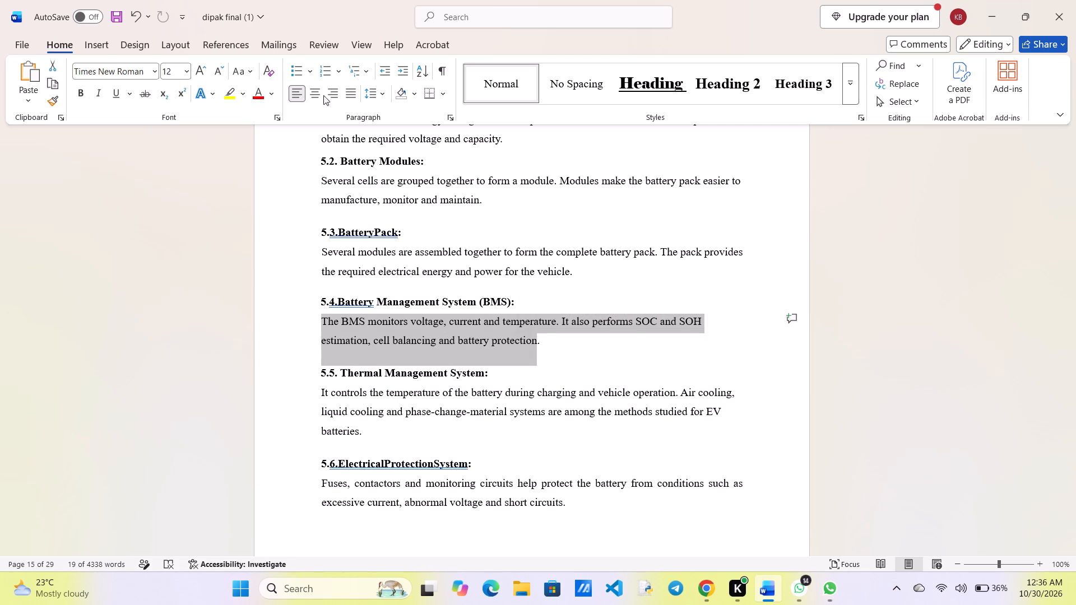
click(317, 90)
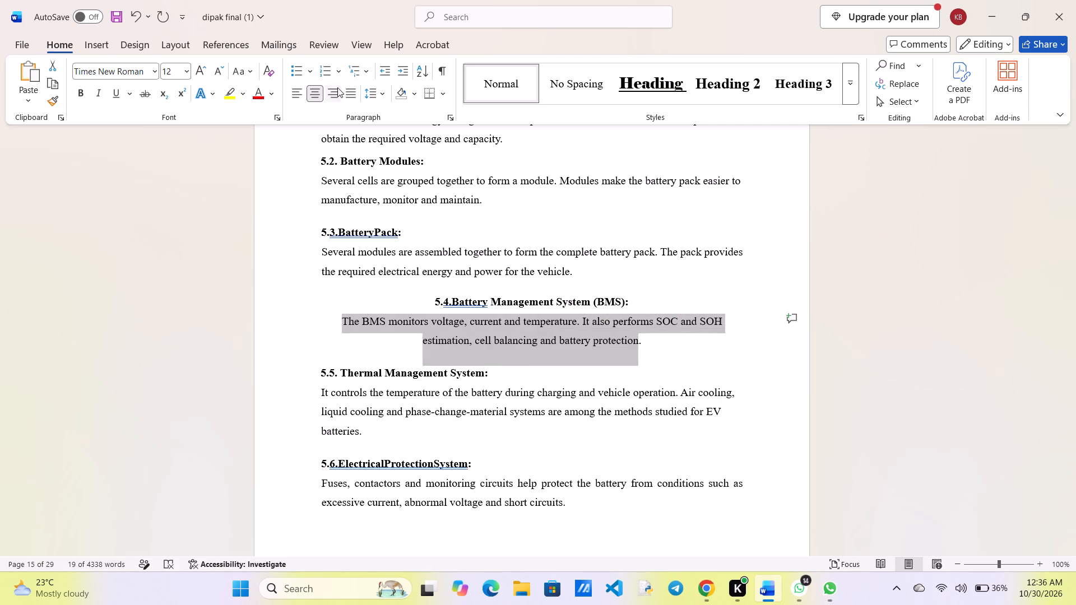
click(337, 87)
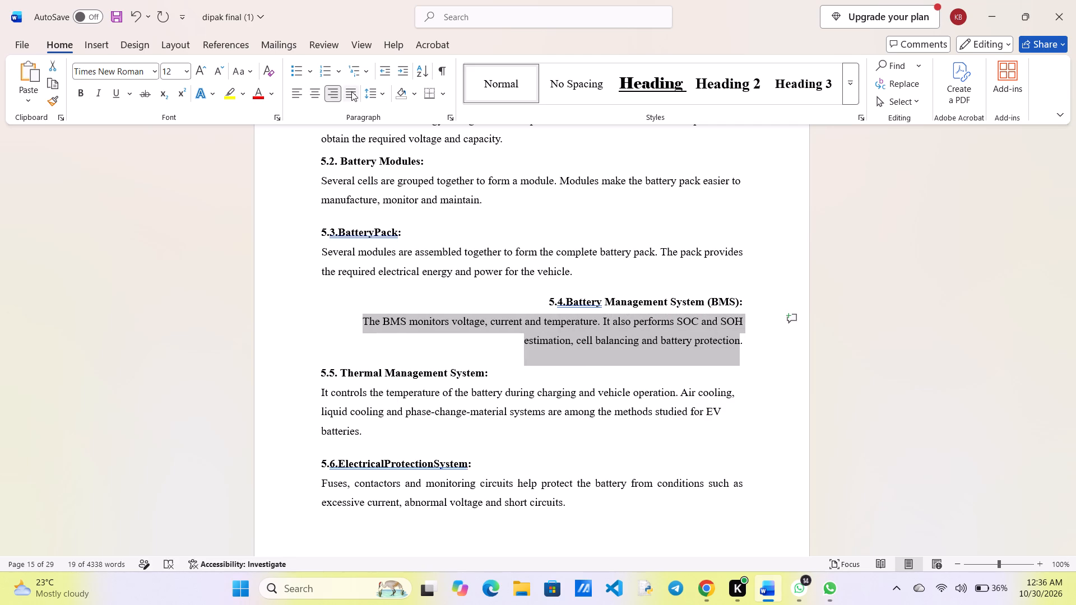
click(351, 91)
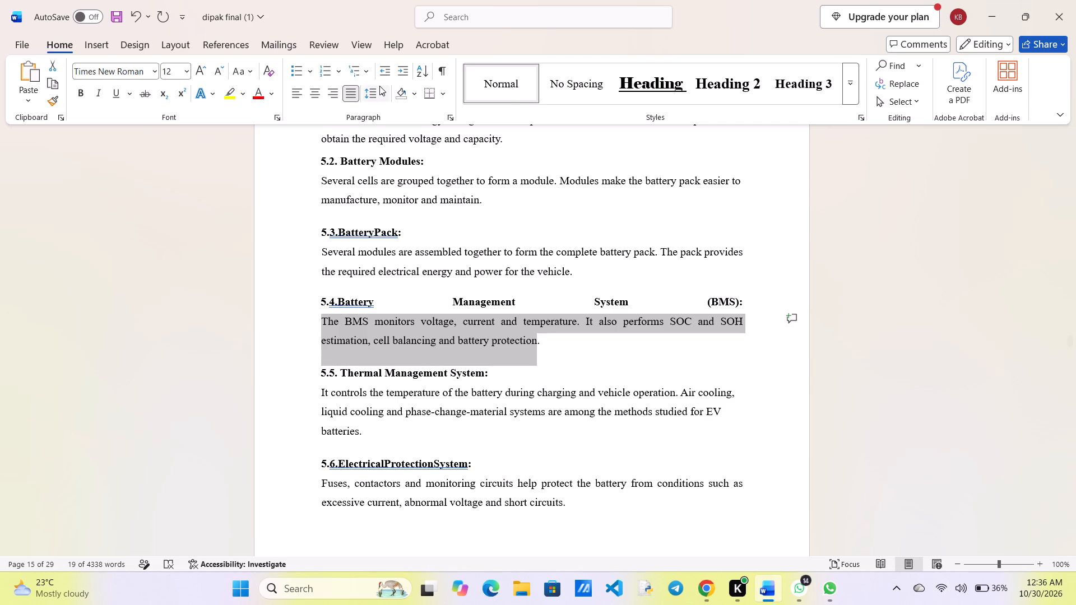
click(379, 86)
click(379, 90)
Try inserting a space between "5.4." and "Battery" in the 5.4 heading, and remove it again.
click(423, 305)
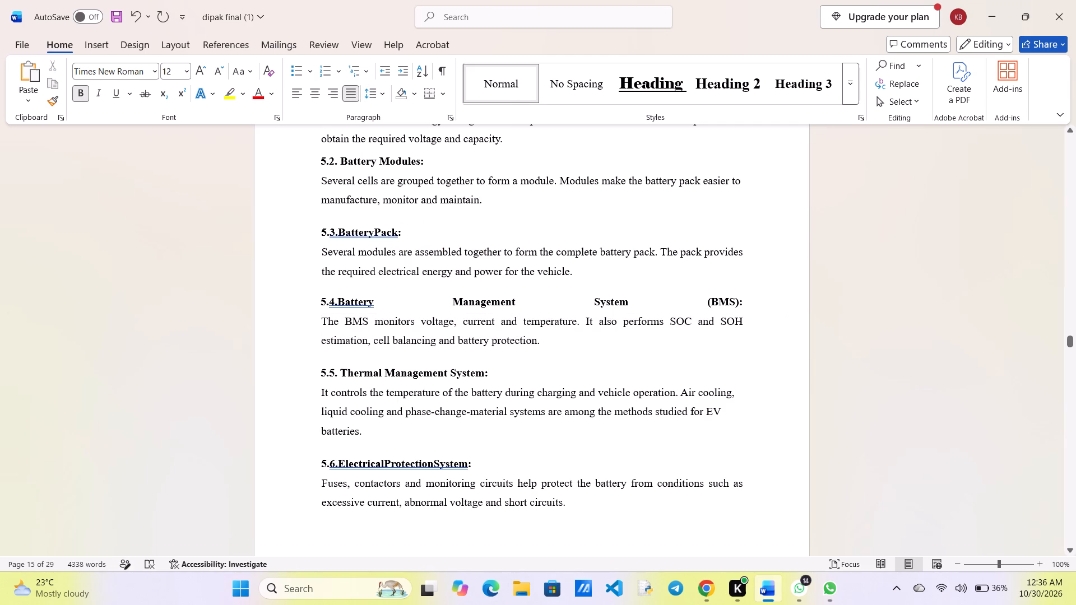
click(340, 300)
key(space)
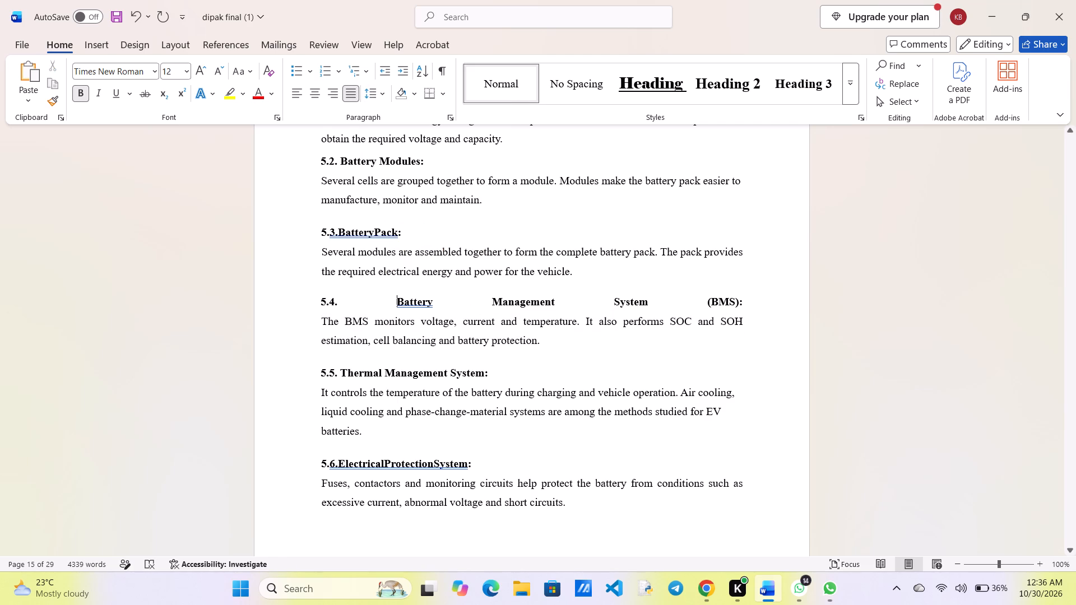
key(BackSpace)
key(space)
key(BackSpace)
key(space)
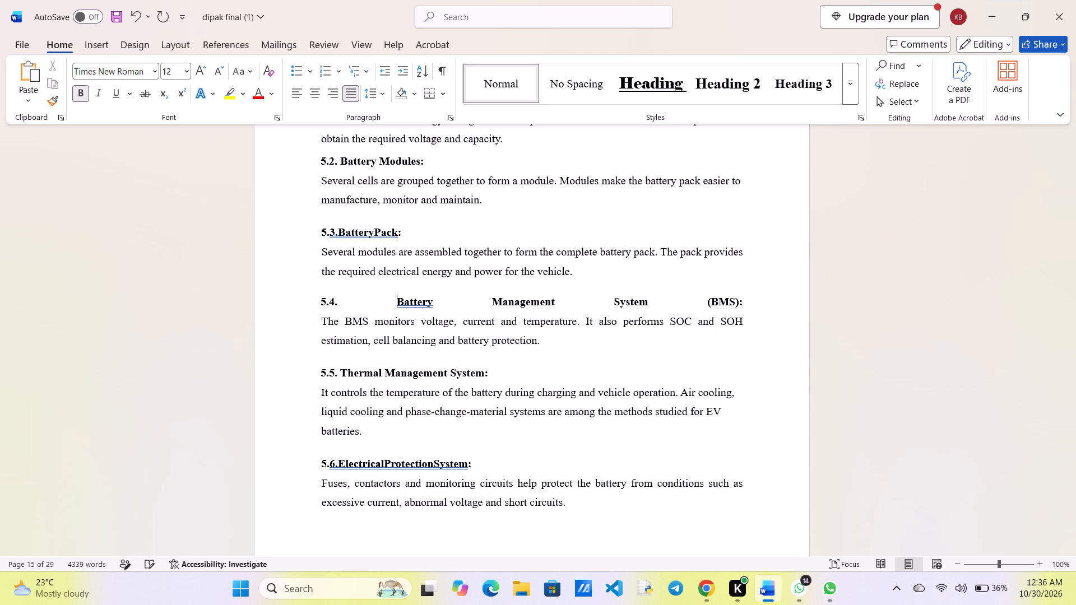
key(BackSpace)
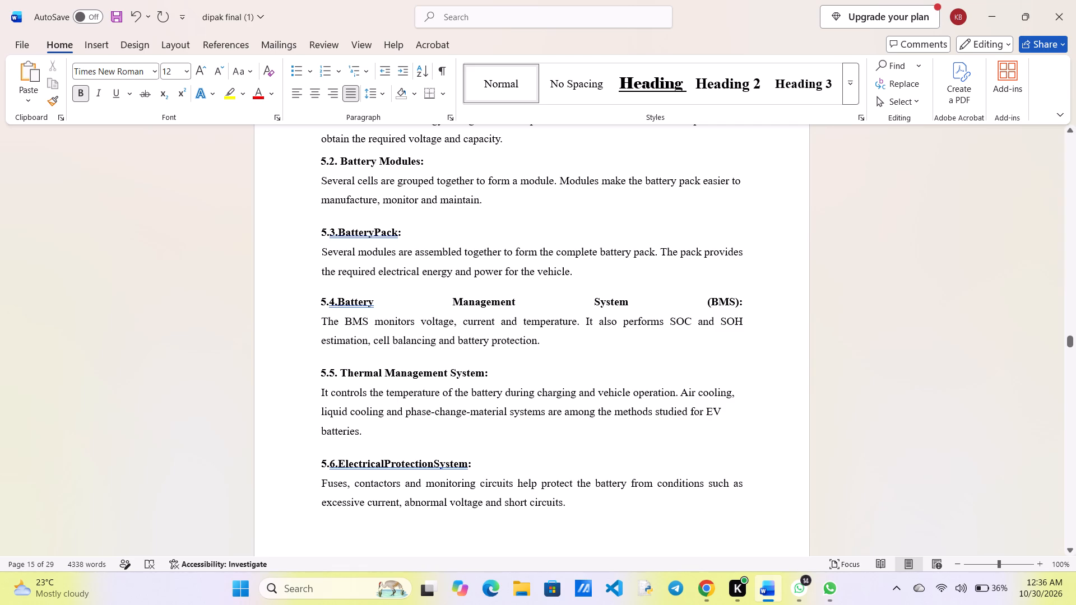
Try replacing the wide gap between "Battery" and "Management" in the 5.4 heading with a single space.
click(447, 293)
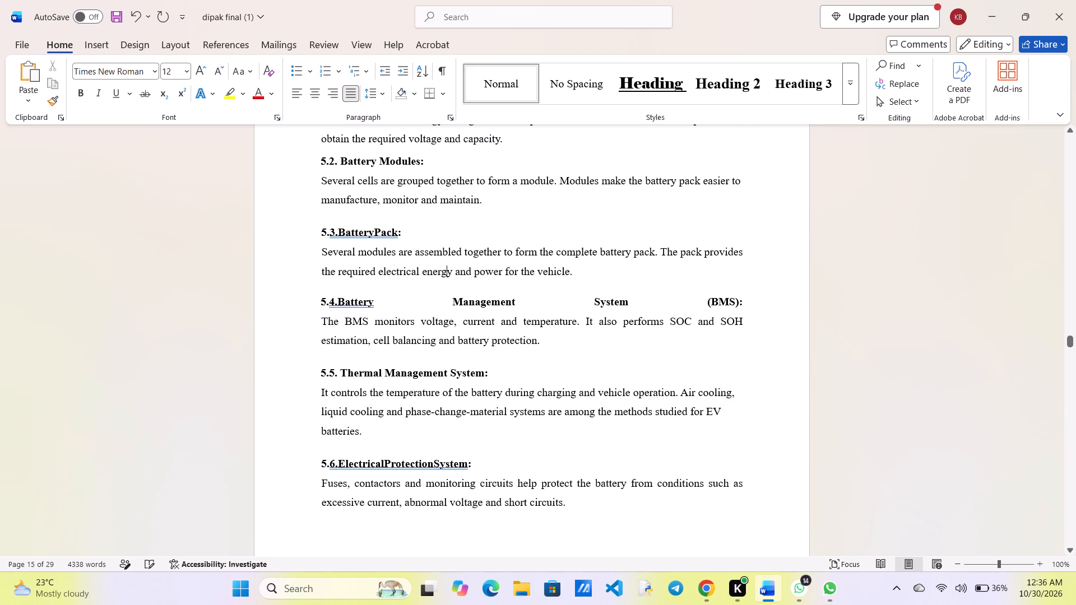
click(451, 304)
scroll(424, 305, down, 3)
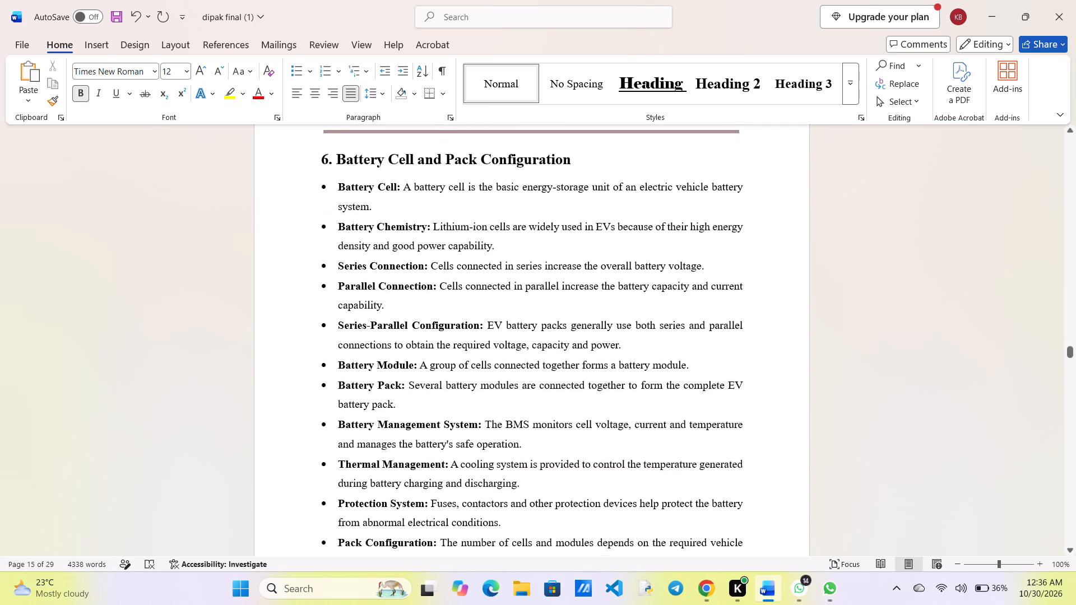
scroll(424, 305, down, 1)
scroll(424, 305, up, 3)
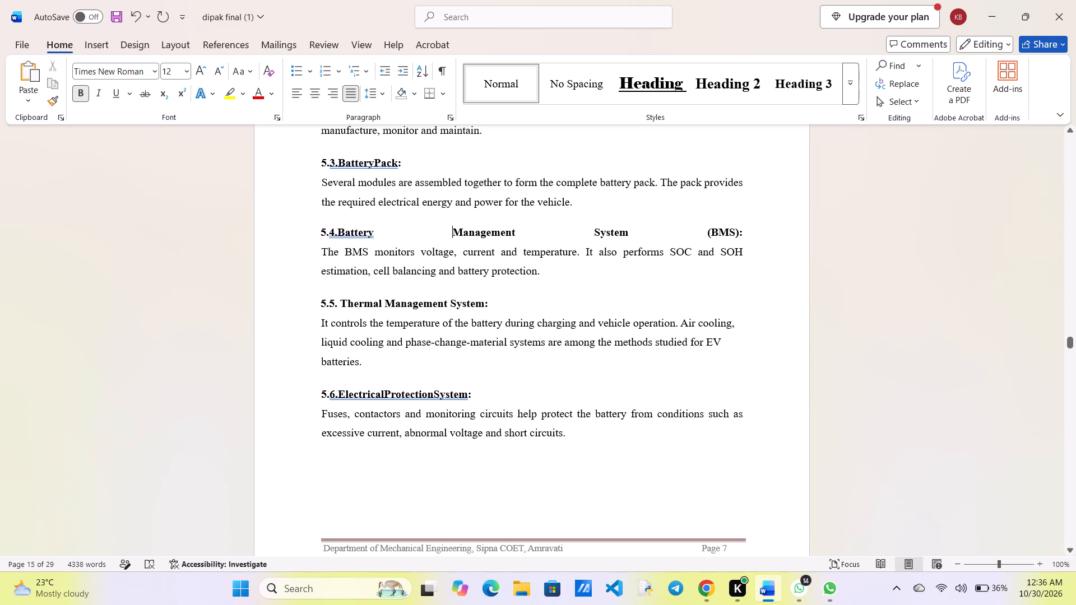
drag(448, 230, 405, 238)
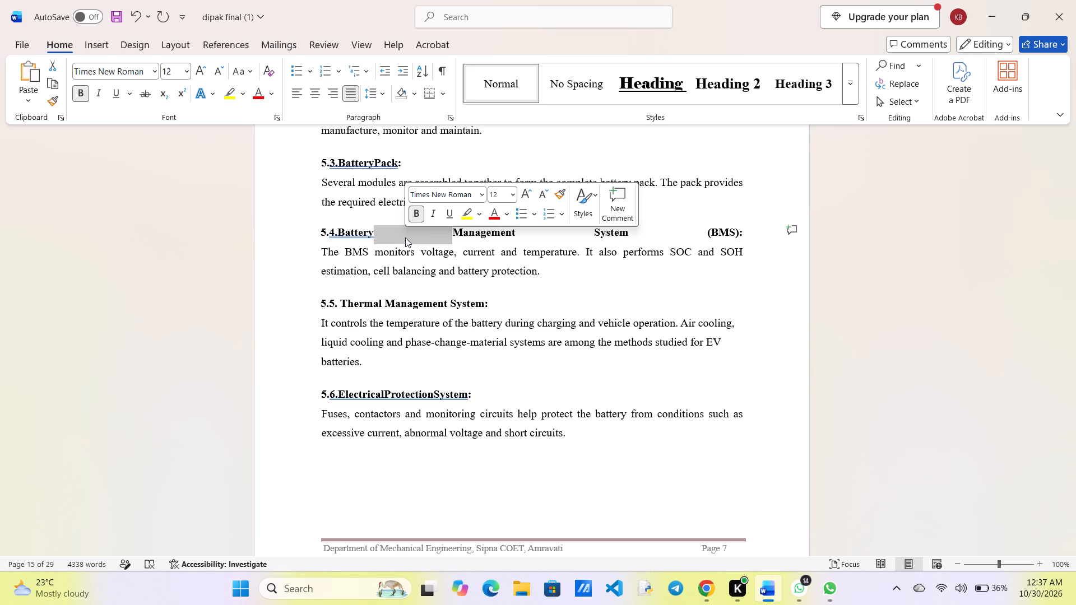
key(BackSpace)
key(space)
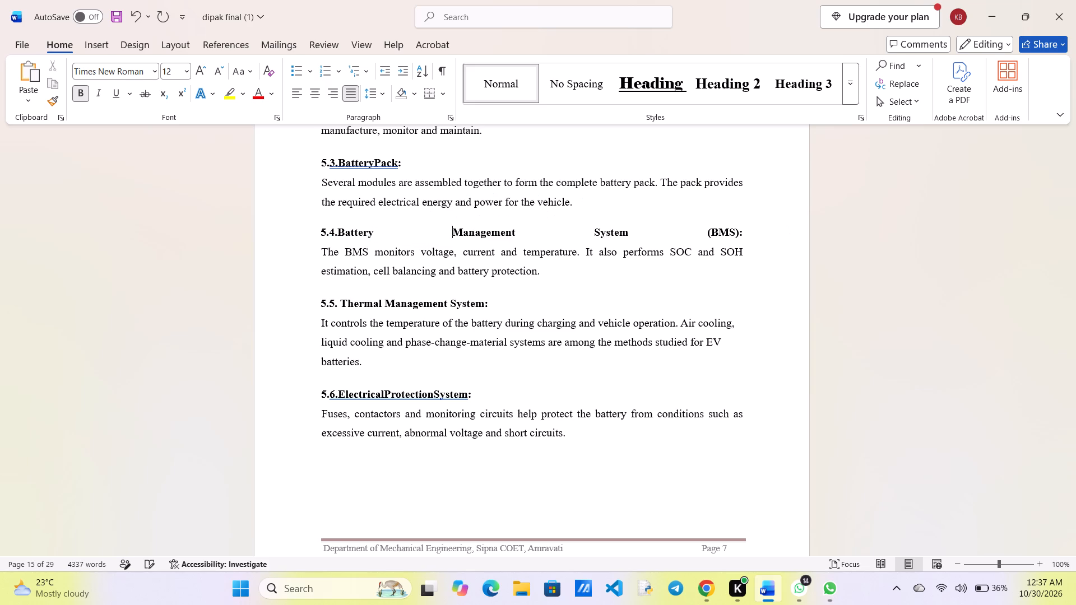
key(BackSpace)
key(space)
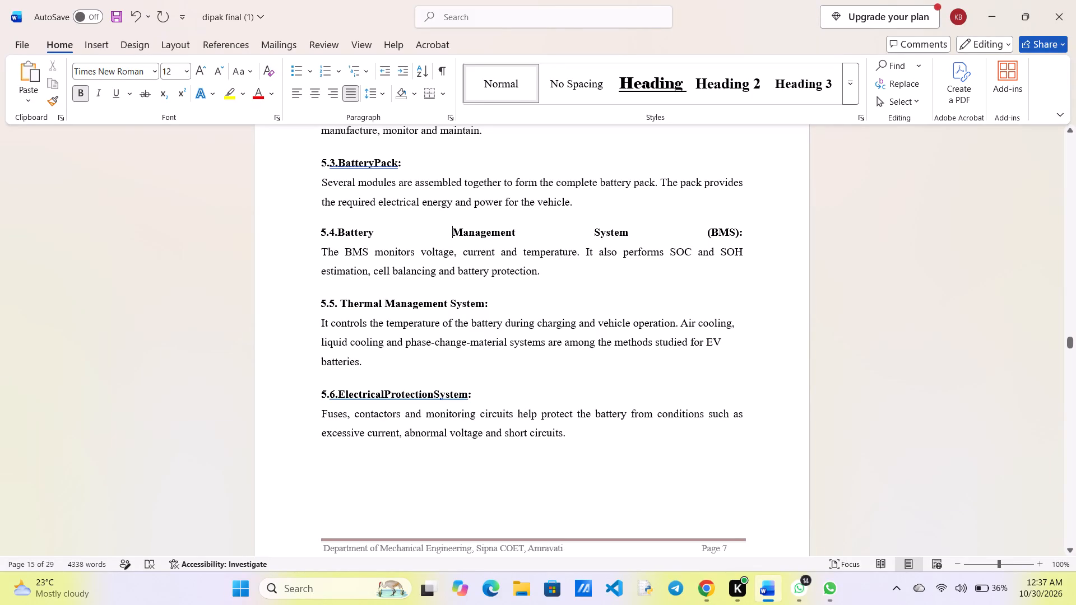
Set the paragraph spacing of the "5.1.Battery Cells:" heading to 6 pt before and 6 pt after.
scroll(436, 170, up, 1)
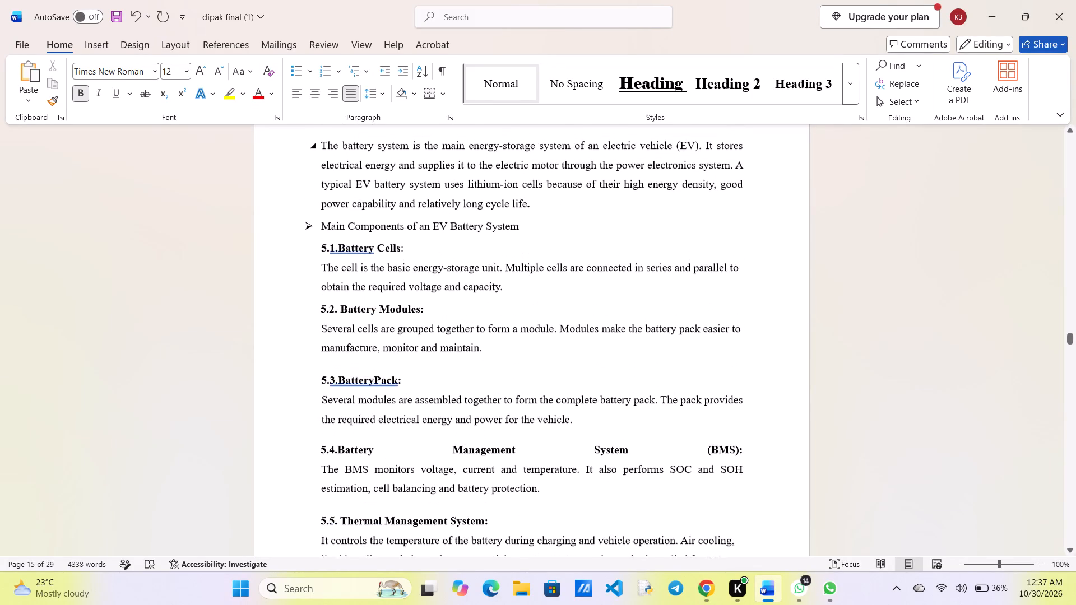
scroll(436, 170, up, 1)
scroll(361, 285, down, 1)
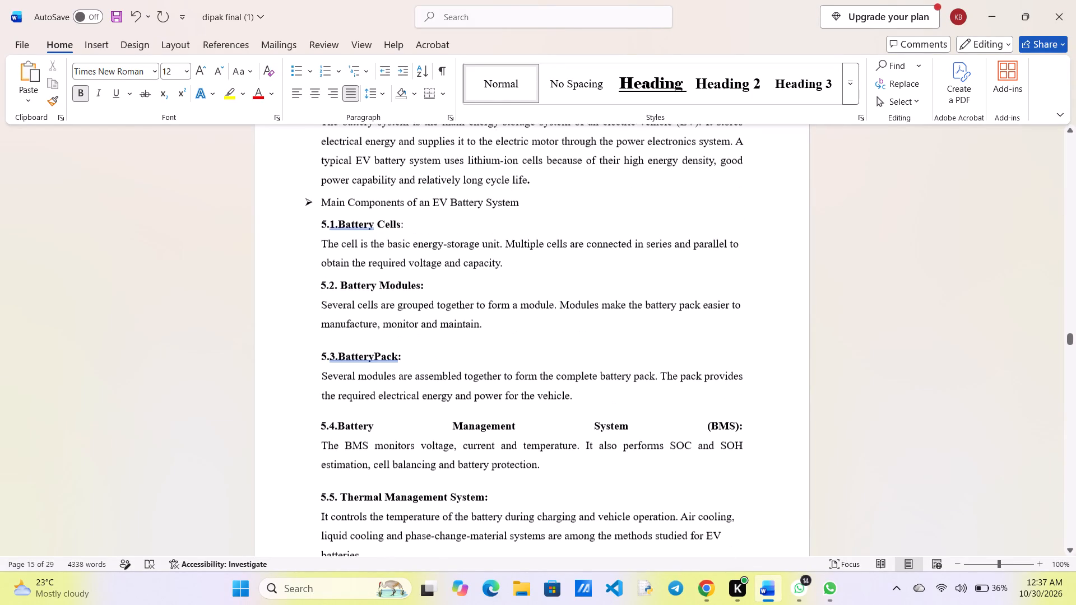
drag(323, 224, 332, 224)
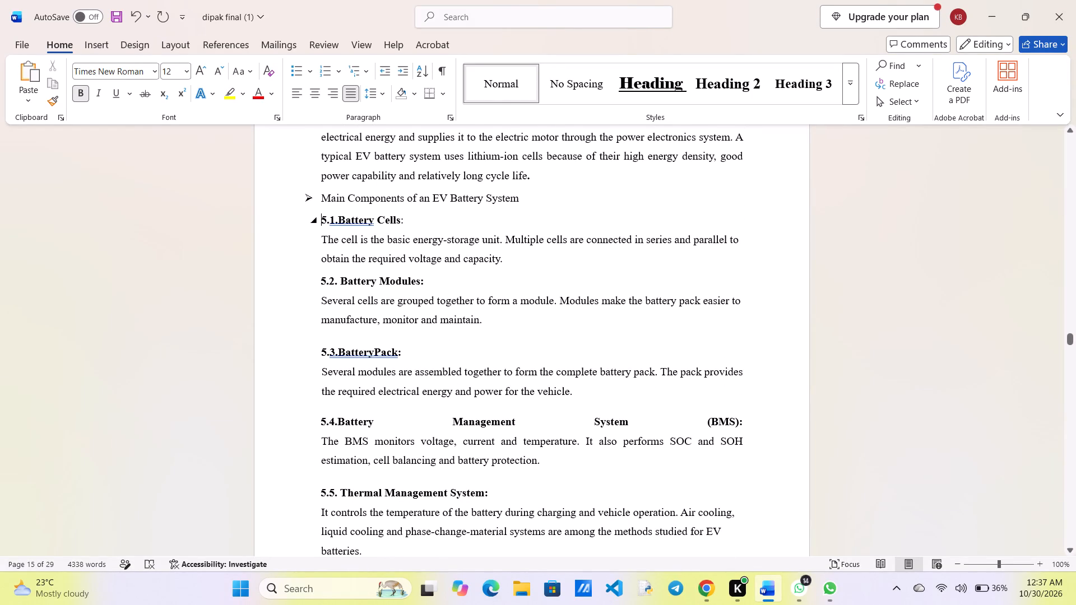
drag(332, 224, 403, 217)
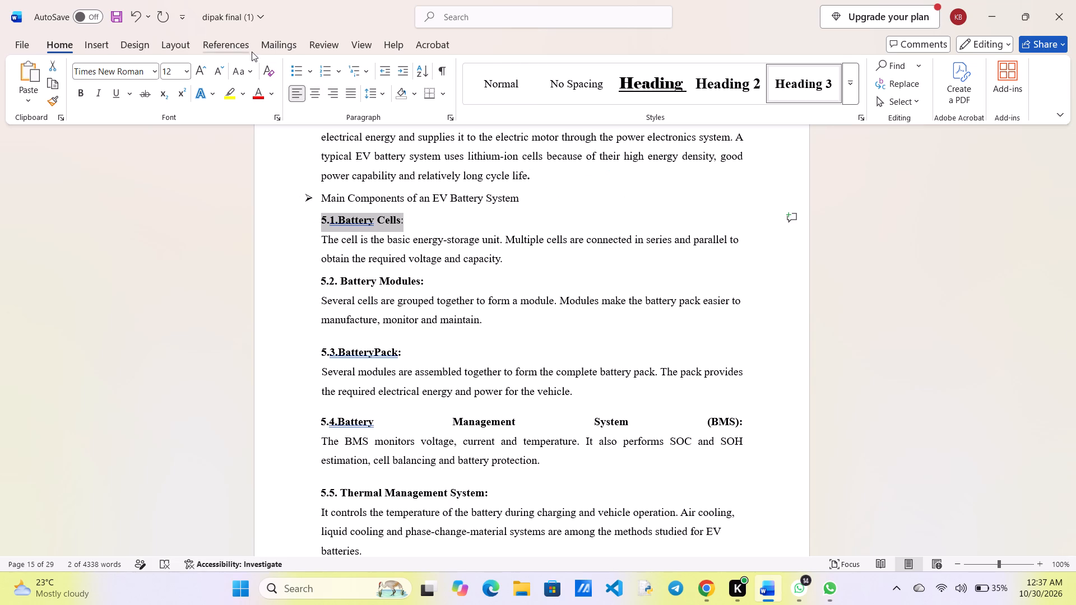
click(174, 44)
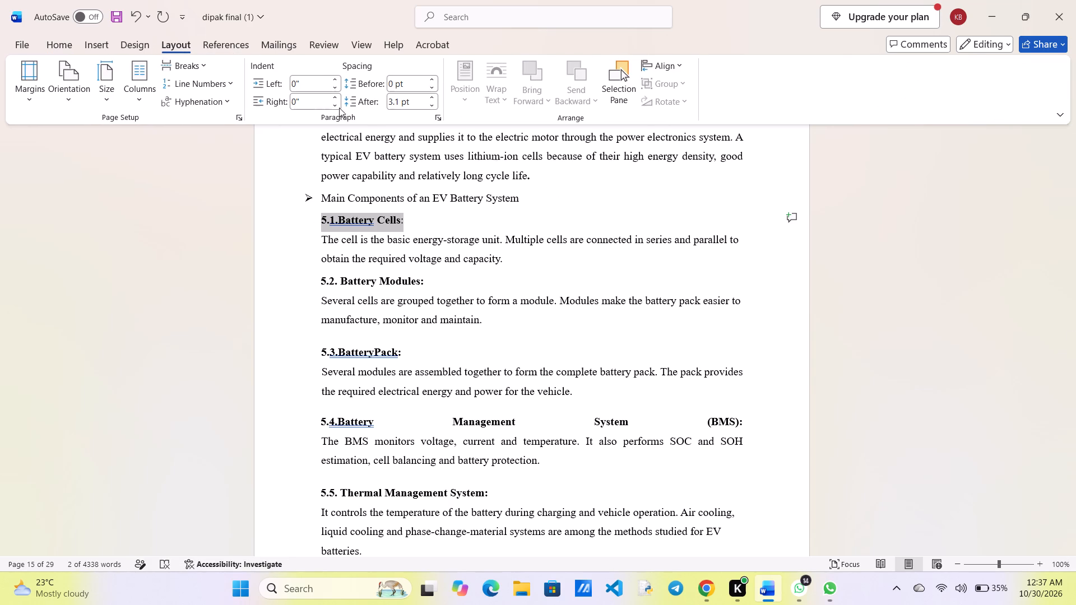
click(431, 99)
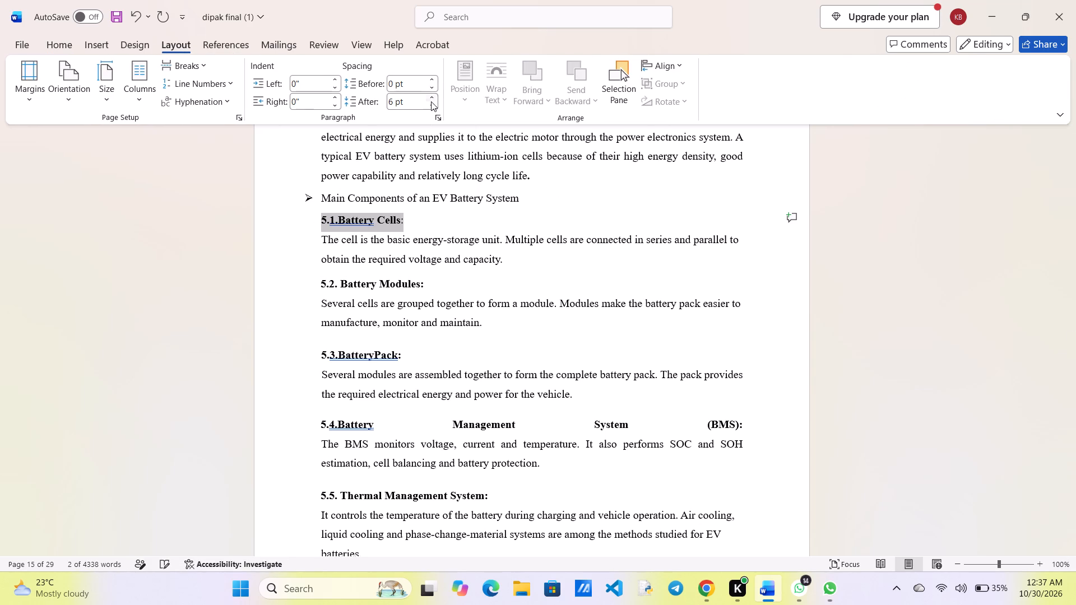
click(433, 103)
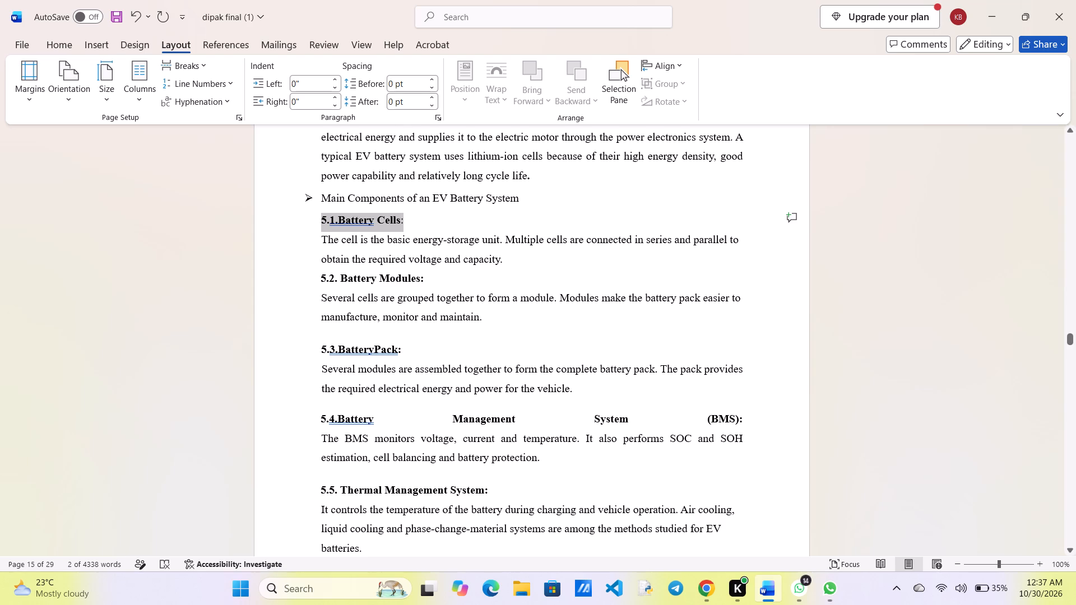
click(432, 95)
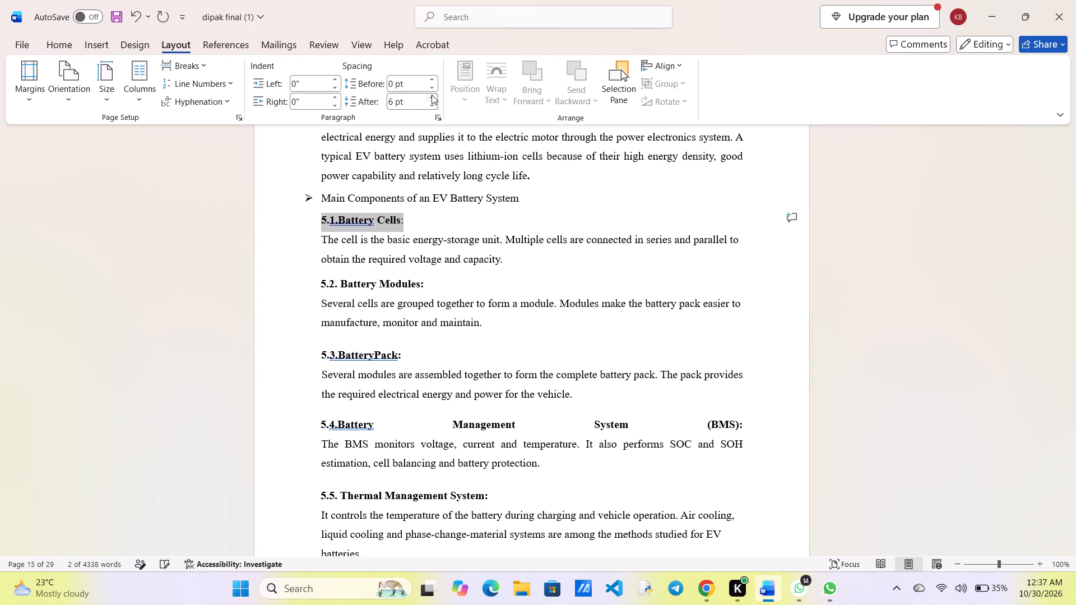
double_click(434, 83)
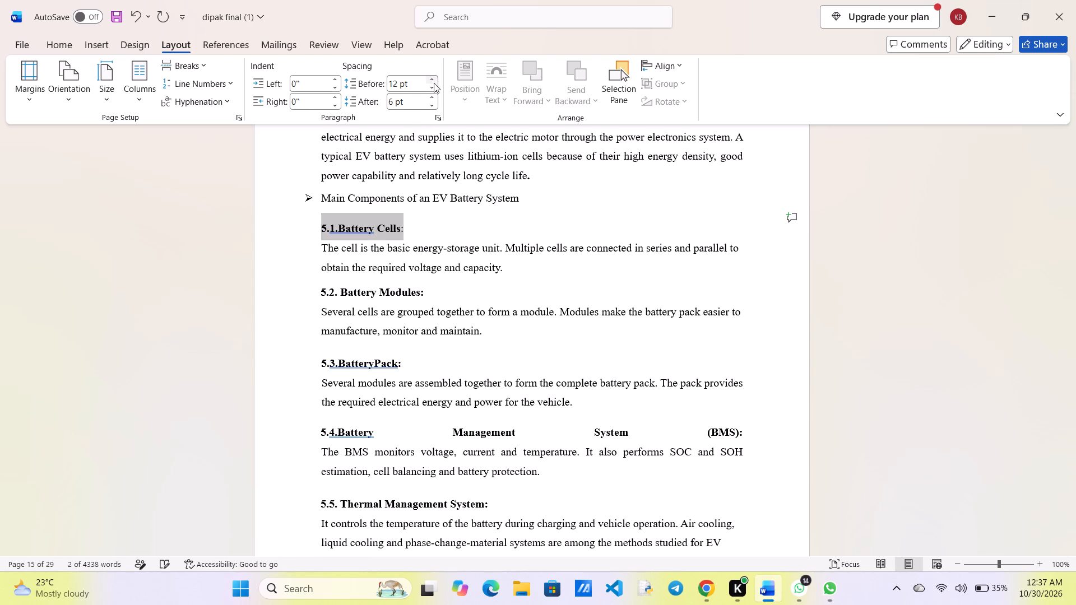
click(430, 90)
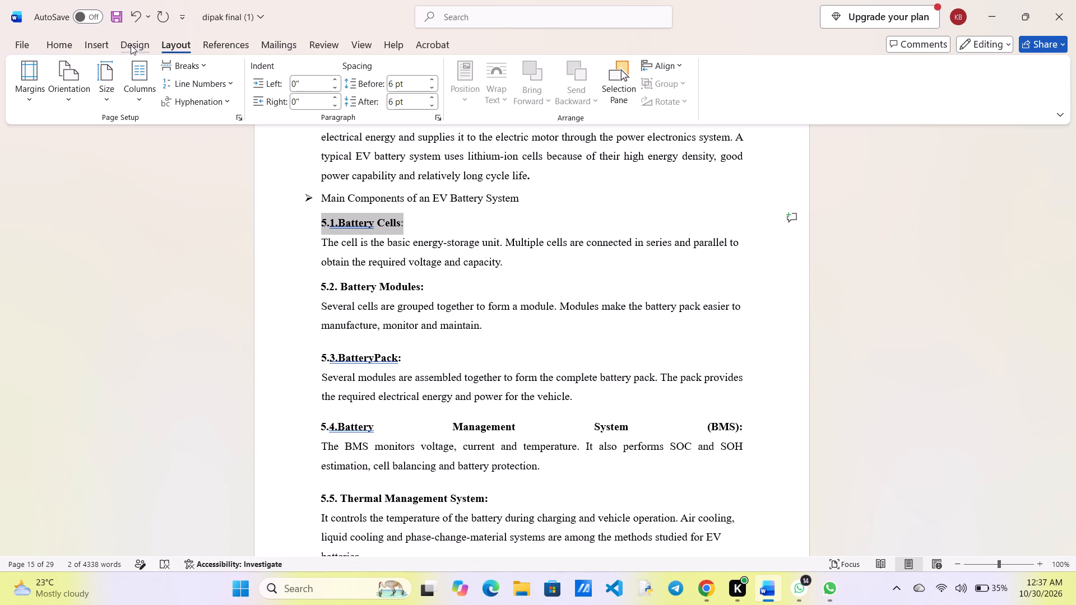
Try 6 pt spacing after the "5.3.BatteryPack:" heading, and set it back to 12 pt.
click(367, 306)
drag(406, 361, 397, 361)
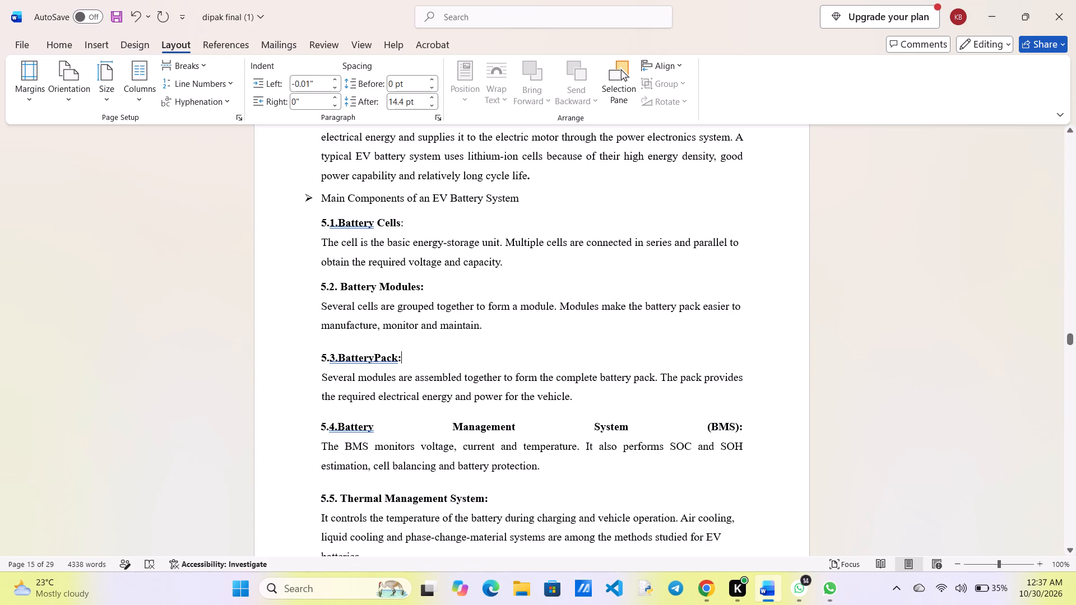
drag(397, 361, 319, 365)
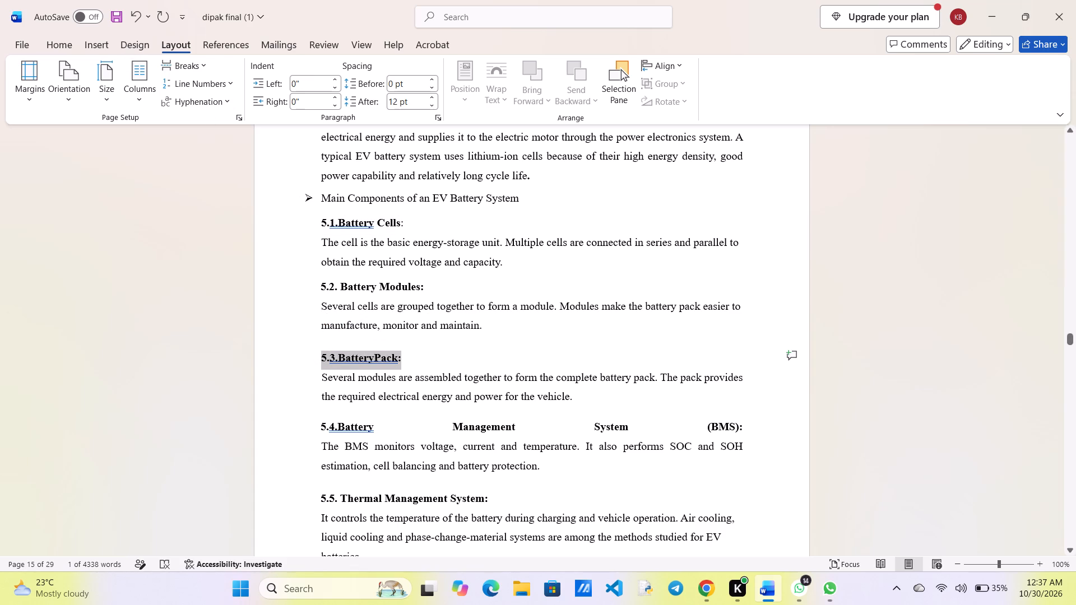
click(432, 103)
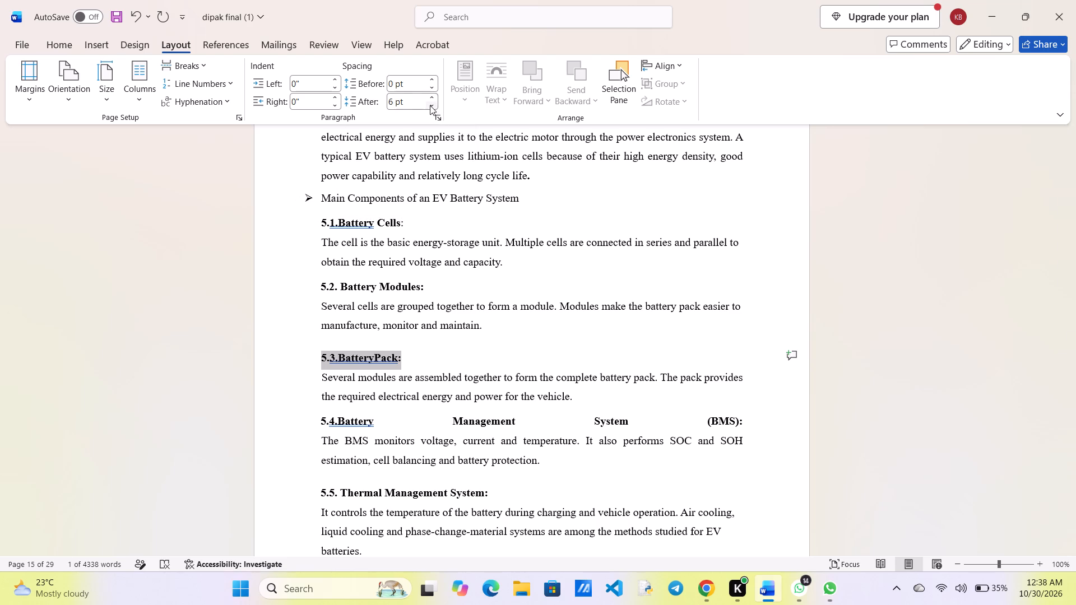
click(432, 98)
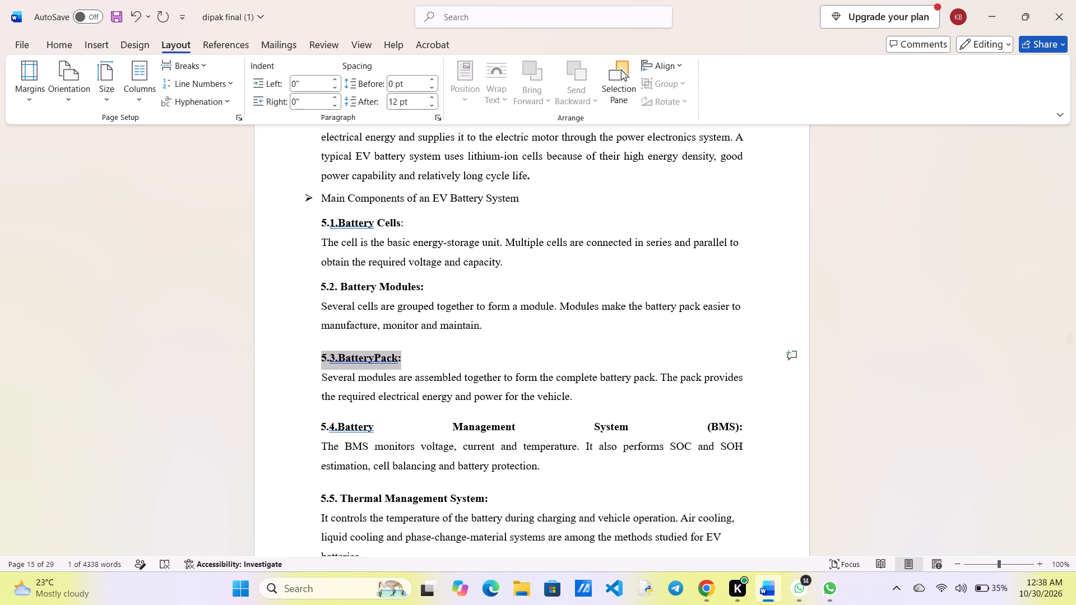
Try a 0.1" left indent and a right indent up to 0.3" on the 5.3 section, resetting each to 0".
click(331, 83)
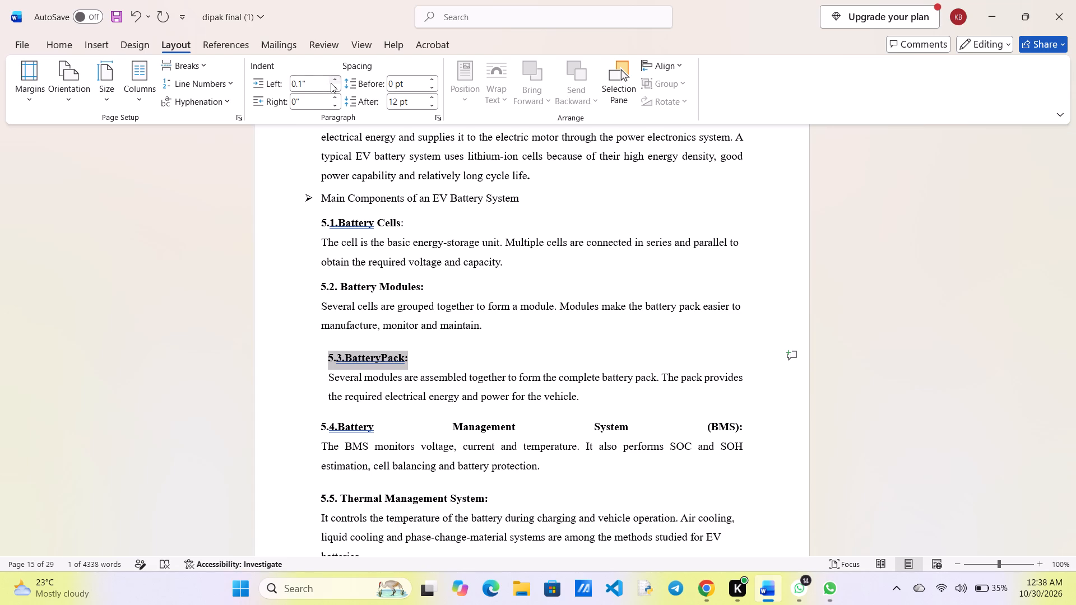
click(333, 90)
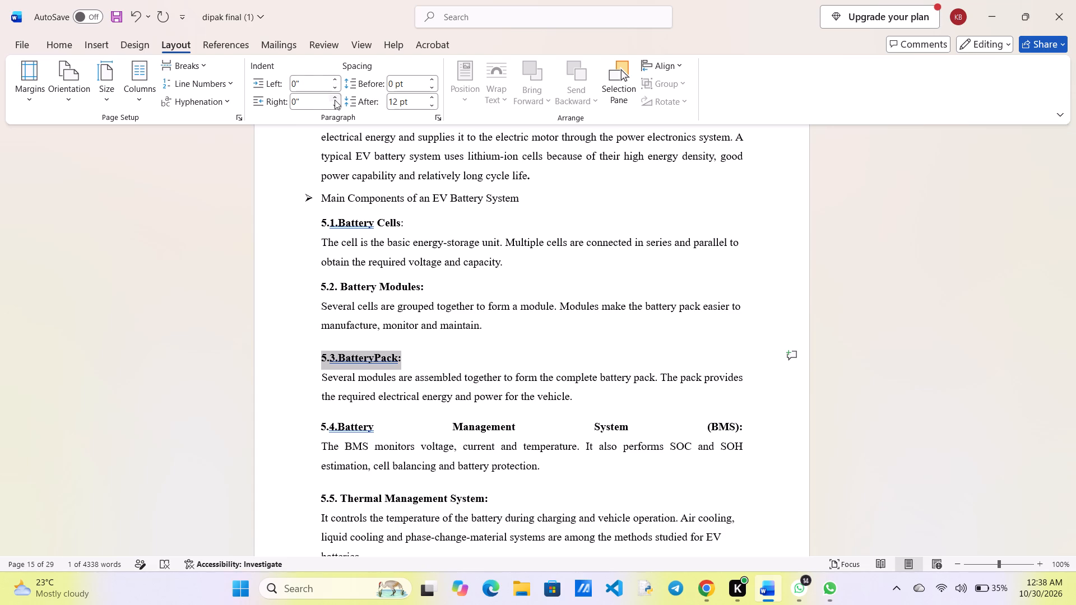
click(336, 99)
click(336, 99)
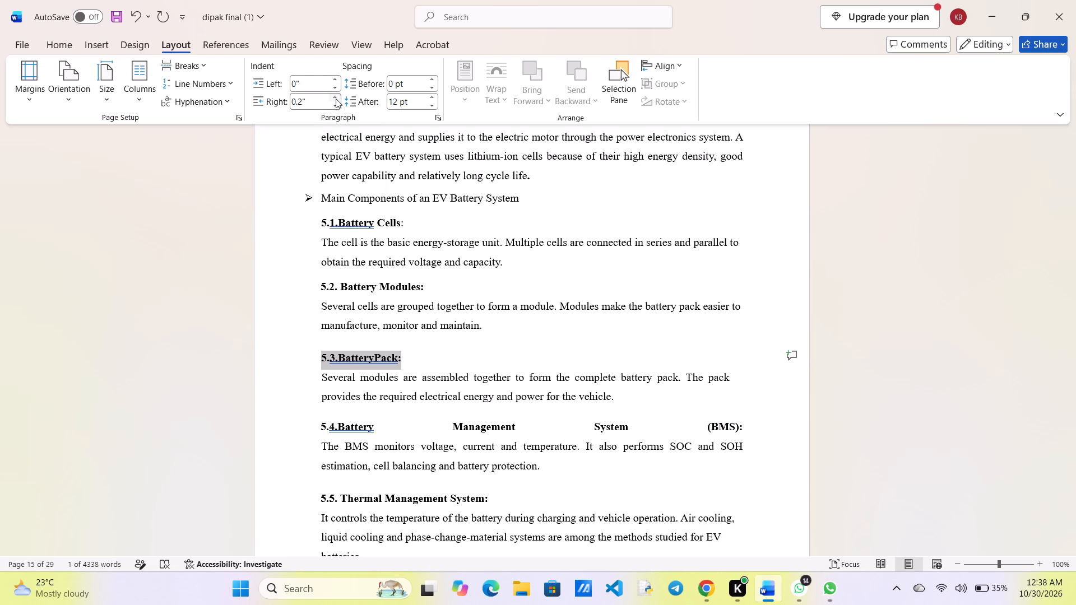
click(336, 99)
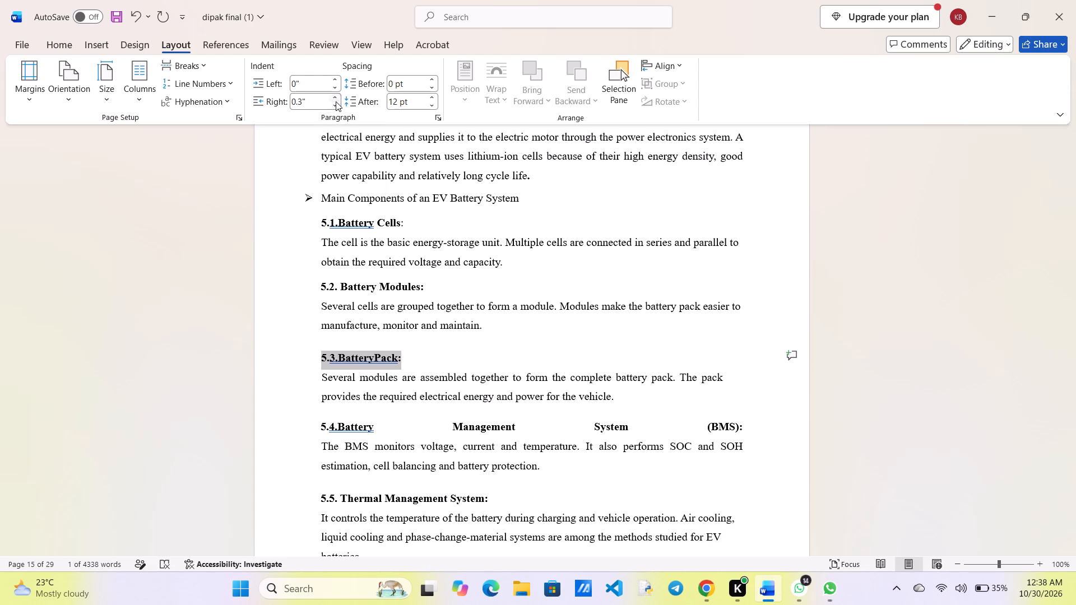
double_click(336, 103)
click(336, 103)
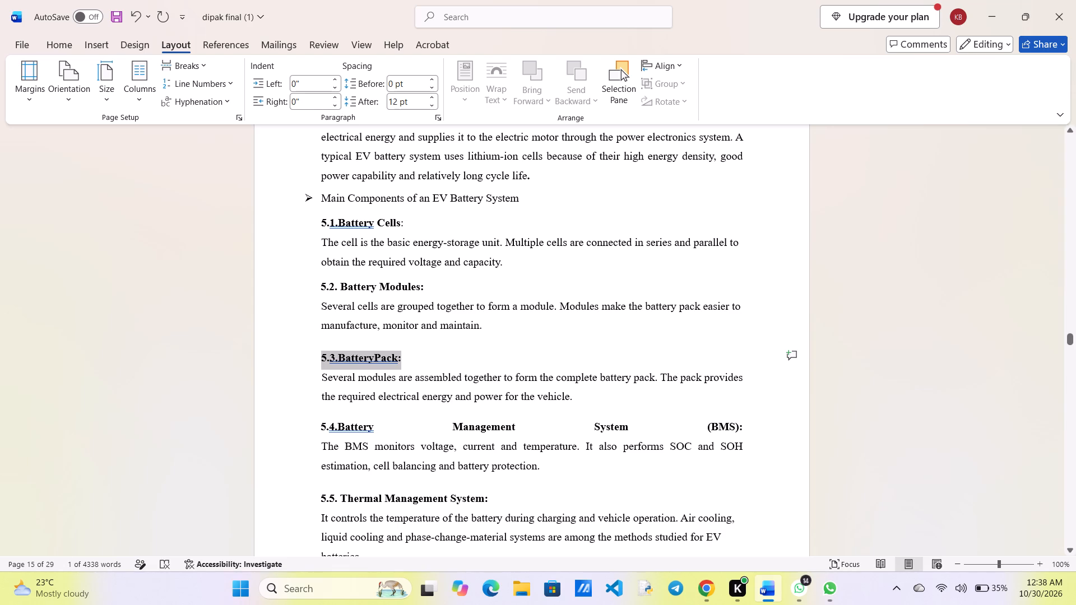
Insert a space between "Battery" and "Pack:" in the 5.3 heading.
click(374, 361)
key(space)
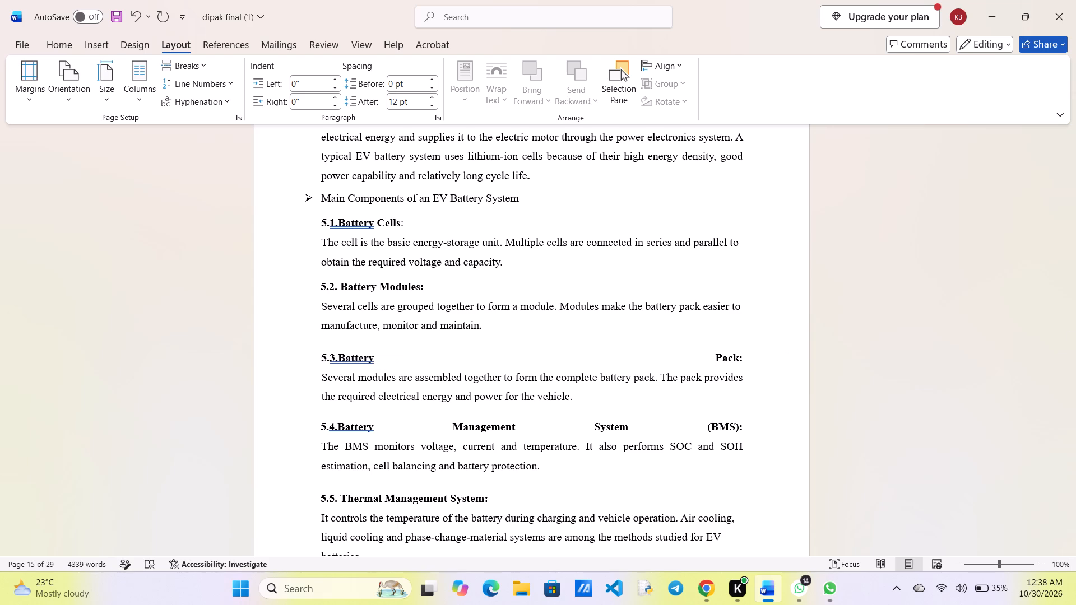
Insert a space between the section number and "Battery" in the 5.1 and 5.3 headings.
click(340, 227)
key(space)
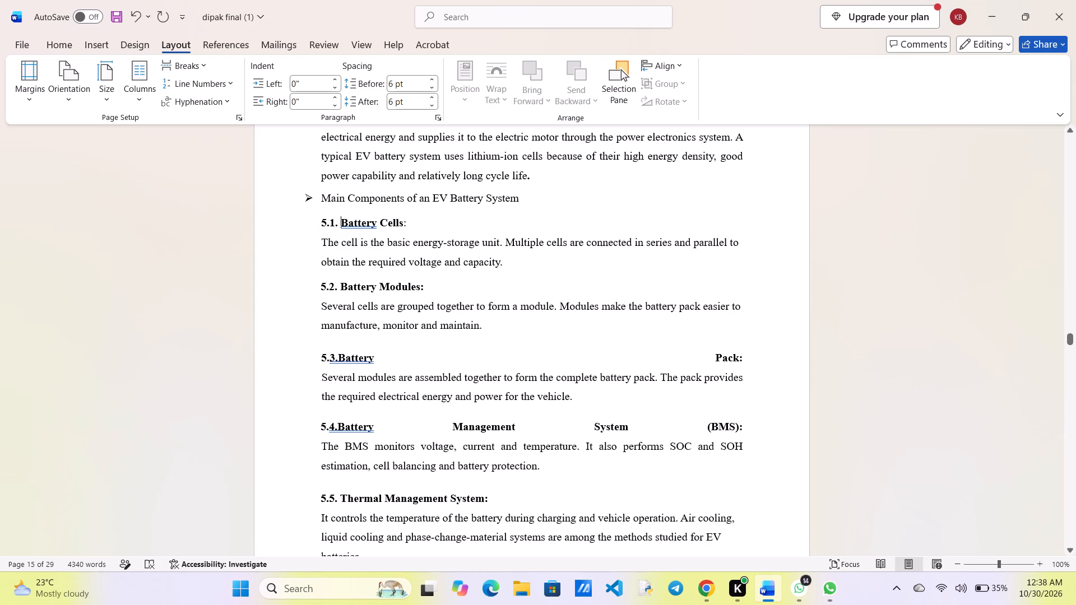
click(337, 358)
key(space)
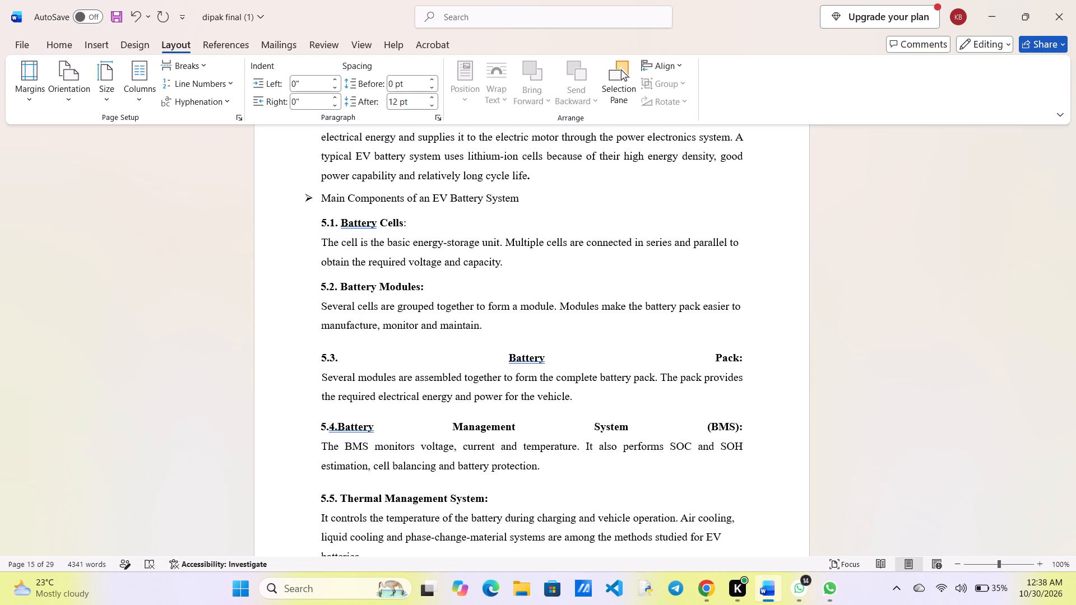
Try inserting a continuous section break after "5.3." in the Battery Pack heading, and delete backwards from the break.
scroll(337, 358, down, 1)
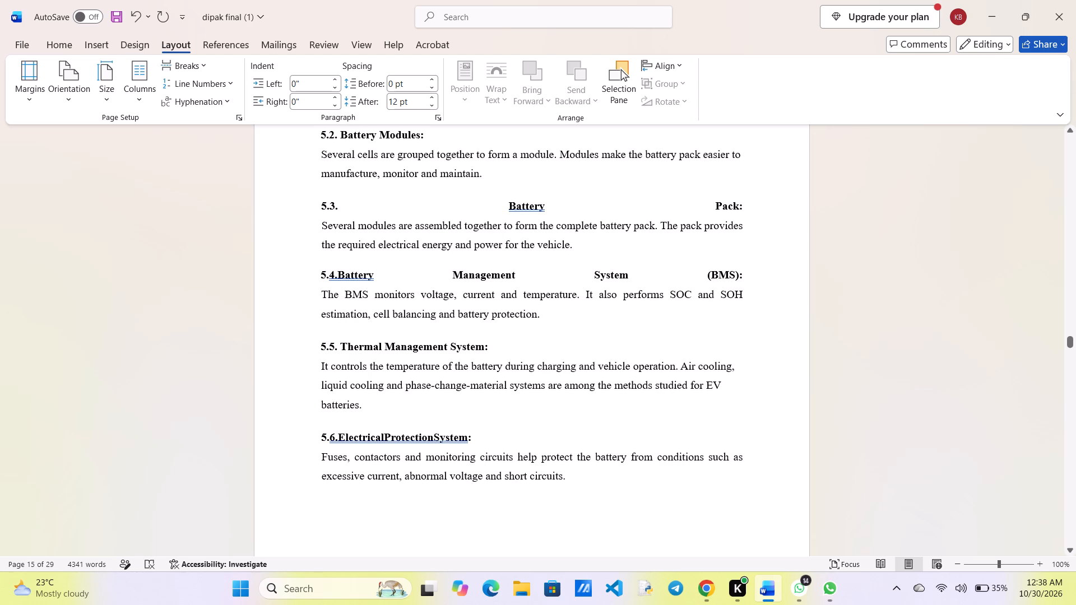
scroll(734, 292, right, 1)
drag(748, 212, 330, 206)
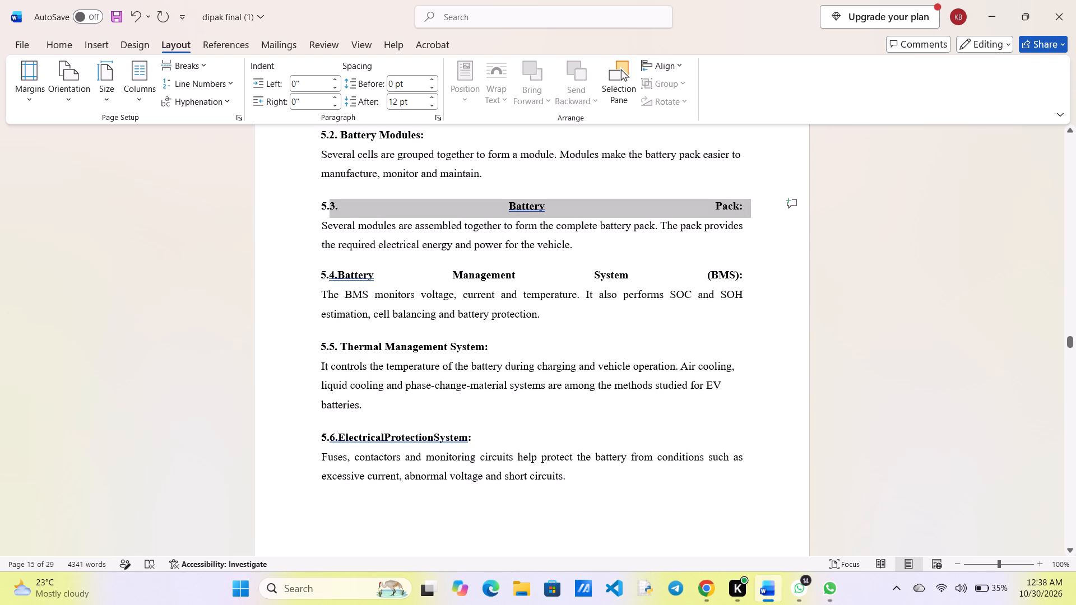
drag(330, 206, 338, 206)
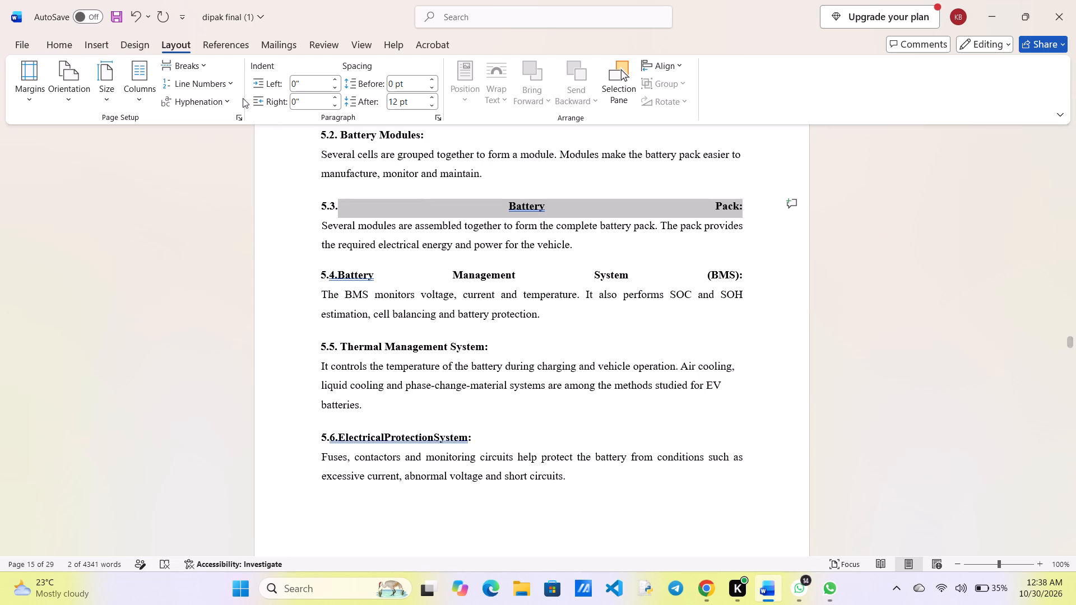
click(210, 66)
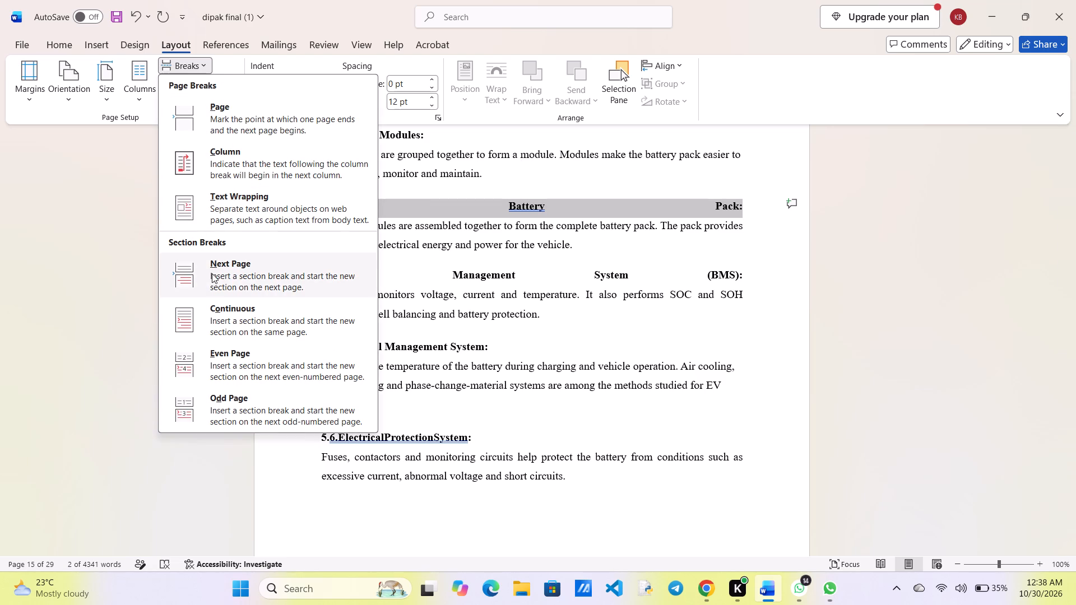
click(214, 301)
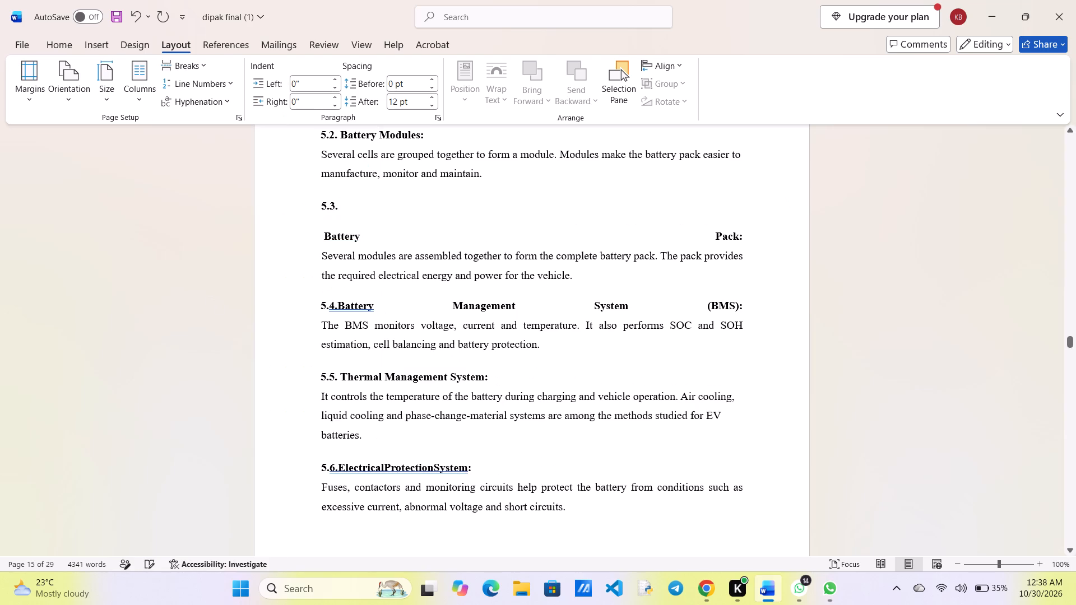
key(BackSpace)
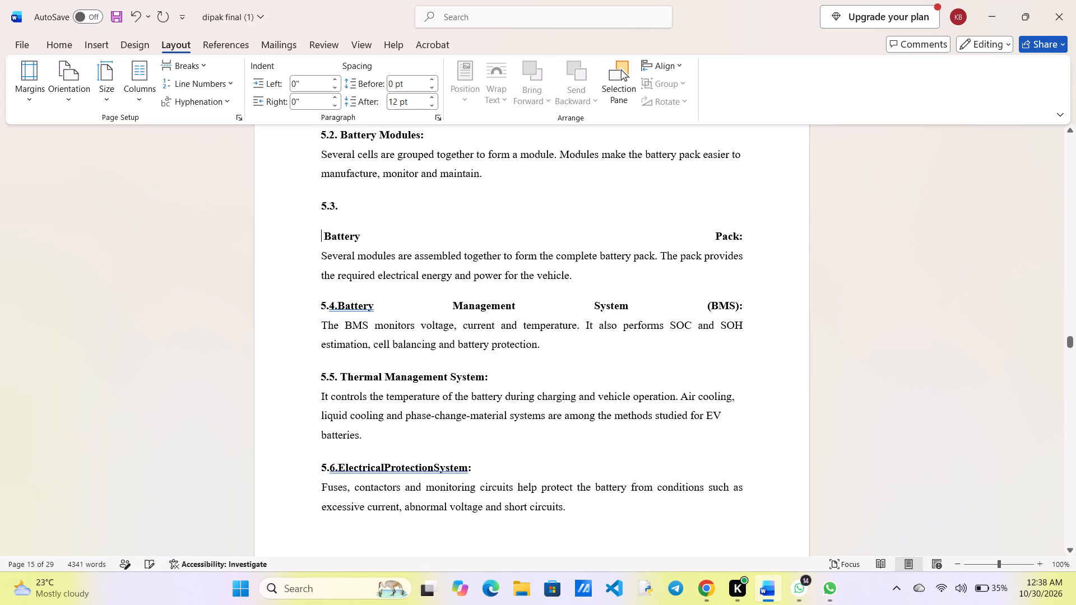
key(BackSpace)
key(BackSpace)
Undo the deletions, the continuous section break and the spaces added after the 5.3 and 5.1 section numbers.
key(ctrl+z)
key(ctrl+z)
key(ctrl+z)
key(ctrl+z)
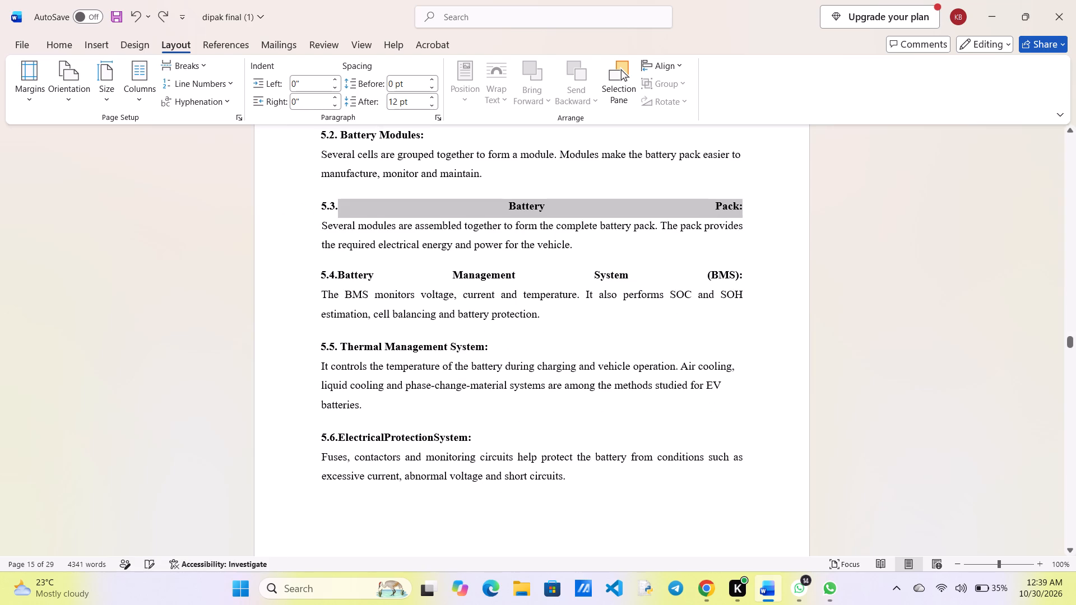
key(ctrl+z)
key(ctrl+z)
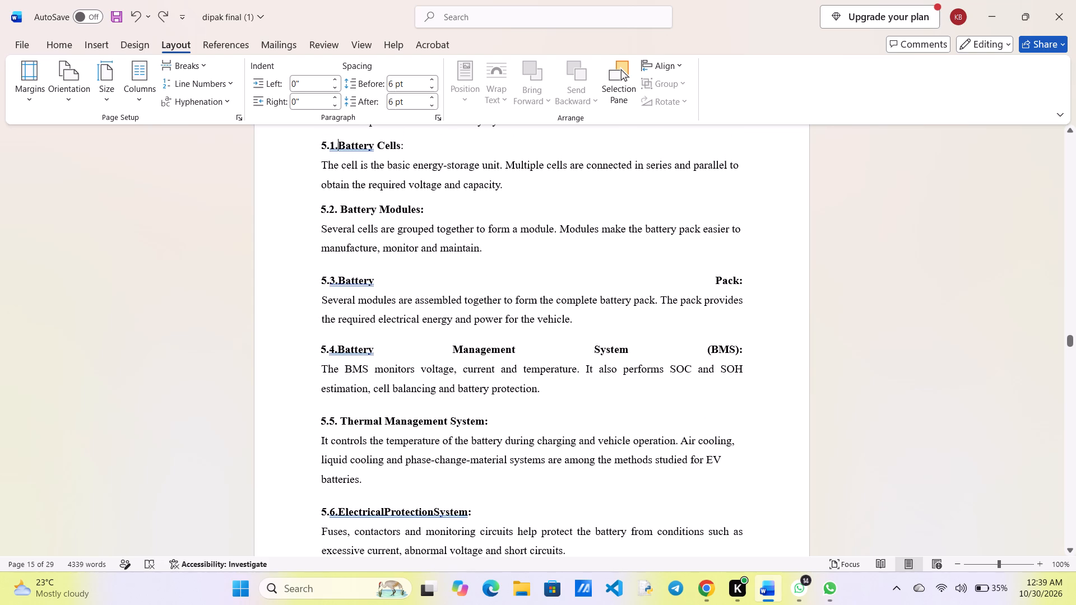
Insert a space between "5.1." and "Battery" in the Battery Cells heading.
key(space)
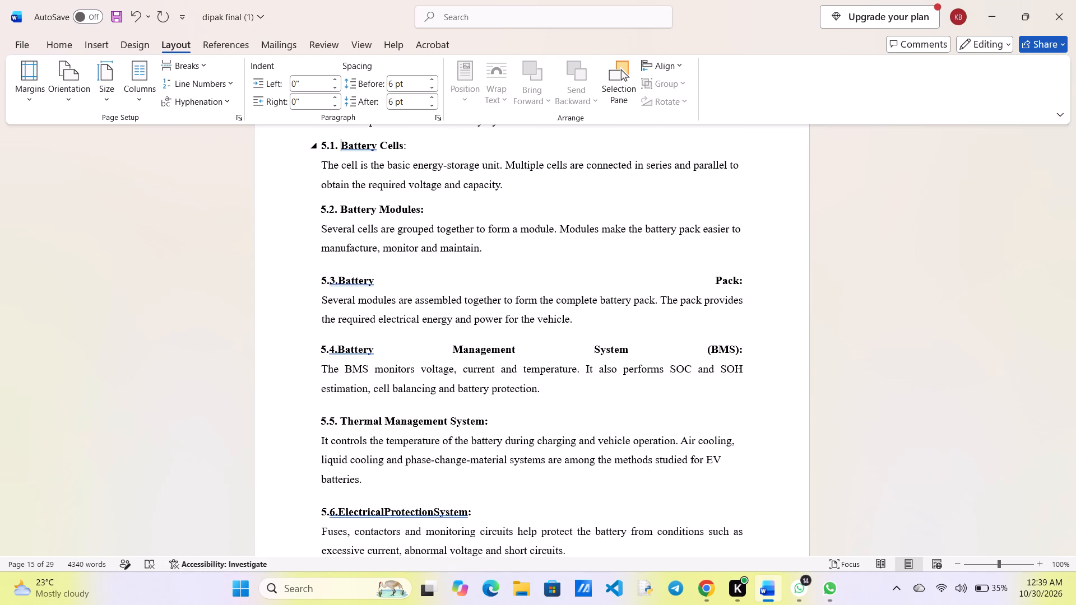
scroll(349, 150, down, 1)
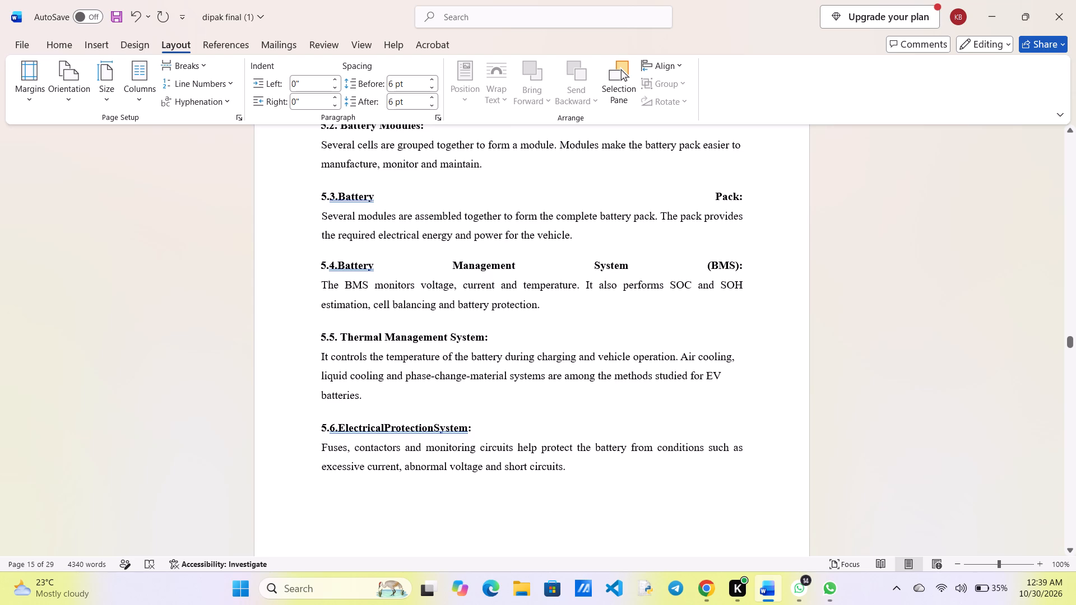
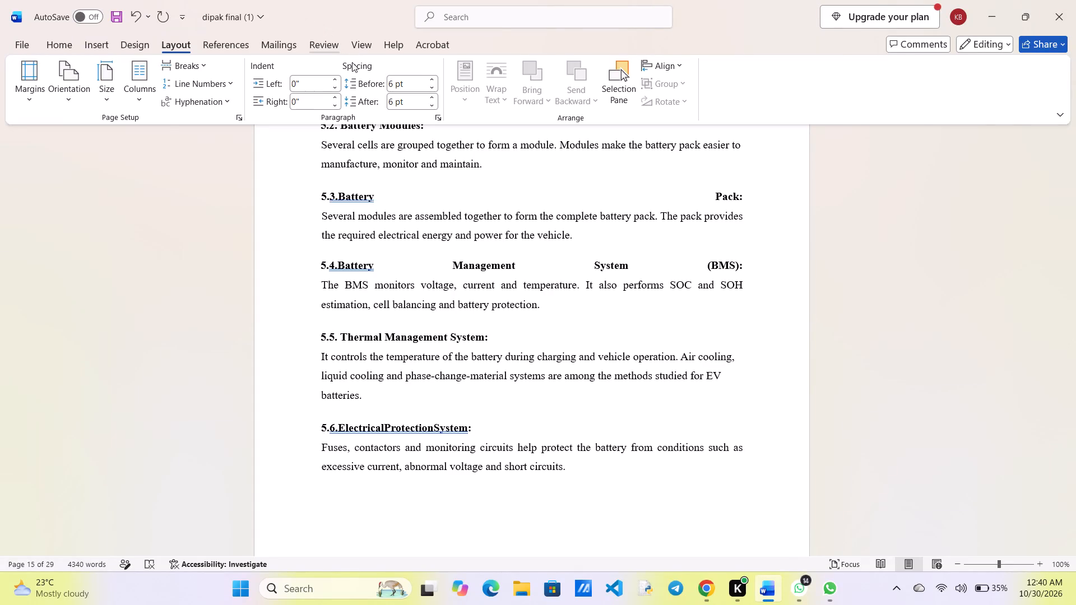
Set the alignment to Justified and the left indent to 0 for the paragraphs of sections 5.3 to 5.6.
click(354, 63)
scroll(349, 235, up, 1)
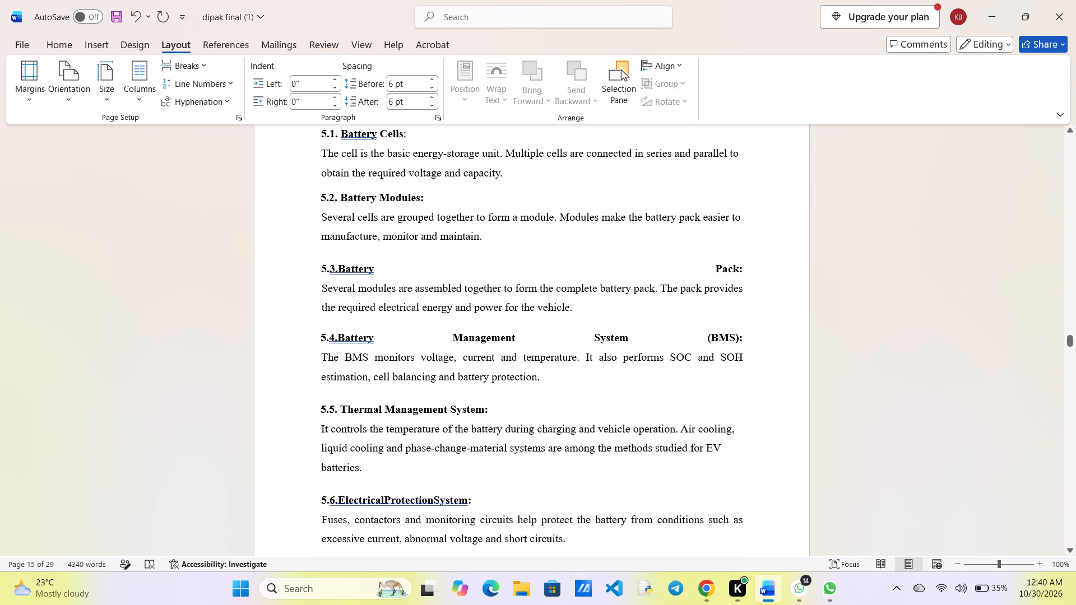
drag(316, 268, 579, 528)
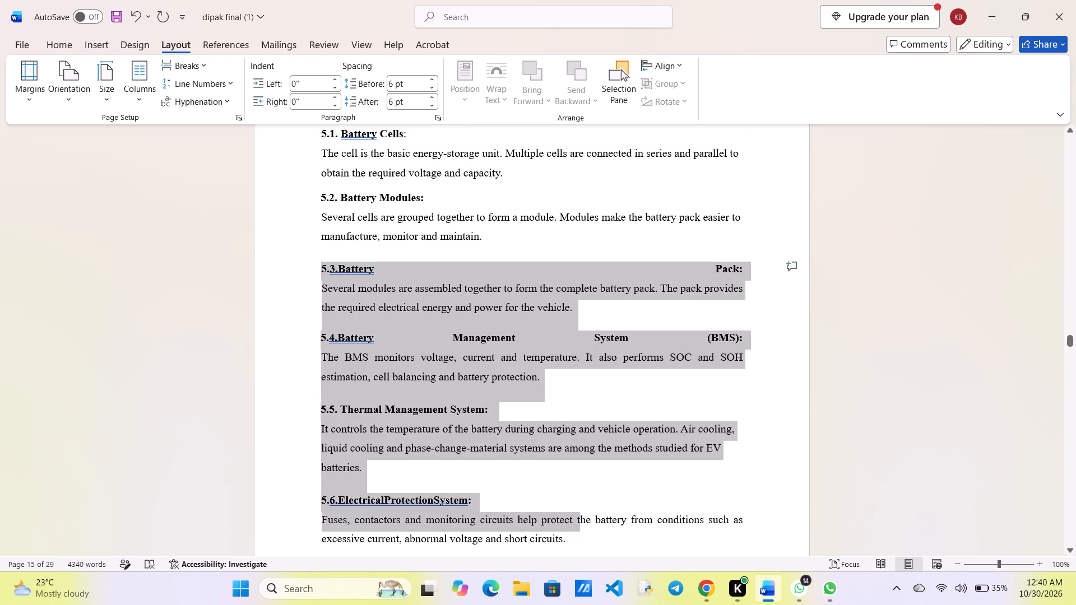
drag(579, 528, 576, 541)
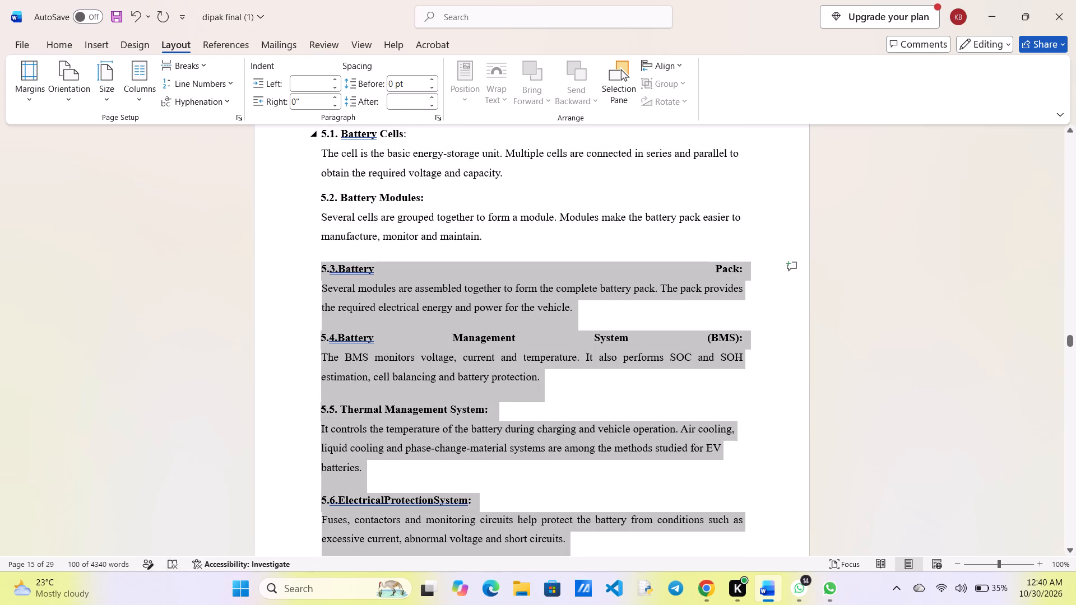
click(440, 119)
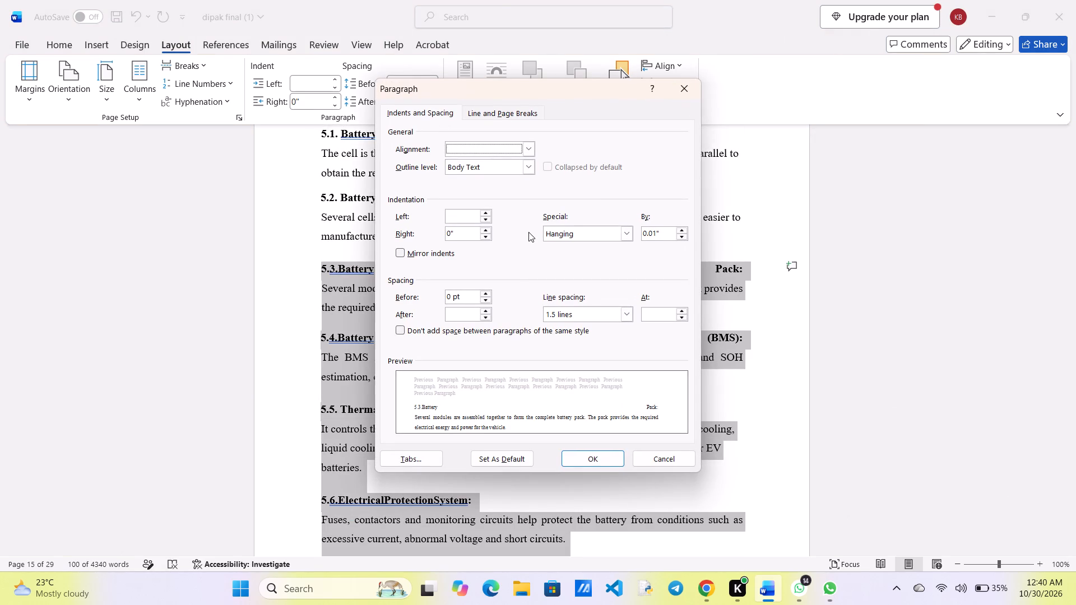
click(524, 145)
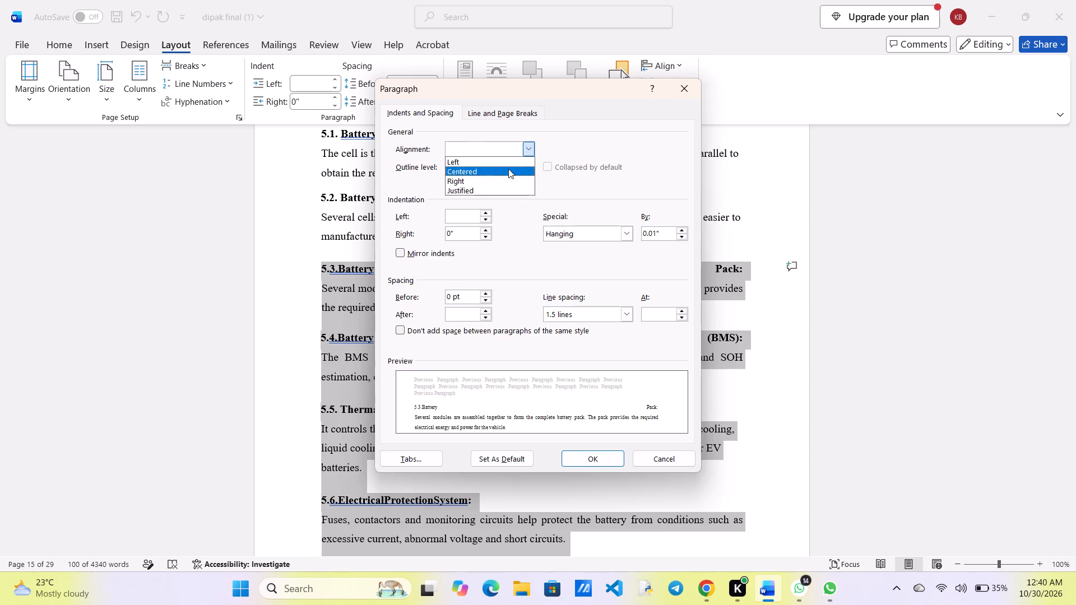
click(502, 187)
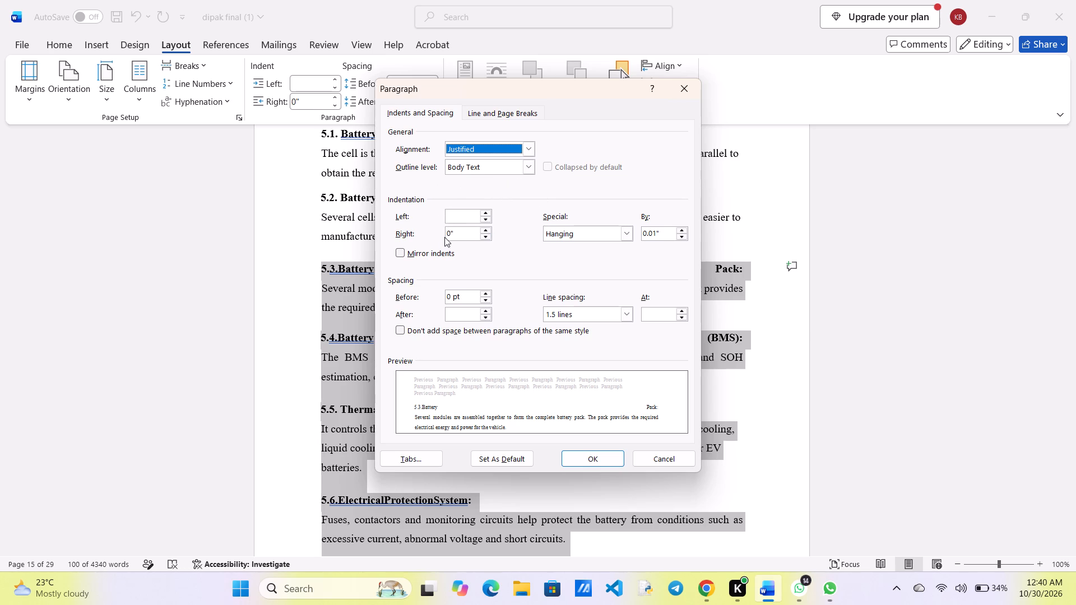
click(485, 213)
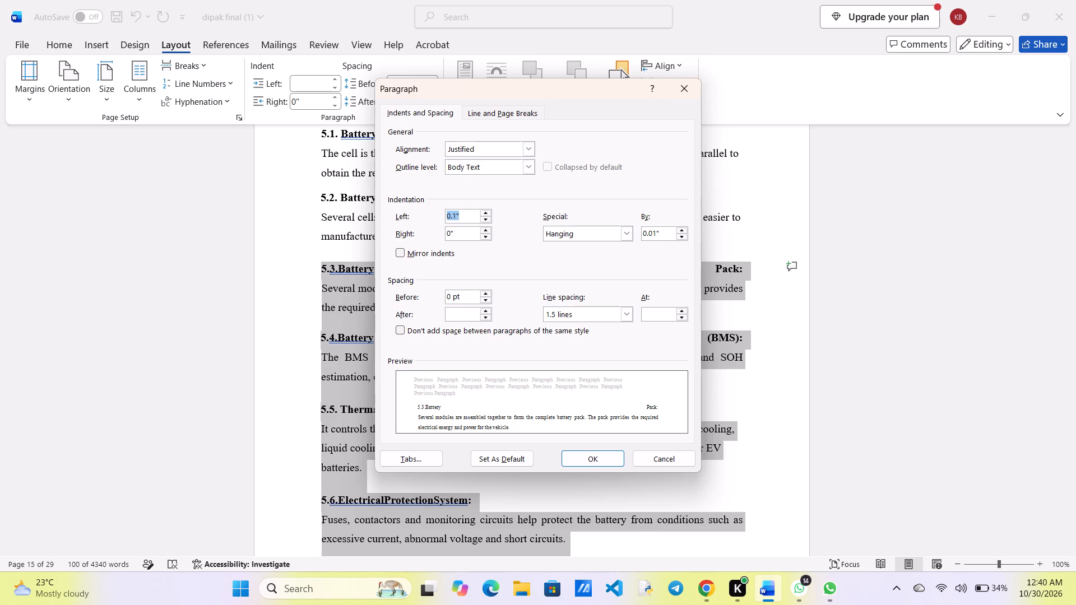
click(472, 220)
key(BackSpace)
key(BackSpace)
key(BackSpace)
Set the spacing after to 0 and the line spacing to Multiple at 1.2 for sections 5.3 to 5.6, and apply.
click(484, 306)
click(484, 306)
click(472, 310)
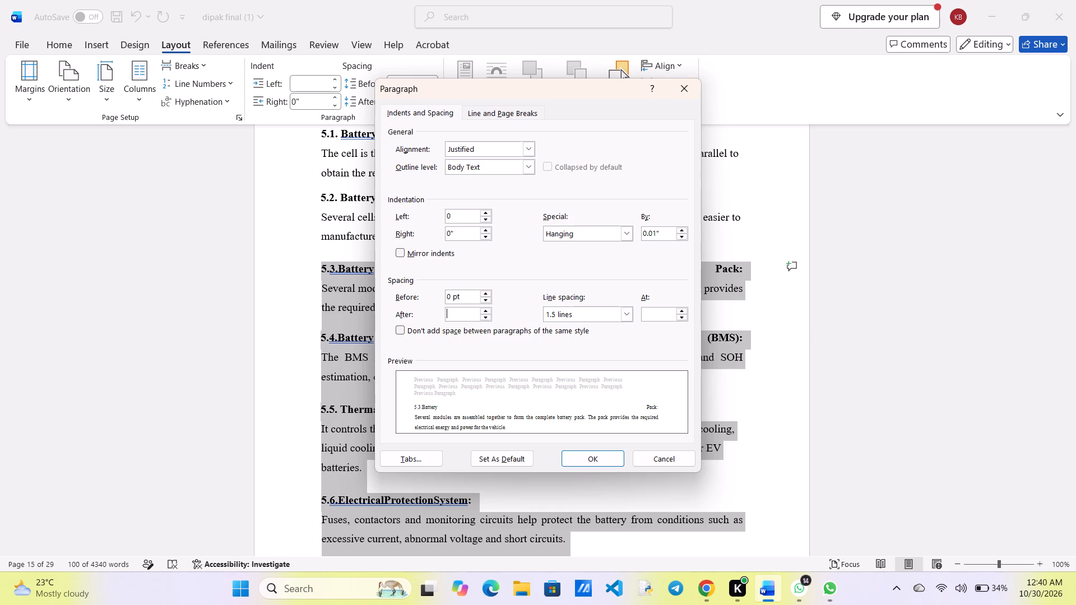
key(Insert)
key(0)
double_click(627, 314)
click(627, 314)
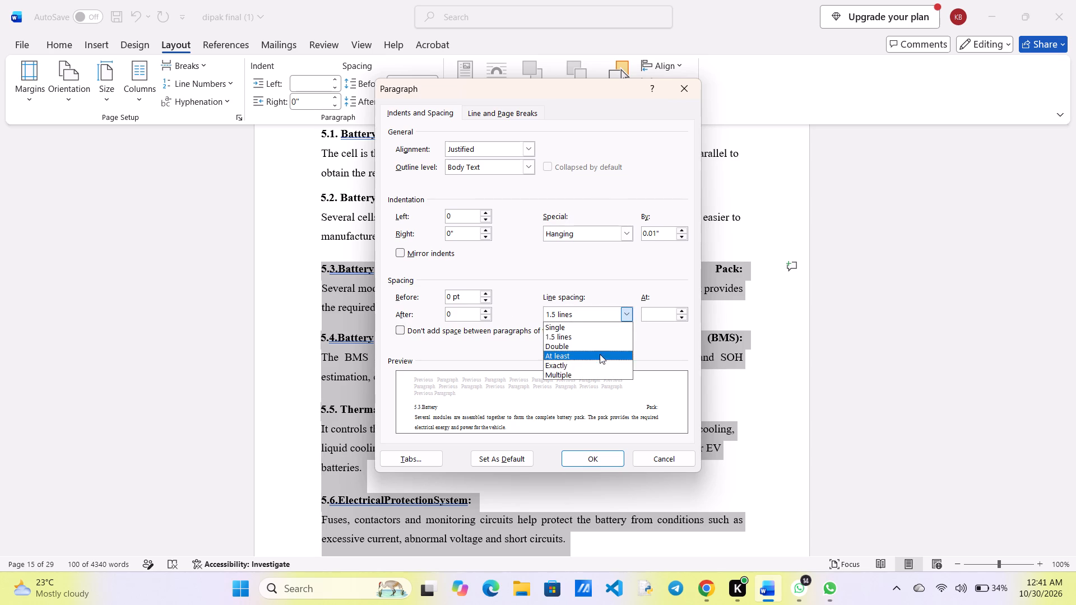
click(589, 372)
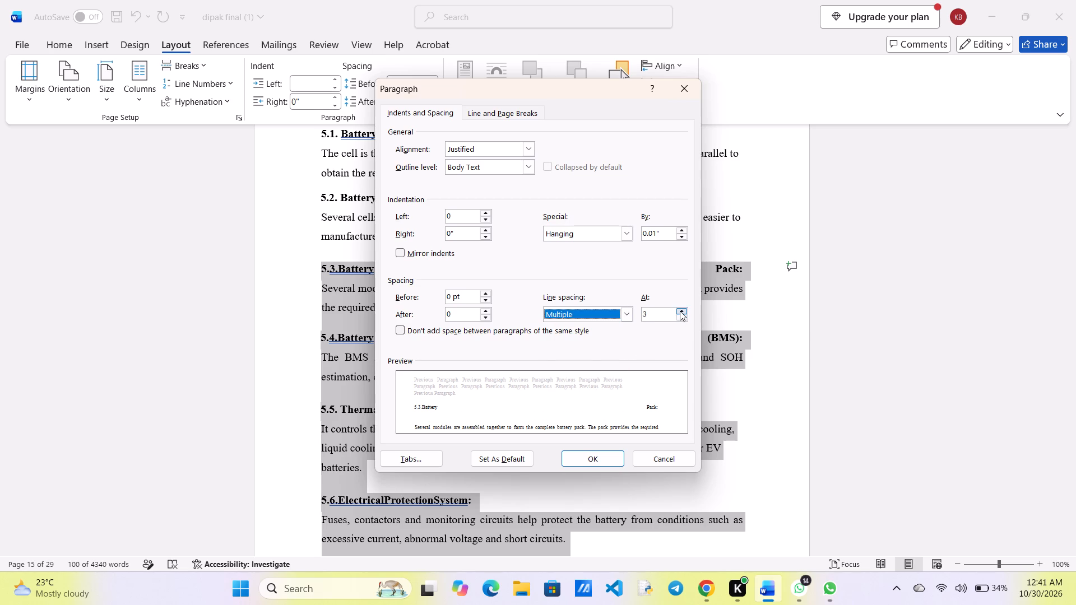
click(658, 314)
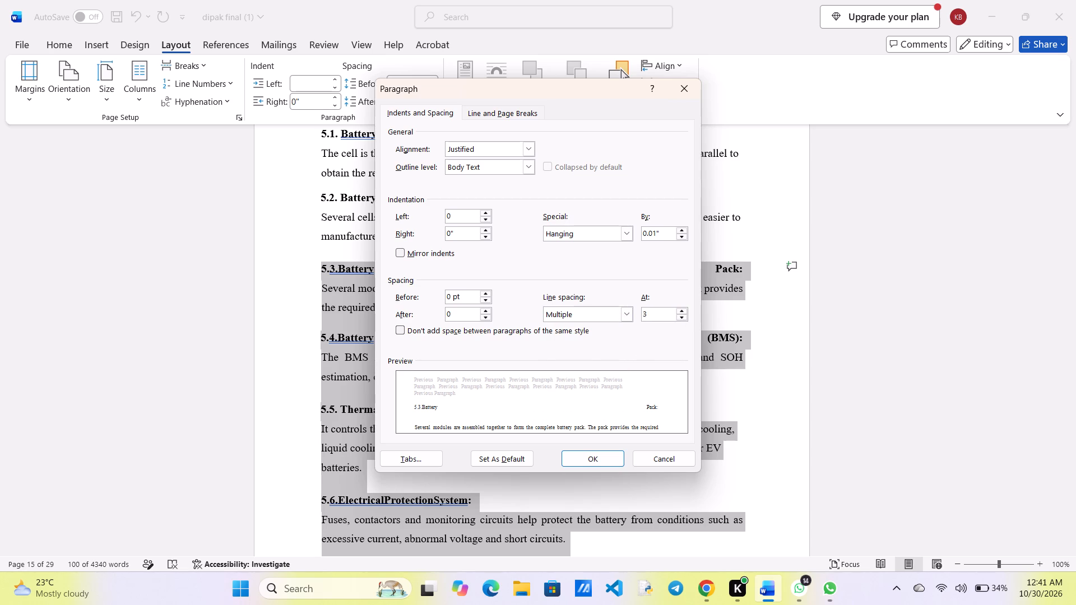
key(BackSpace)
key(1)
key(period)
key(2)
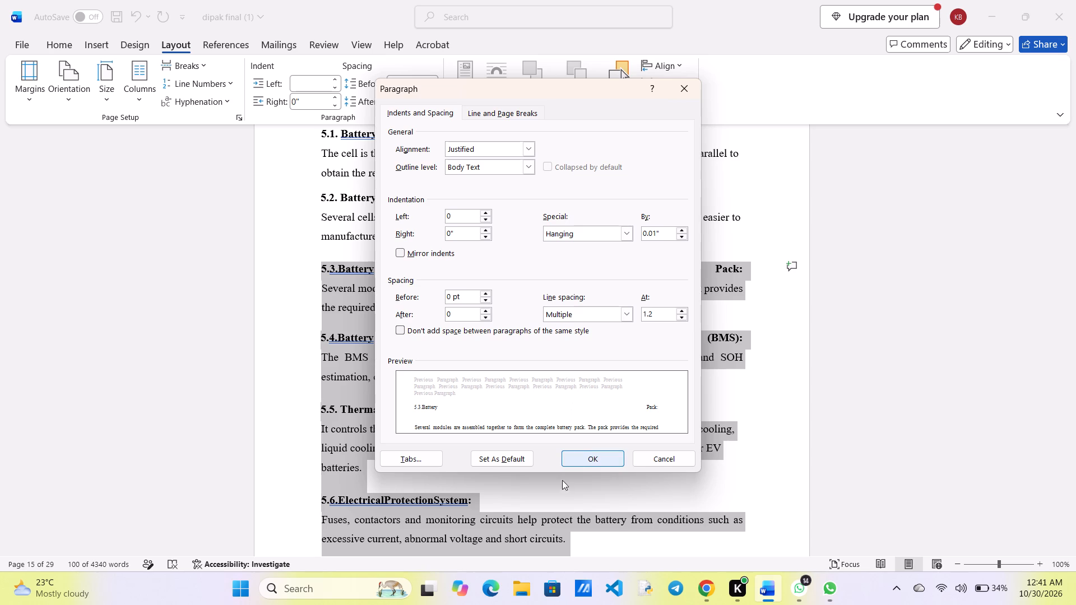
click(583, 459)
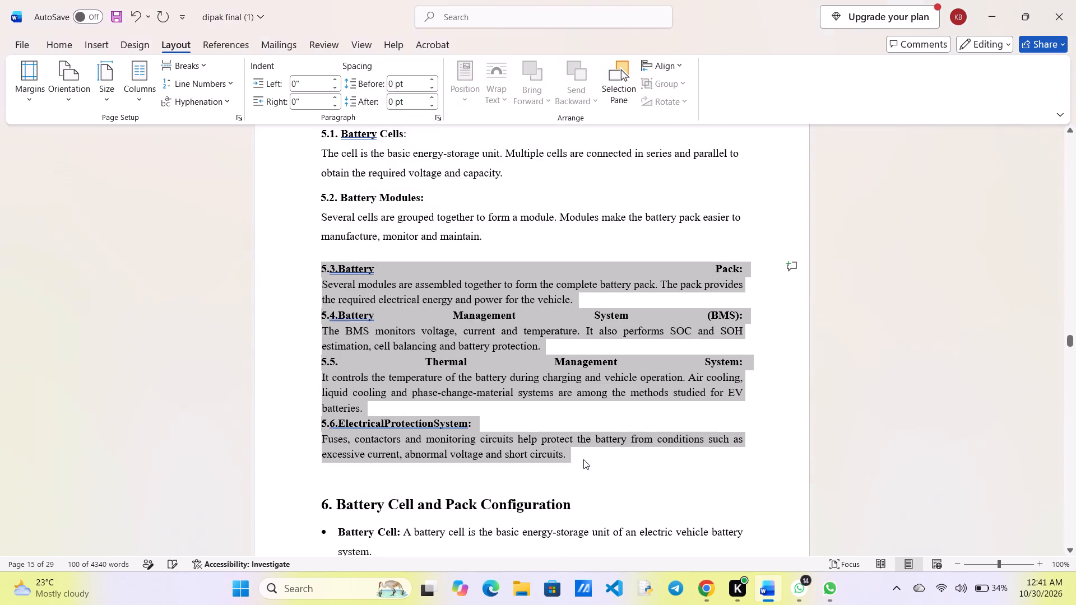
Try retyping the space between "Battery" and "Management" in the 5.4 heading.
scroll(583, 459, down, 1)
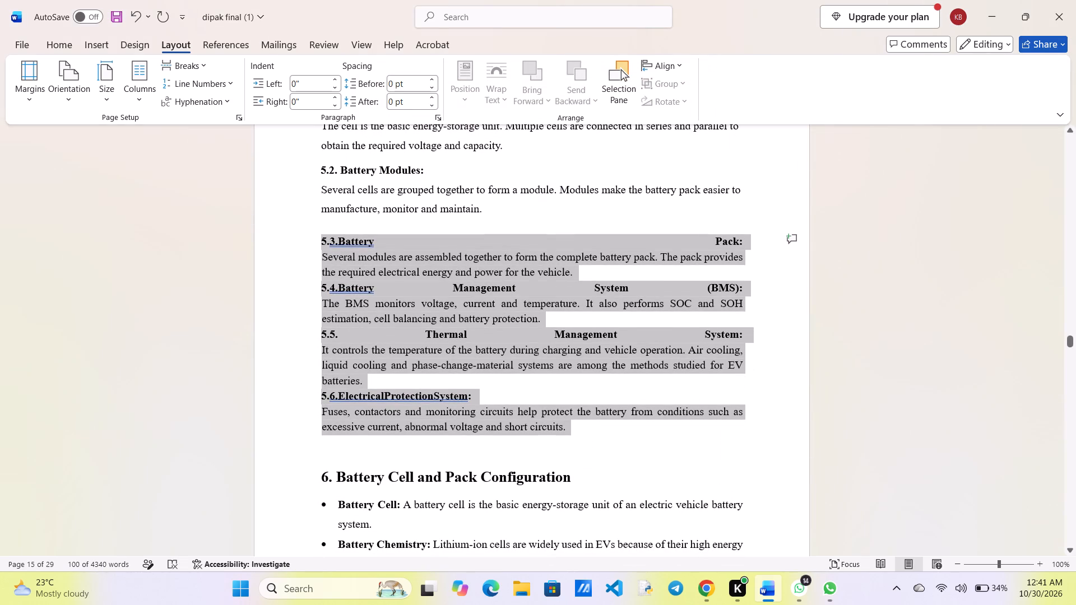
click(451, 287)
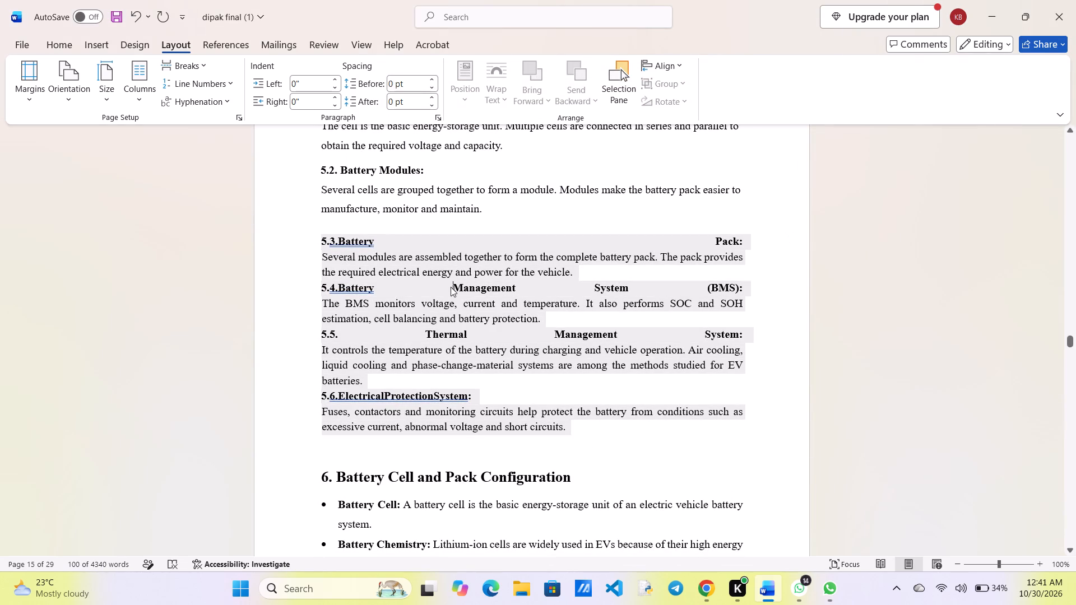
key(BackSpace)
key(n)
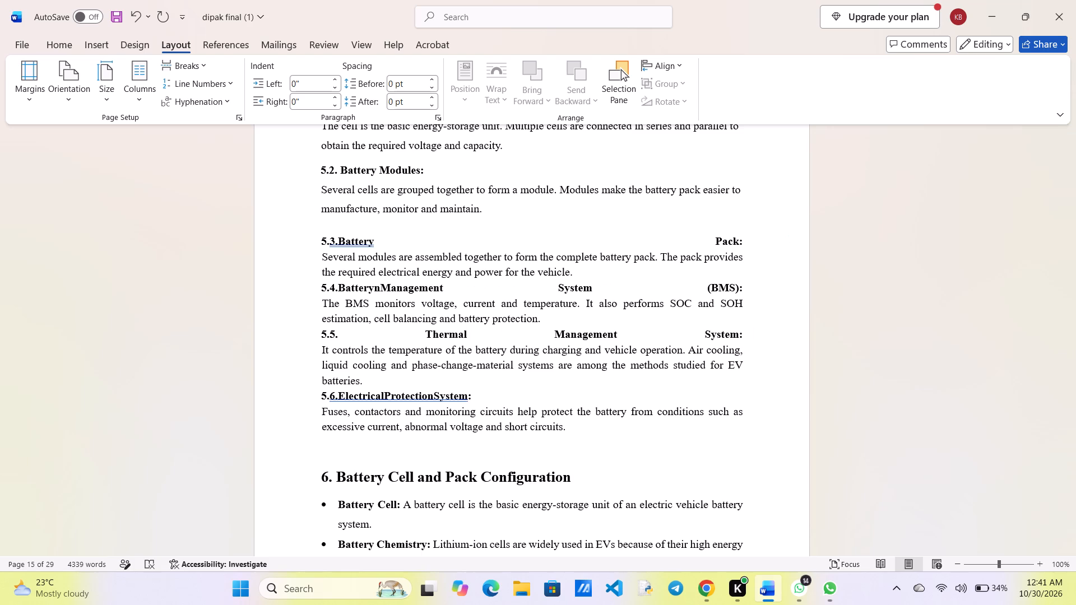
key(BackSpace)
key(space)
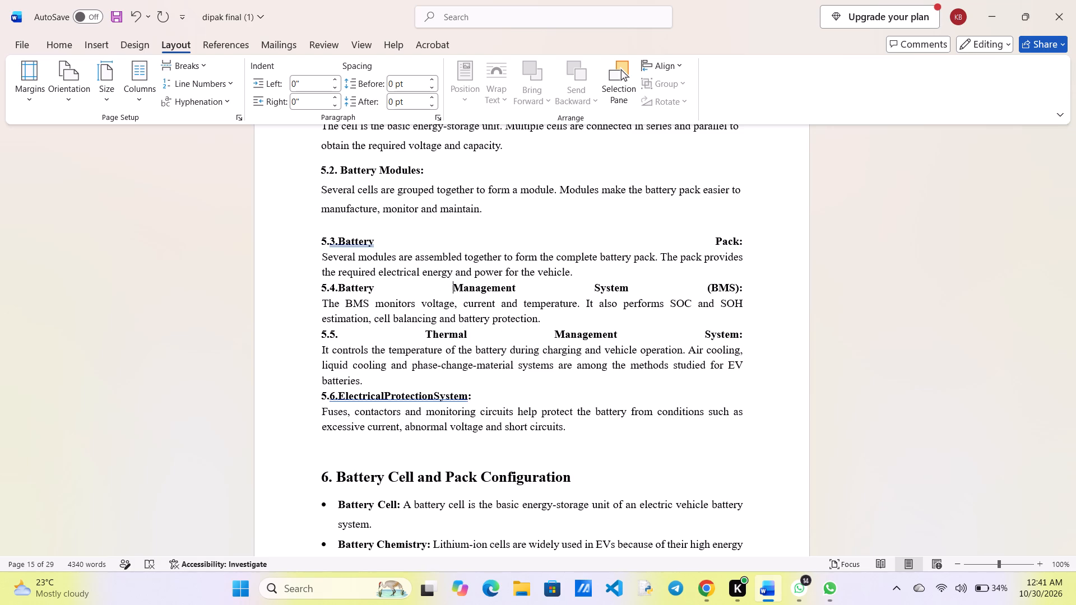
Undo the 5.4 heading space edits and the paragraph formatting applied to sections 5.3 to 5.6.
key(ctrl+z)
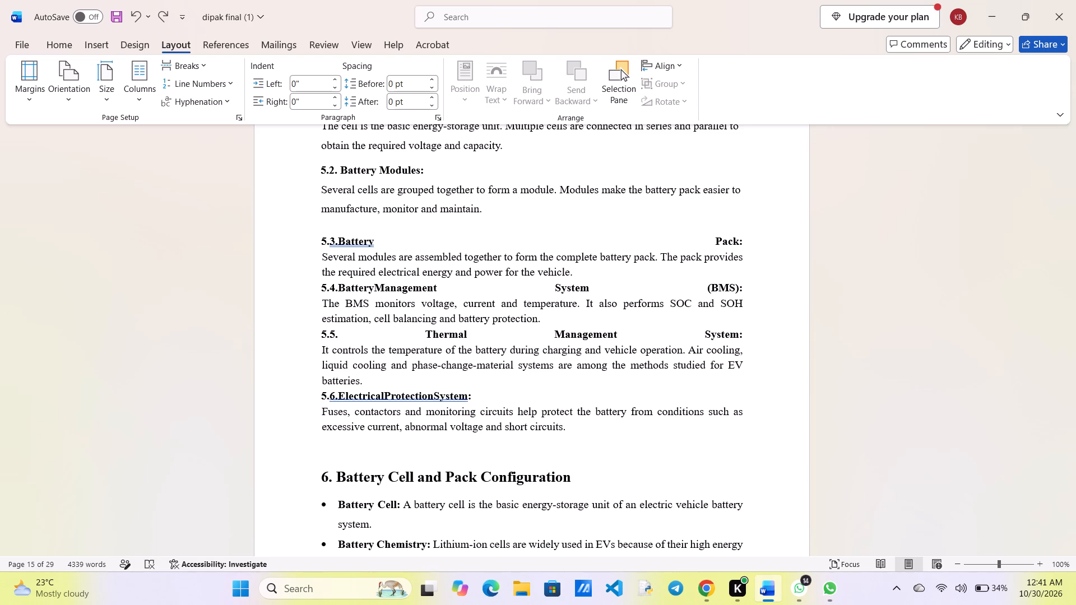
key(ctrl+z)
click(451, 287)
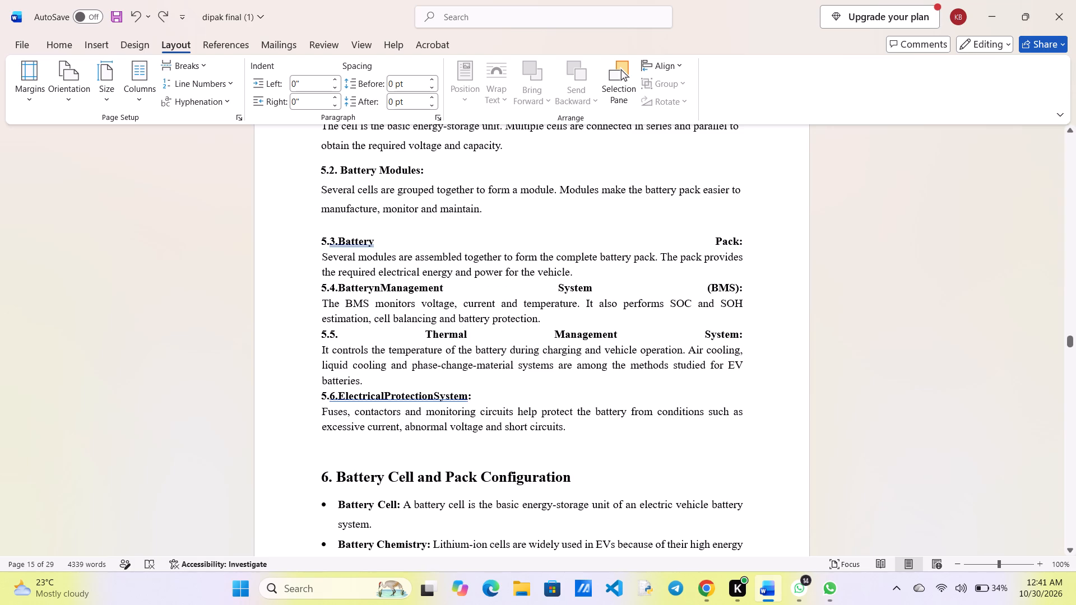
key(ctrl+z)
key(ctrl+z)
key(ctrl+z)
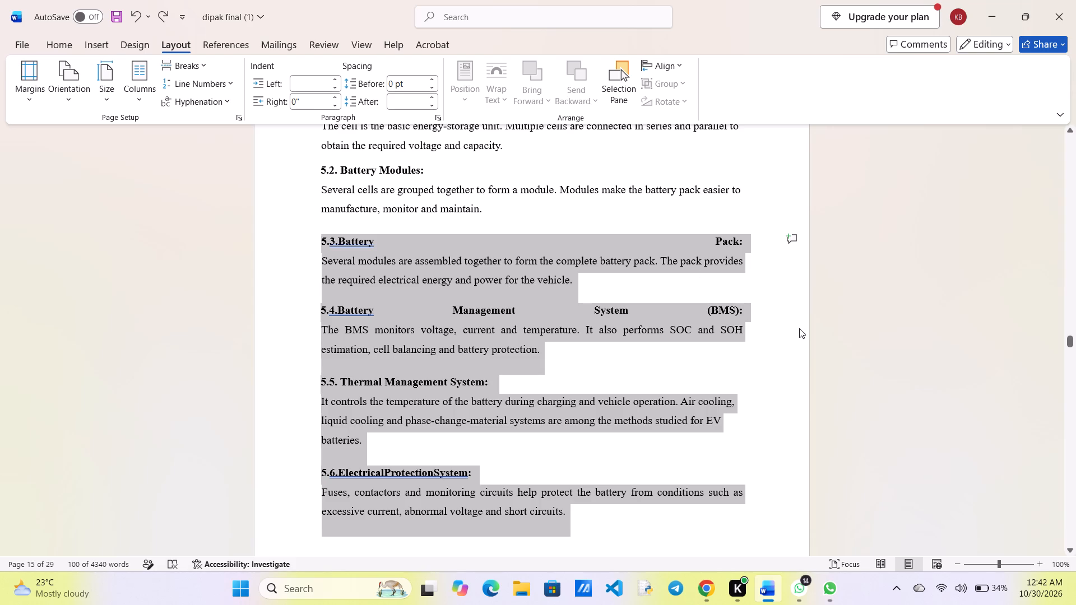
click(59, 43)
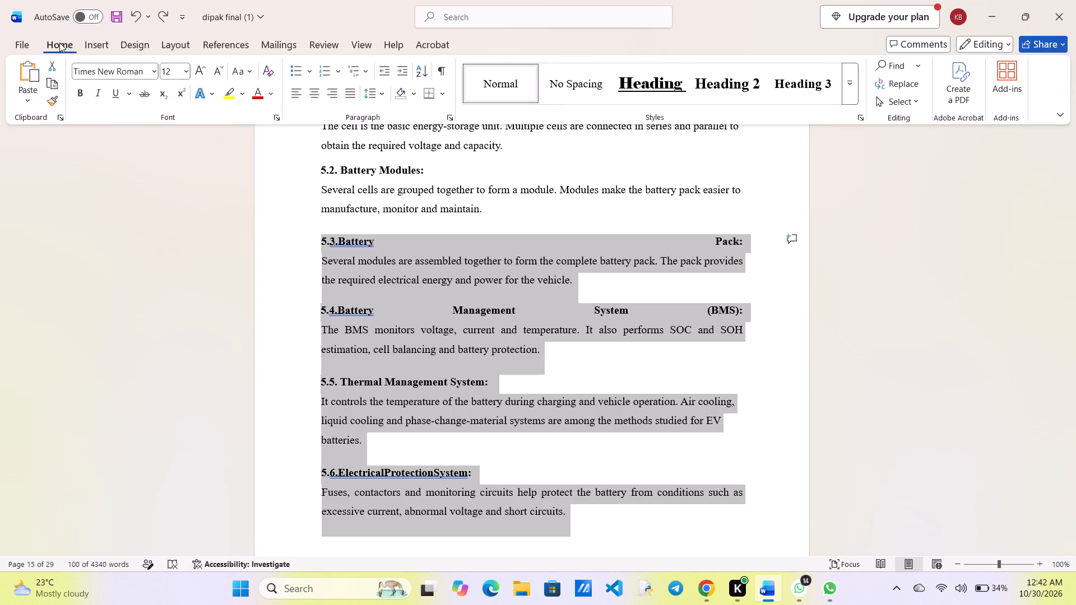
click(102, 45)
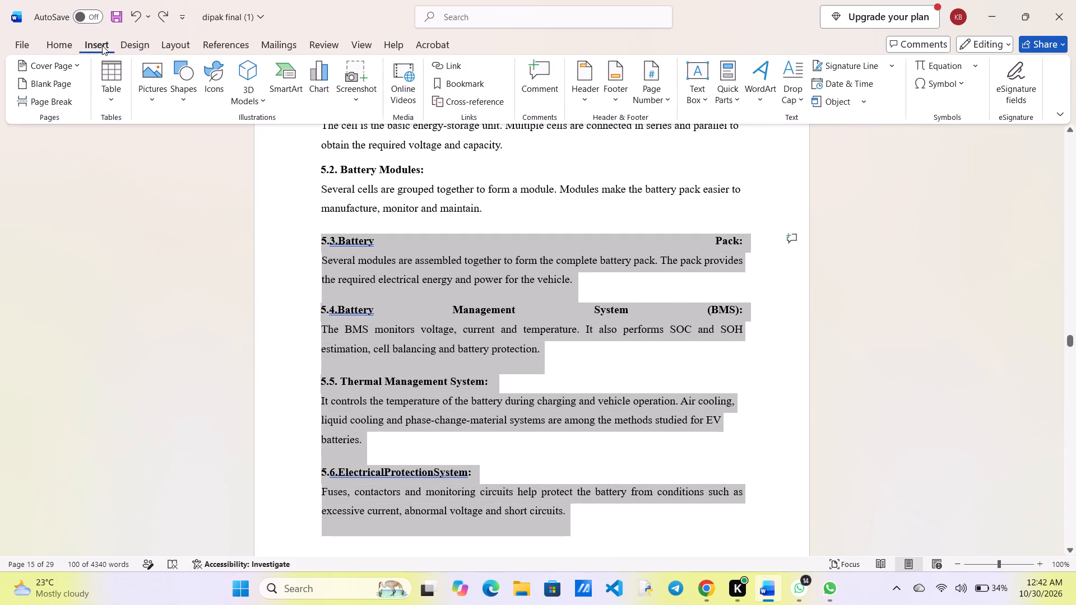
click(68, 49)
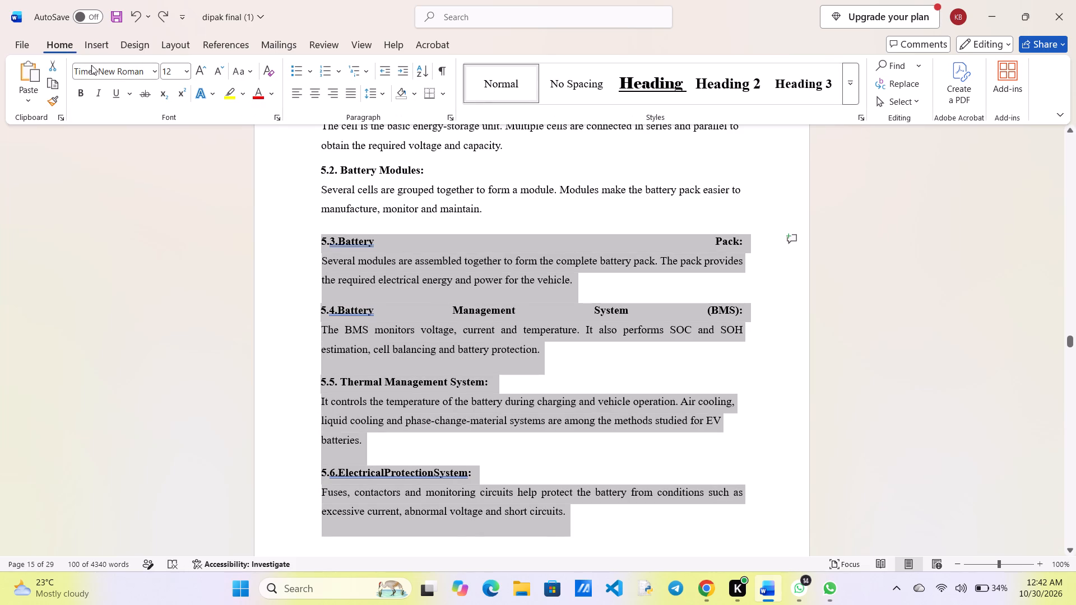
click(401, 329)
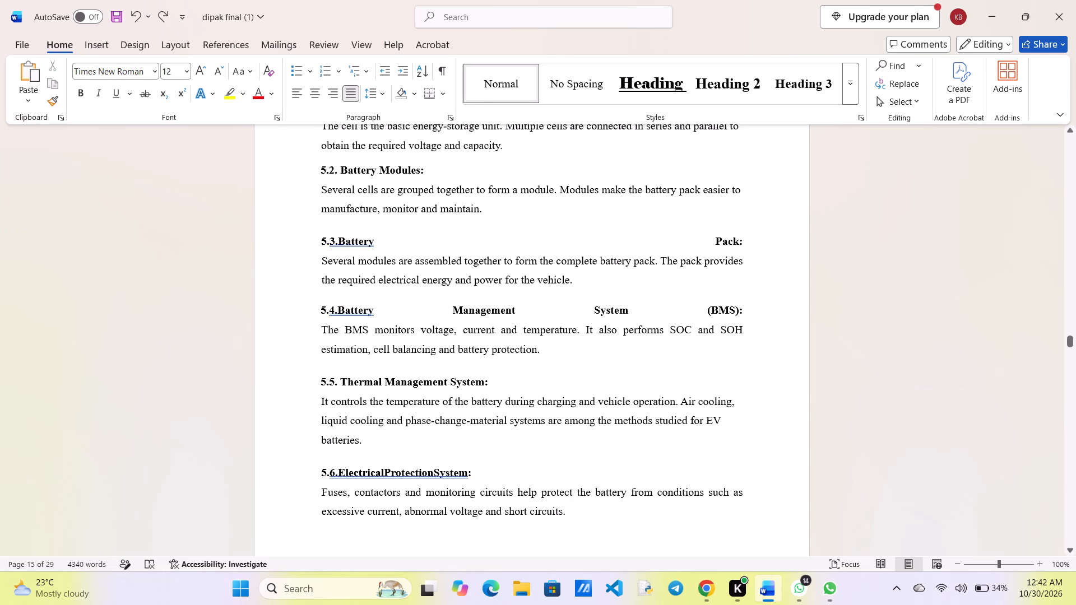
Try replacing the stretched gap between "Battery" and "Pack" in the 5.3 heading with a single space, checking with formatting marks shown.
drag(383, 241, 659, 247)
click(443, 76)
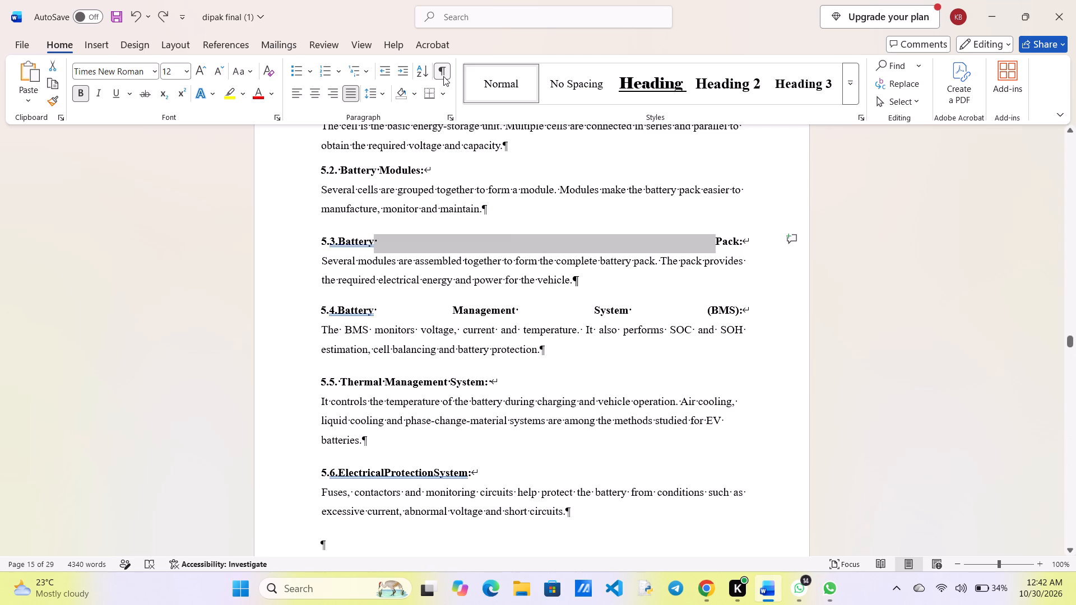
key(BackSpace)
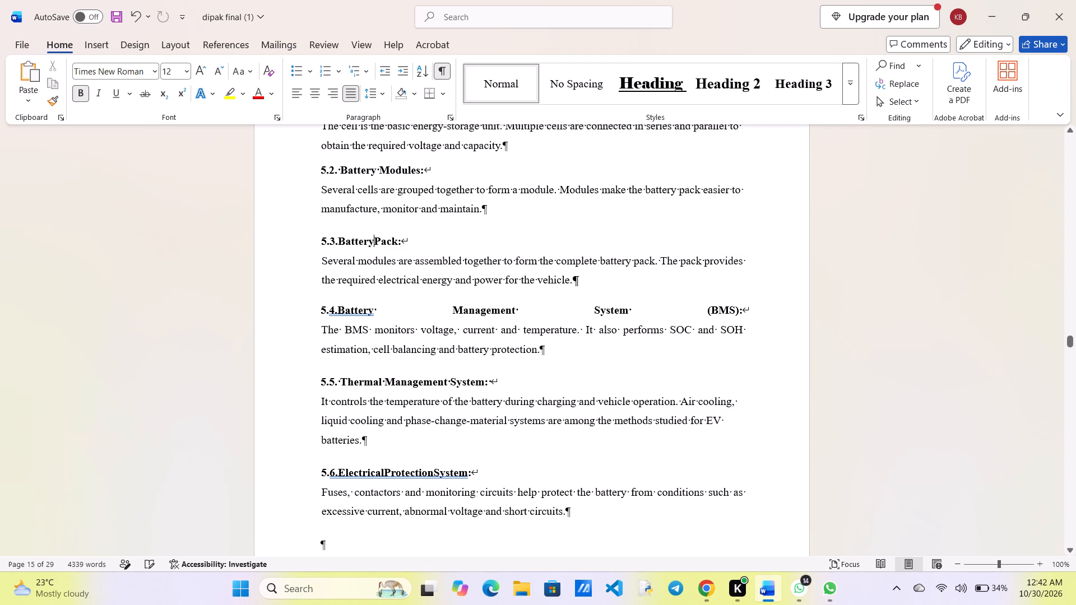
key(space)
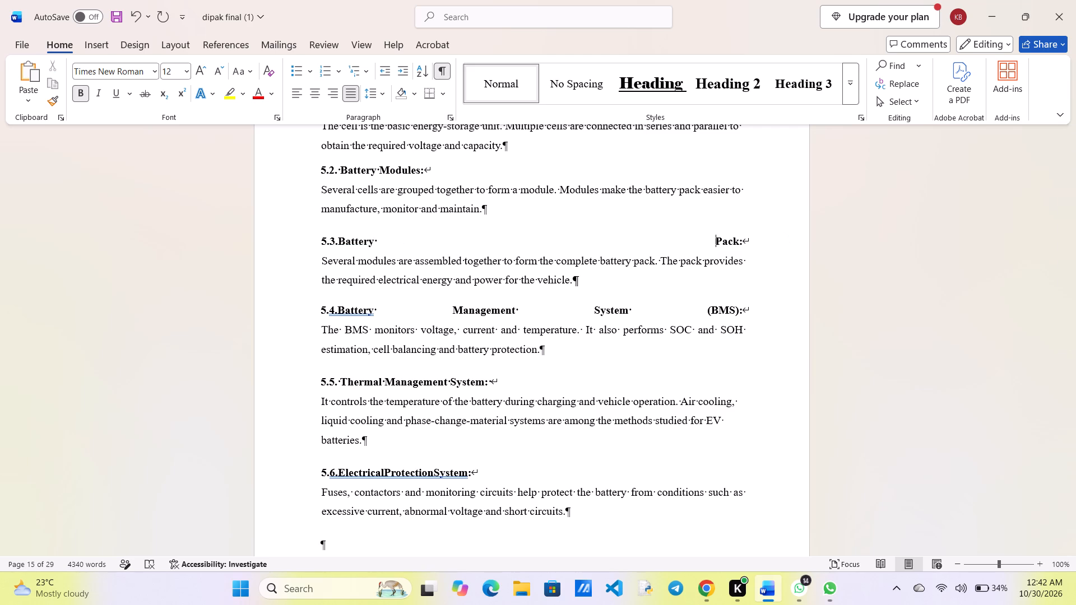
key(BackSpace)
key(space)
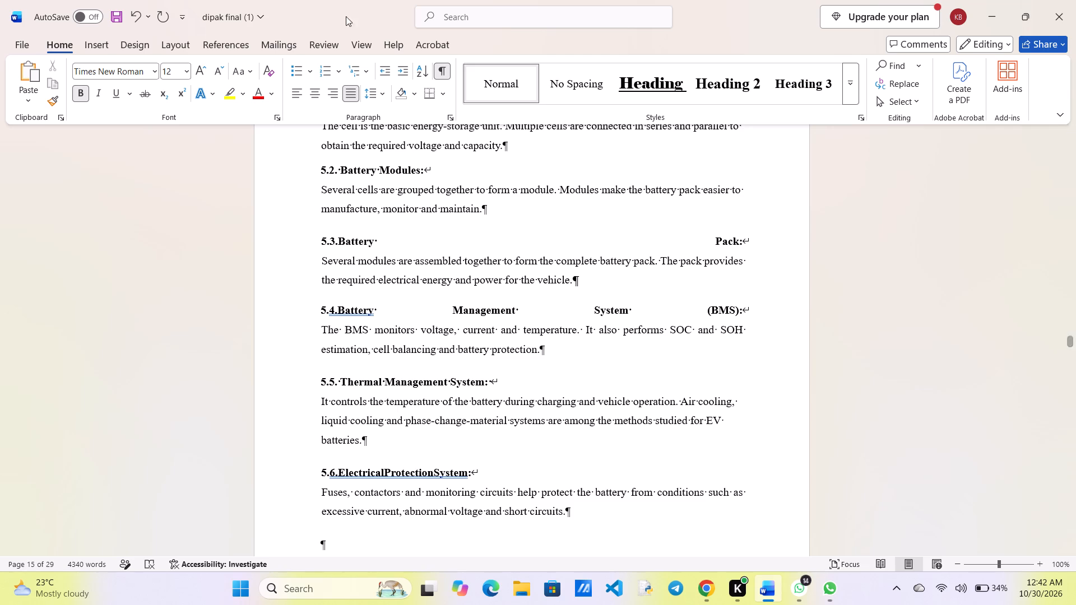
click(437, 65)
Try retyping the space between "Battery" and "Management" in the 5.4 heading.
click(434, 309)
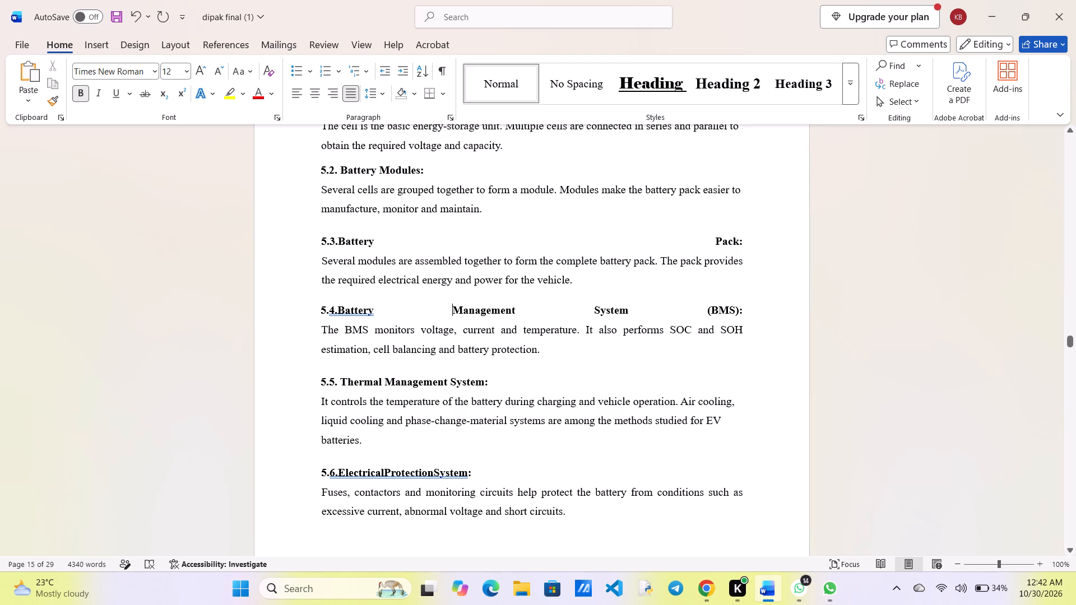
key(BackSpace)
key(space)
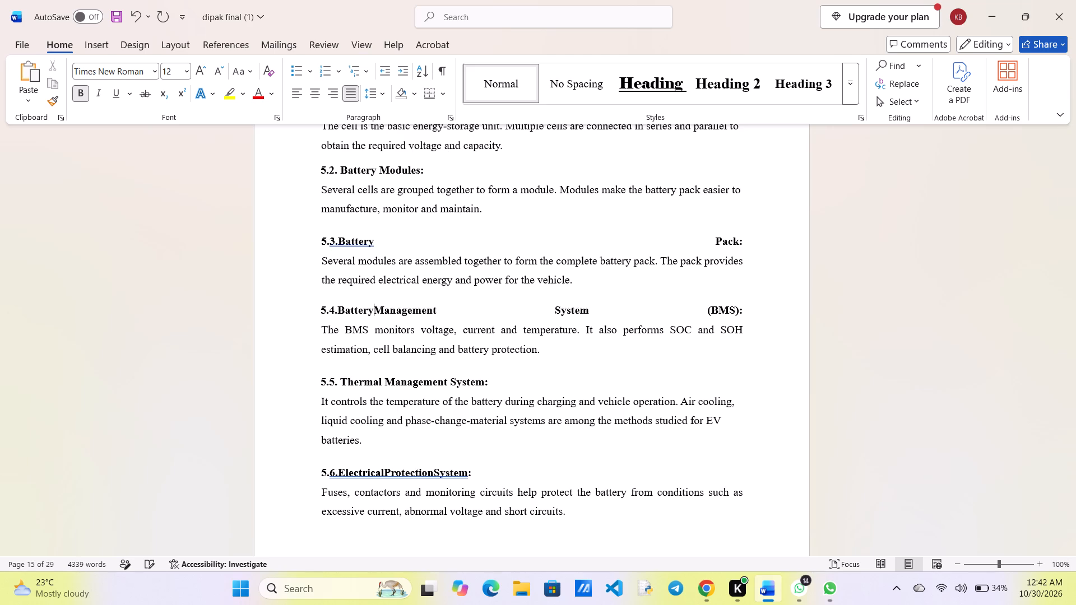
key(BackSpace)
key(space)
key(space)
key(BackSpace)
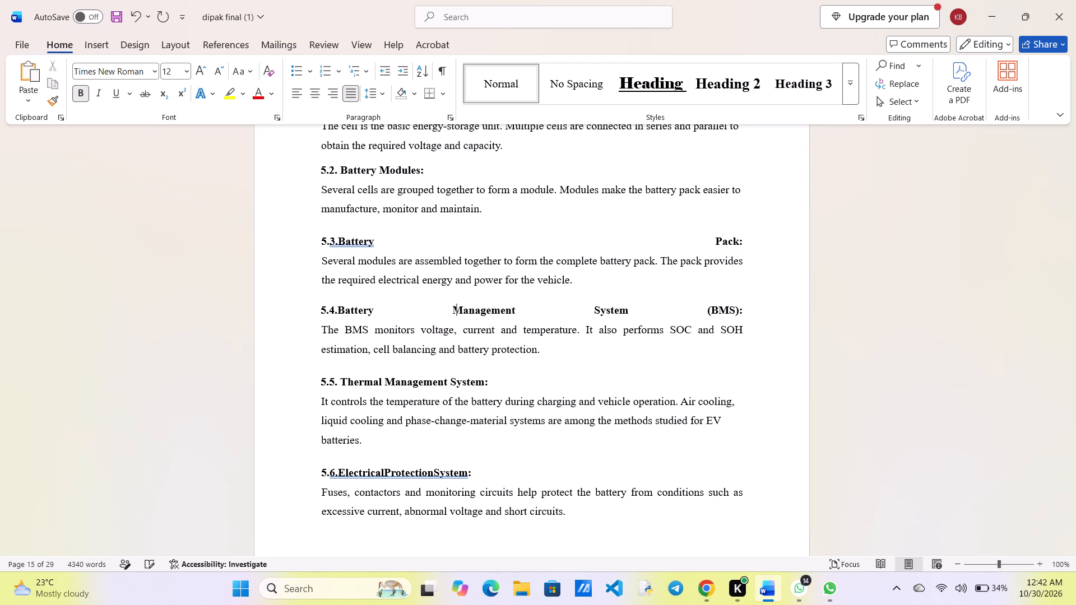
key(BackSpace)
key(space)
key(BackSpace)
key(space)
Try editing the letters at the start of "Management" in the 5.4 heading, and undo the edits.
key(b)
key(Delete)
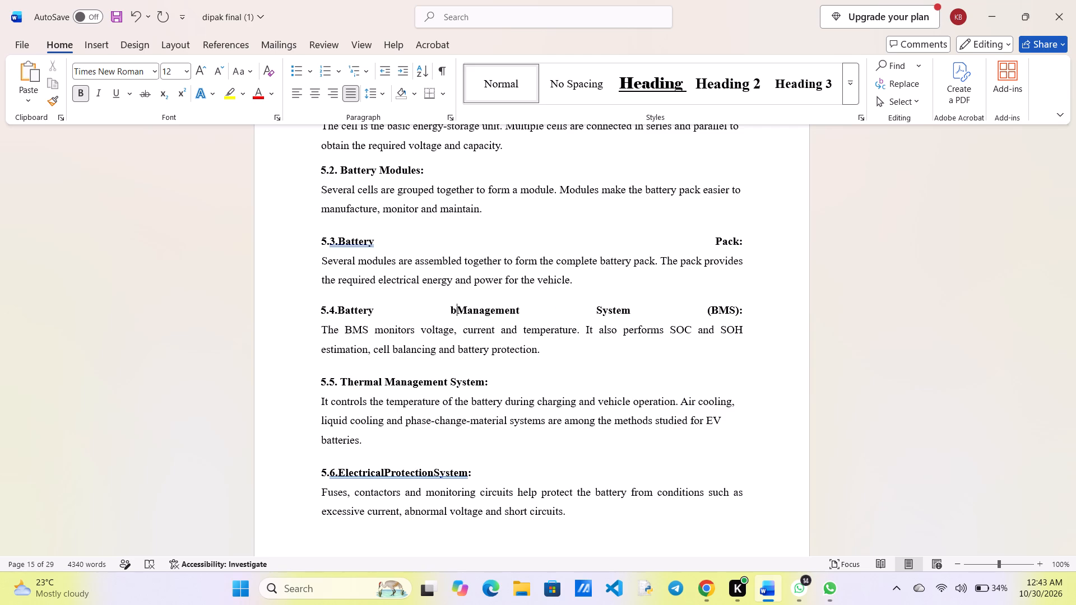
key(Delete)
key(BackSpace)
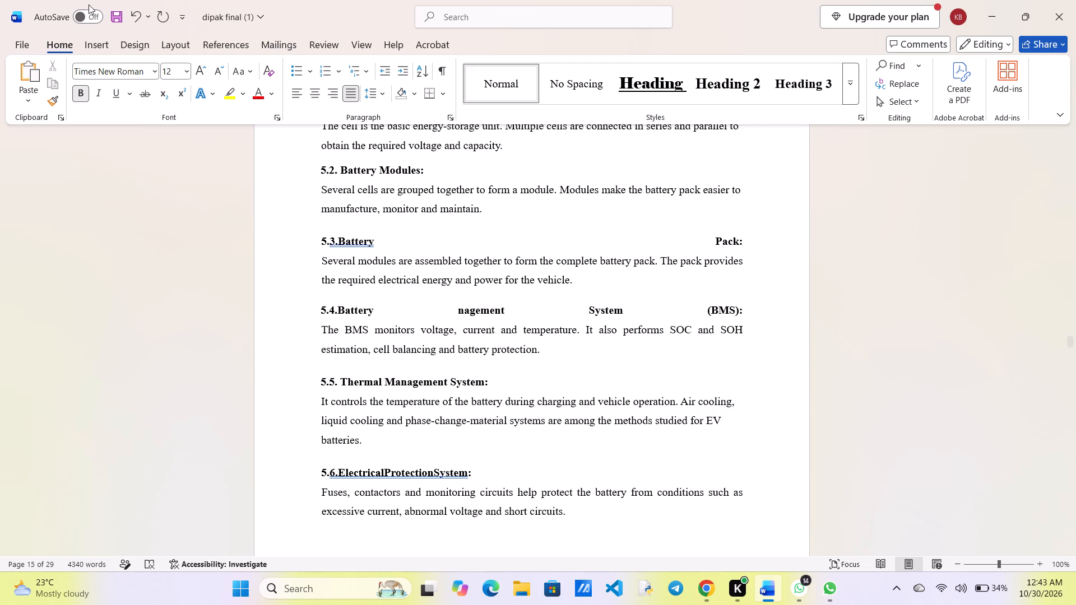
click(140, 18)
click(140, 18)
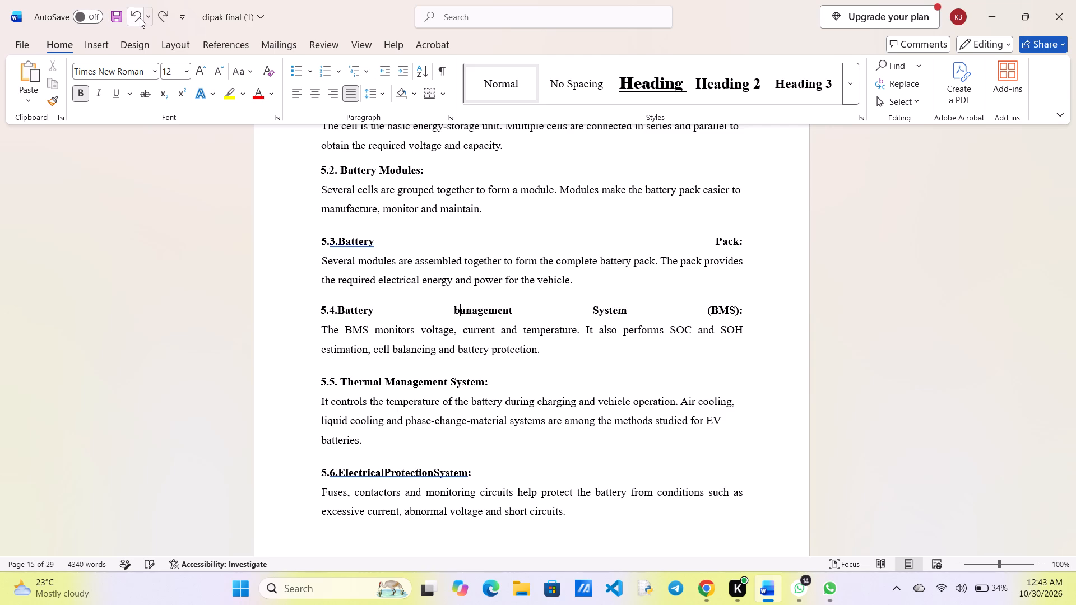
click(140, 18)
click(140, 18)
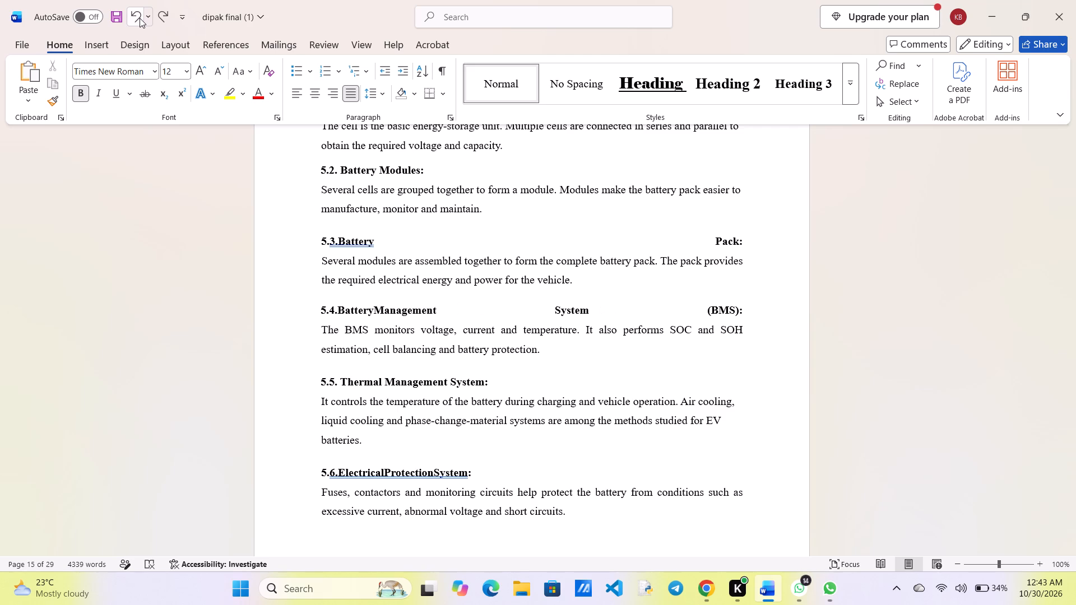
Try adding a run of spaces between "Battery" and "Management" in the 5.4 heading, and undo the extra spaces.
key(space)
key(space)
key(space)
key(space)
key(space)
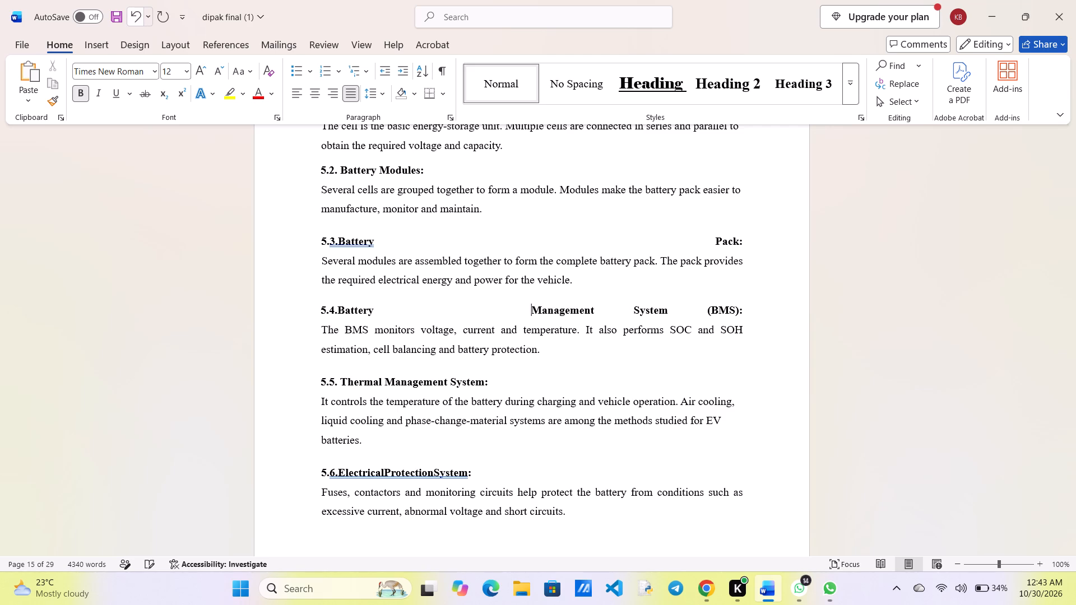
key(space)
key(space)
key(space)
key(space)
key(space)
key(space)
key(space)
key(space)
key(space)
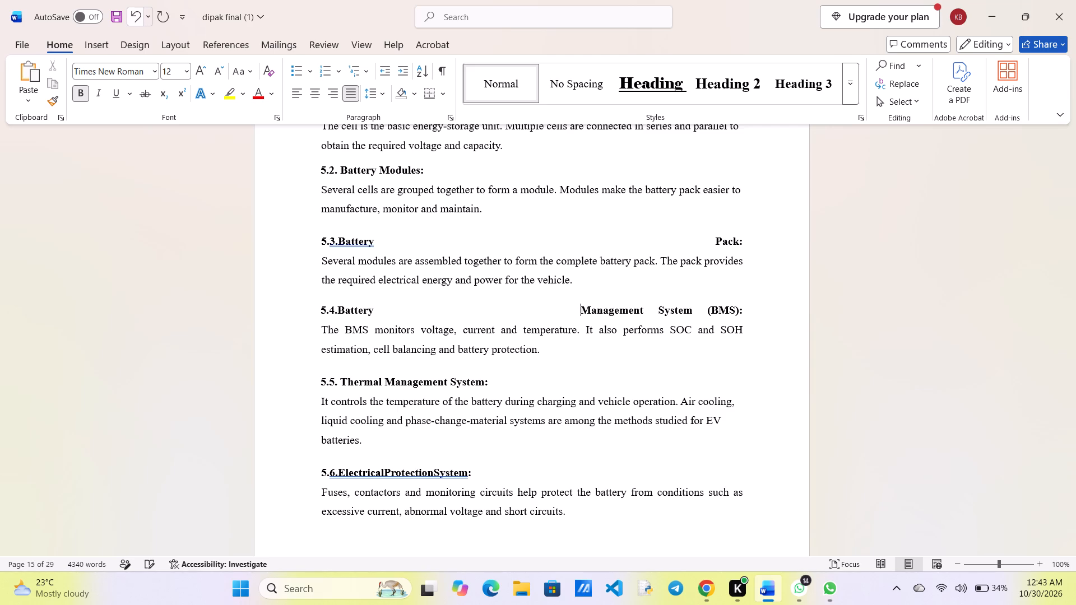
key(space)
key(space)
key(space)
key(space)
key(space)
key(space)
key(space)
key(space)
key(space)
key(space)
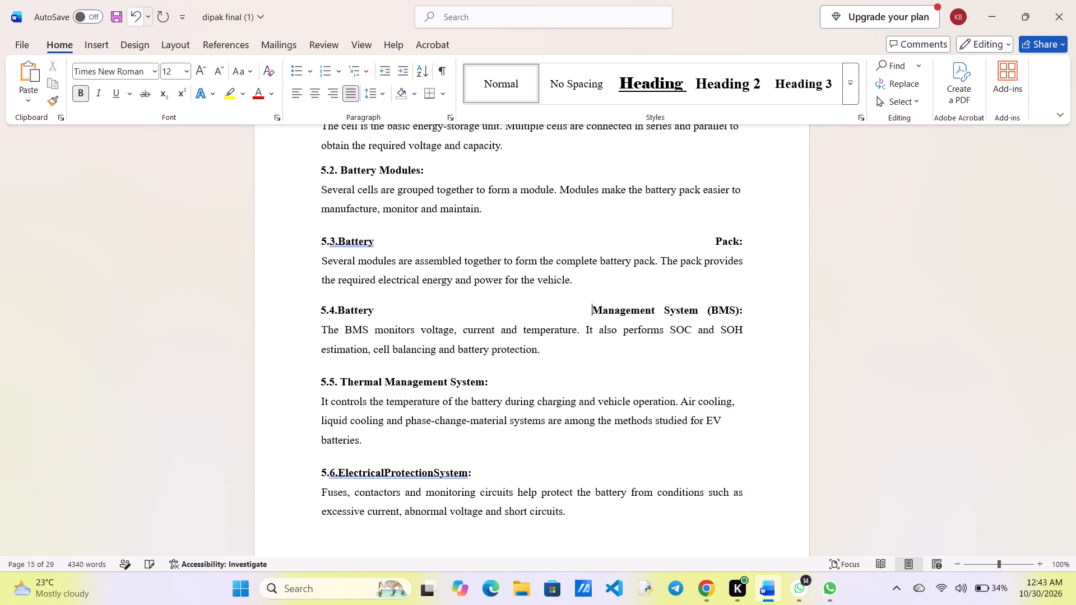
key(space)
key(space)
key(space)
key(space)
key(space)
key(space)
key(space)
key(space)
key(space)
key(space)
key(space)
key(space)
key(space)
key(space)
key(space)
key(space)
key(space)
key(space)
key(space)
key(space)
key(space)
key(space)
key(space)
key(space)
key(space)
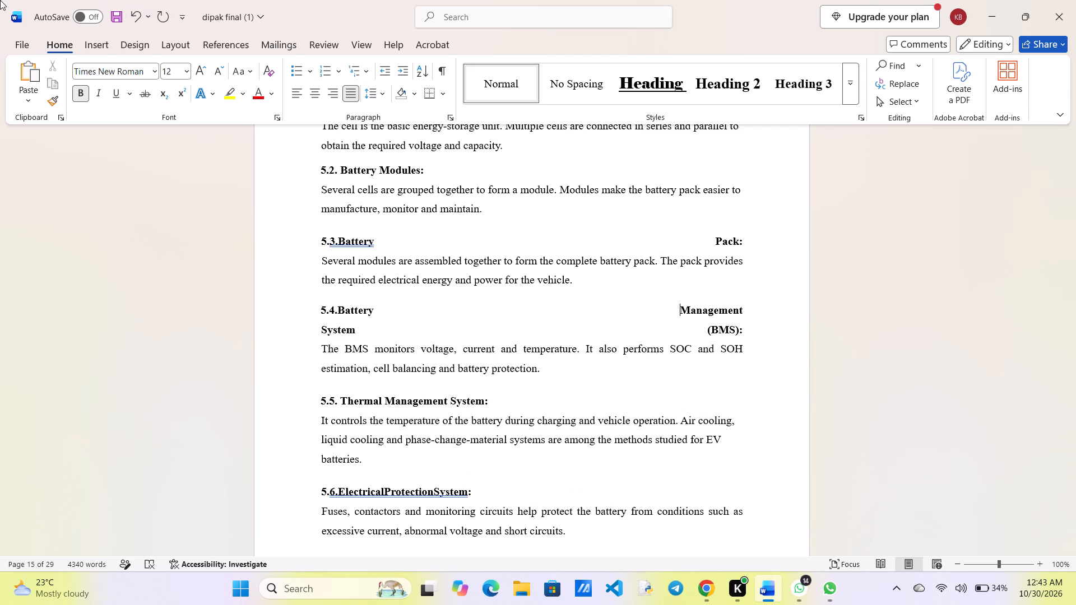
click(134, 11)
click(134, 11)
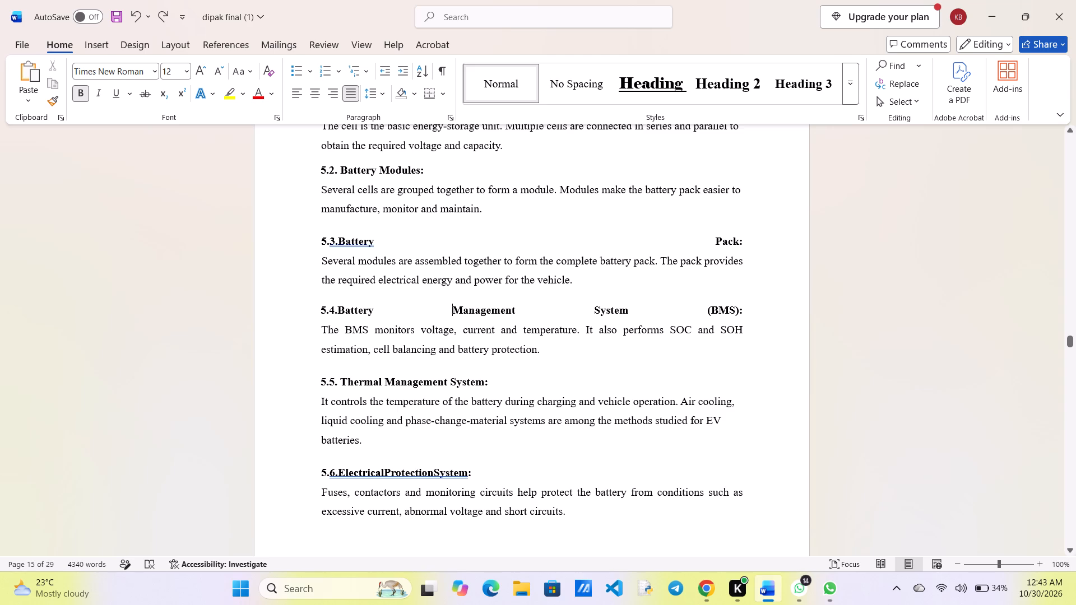
Examine the heading spacing and text alignment across chapter 5 and the start of chapter 6.
scroll(436, 302, down, 1)
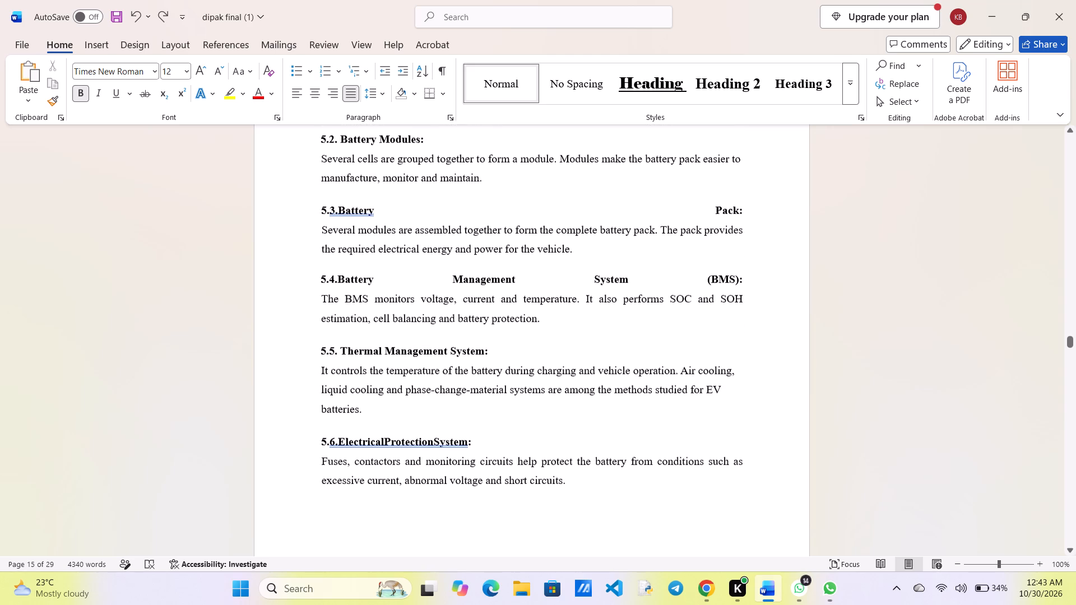
scroll(436, 302, down, 1)
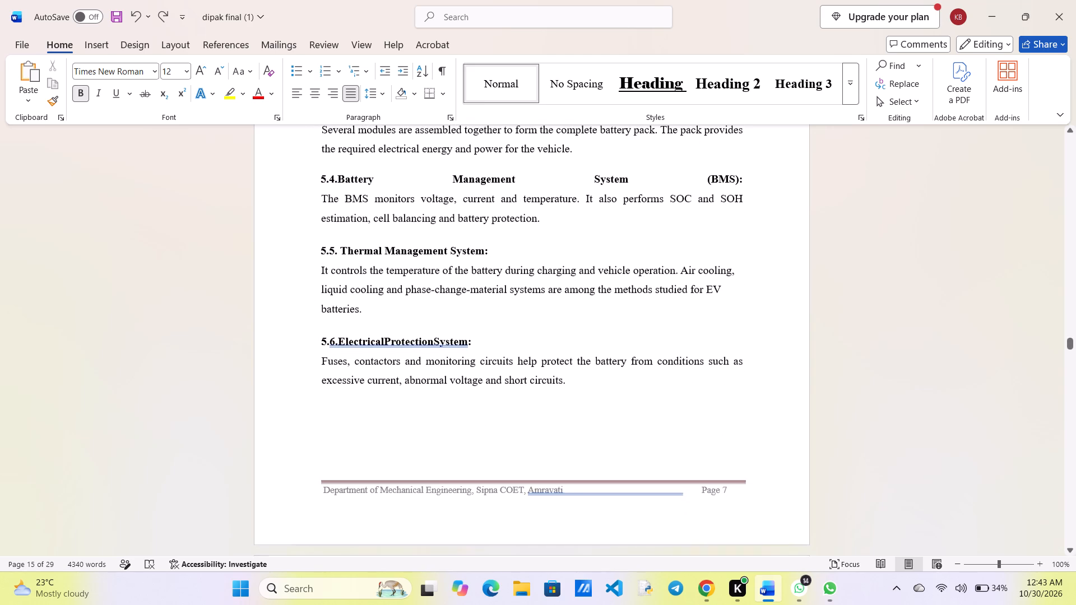
scroll(436, 302, down, 1)
scroll(436, 302, up, 3)
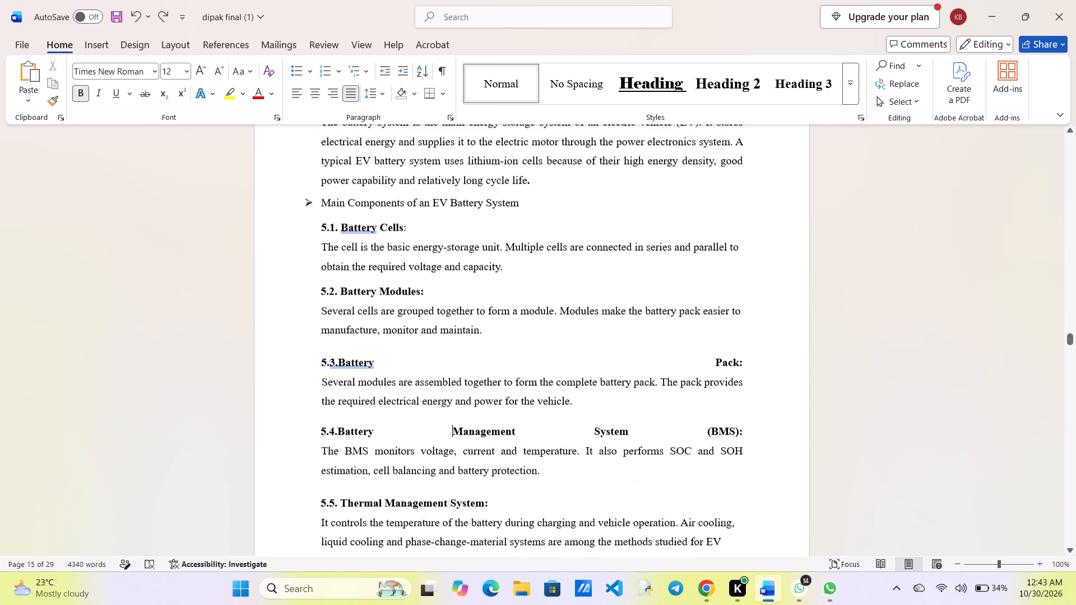
scroll(436, 302, up, 1)
scroll(436, 302, down, 1)
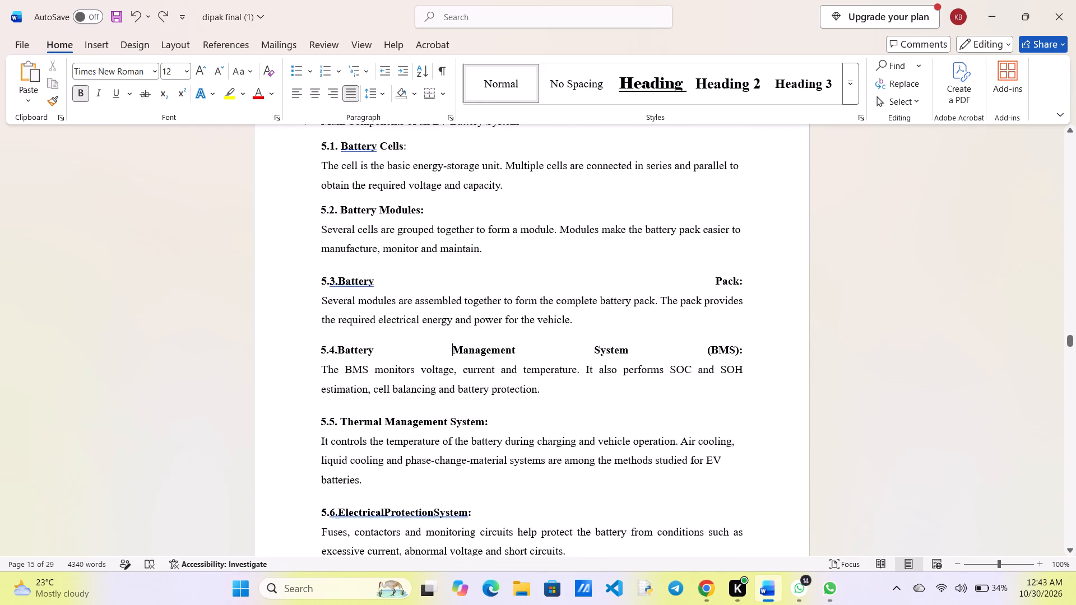
scroll(373, 248, up, 2)
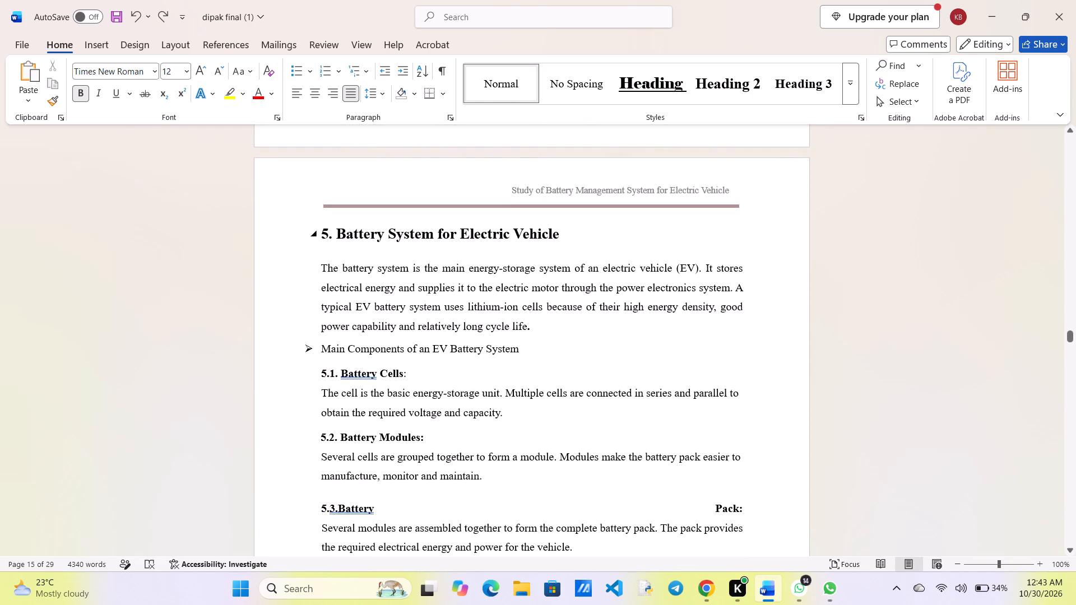
scroll(373, 248, down, 5)
scroll(373, 248, up, 1)
scroll(373, 248, down, 1)
scroll(373, 248, up, 1)
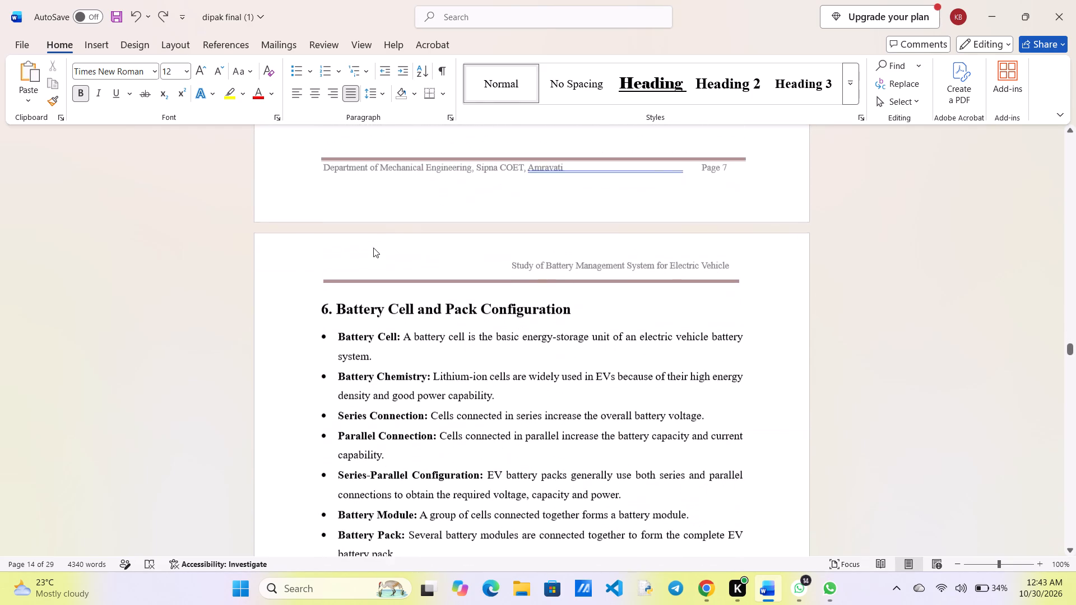
scroll(373, 248, up, 2)
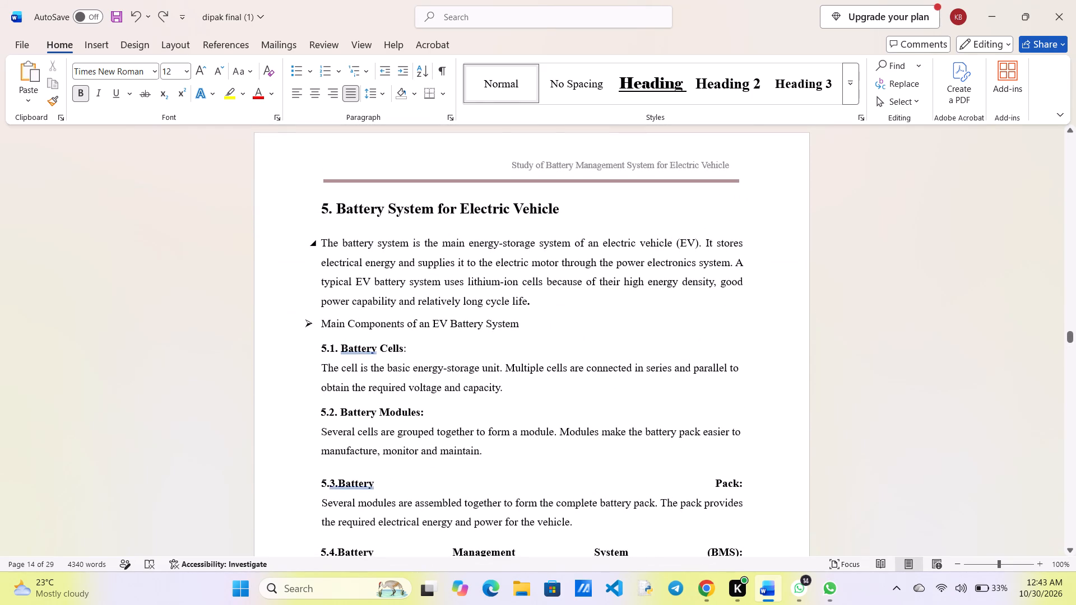
Clear the character formatting from the whole 5.3 Battery Pack heading line.
scroll(373, 248, down, 1)
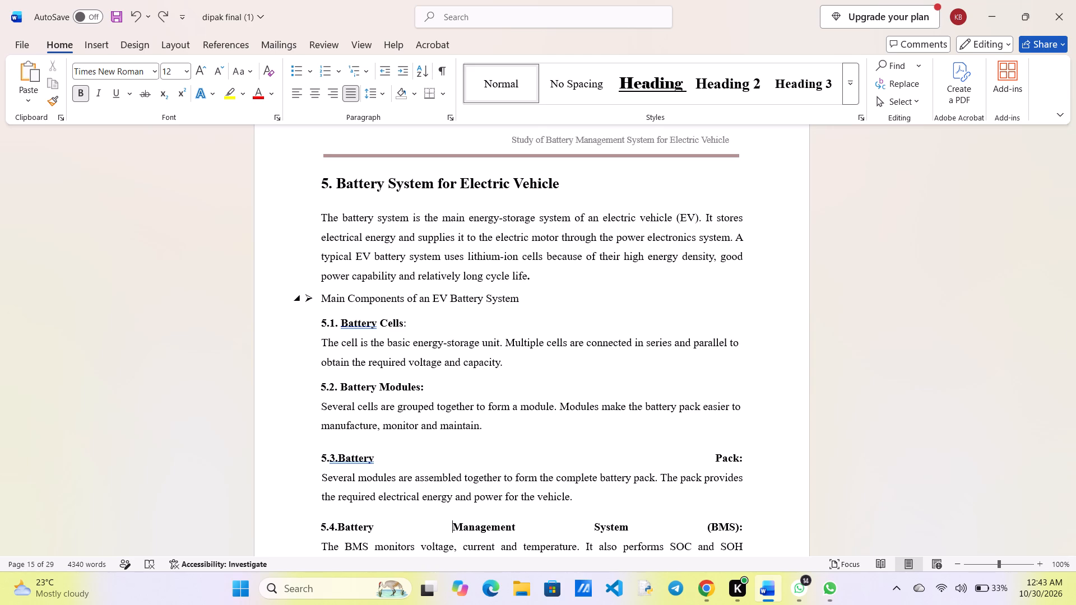
scroll(463, 299, down, 2)
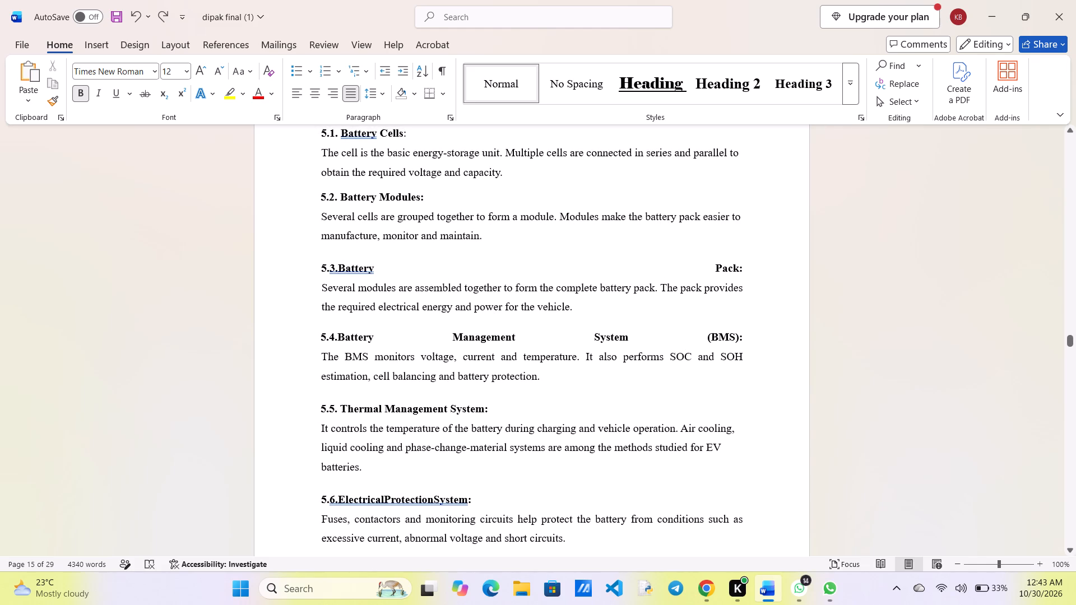
drag(317, 268, 601, 471)
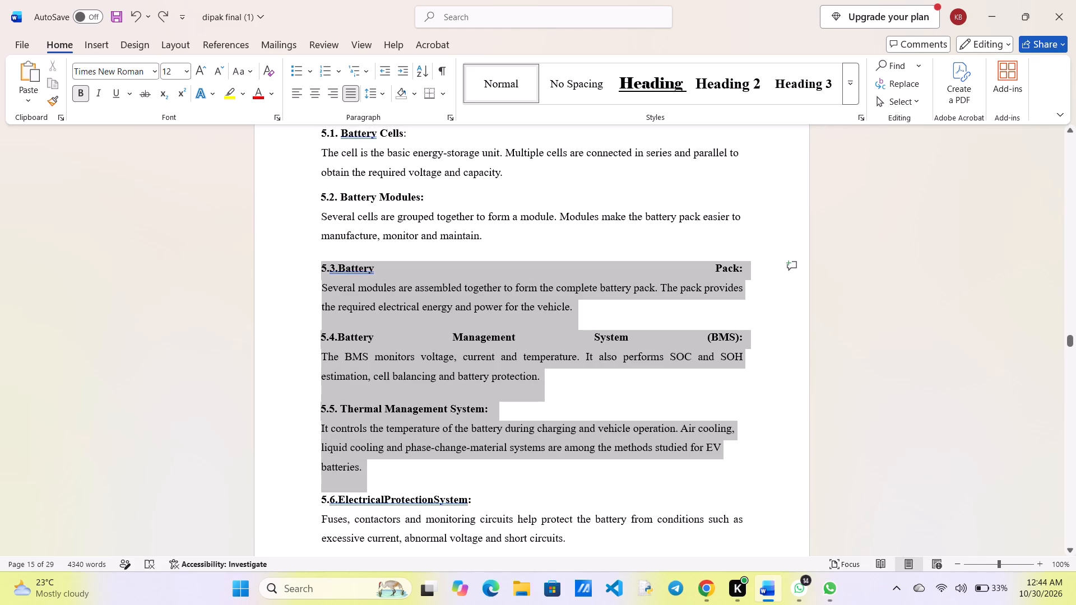
drag(601, 471, 672, 273)
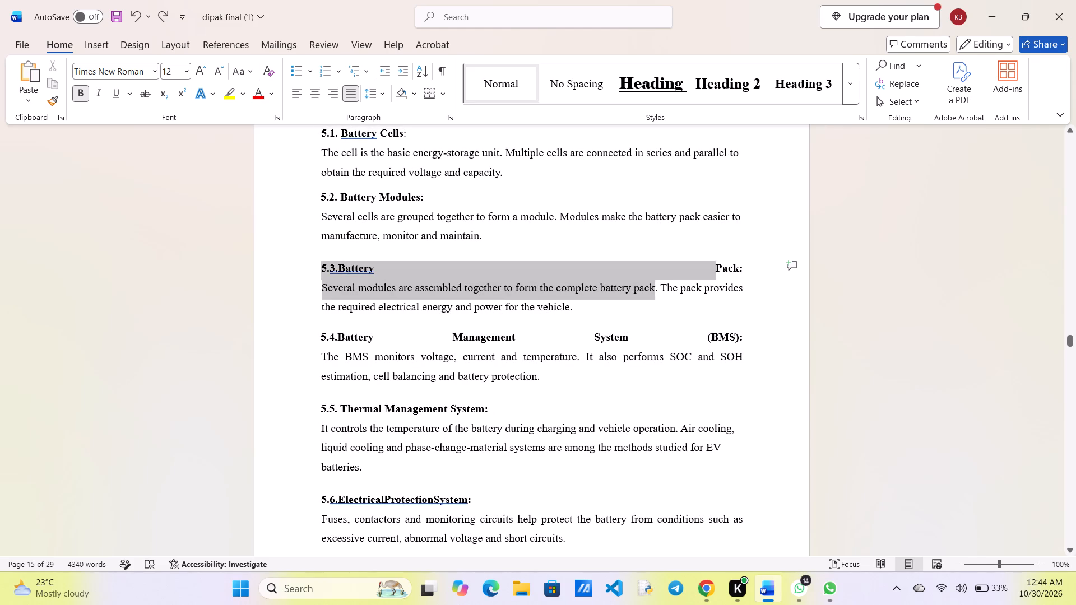
drag(672, 273, 763, 268)
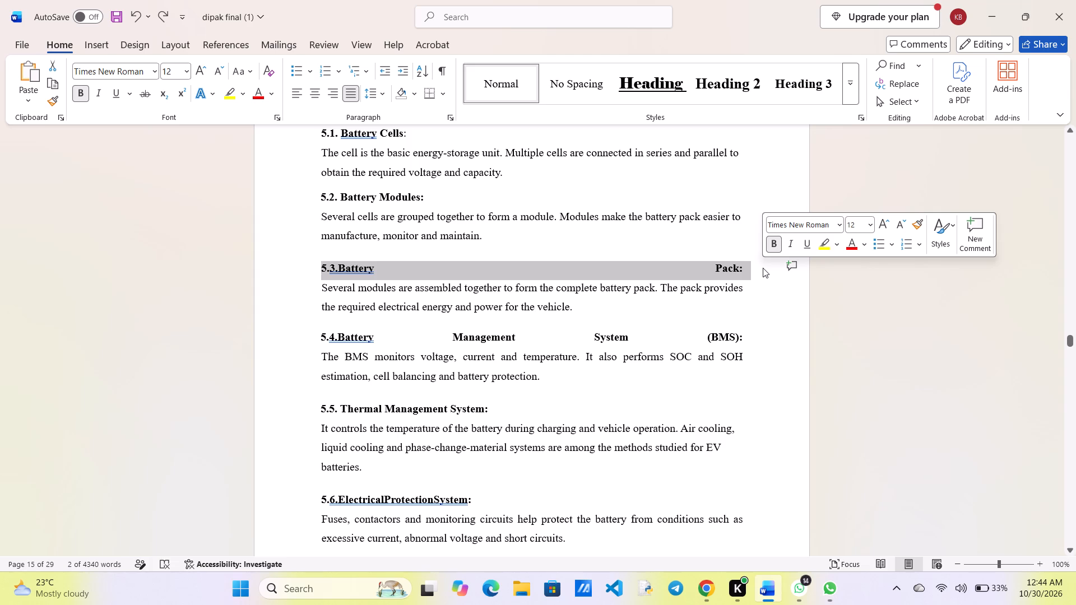
key(ctrl+space)
key(ctrl+space)
key(ctrl+space)
key(ctrl+space)
key(ctrl+space)
key(ctrl+space)
key(ctrl+space)
key(ctrl+space)
key(ctrl+space)
key(ctrl+space)
key(ctrl+space)
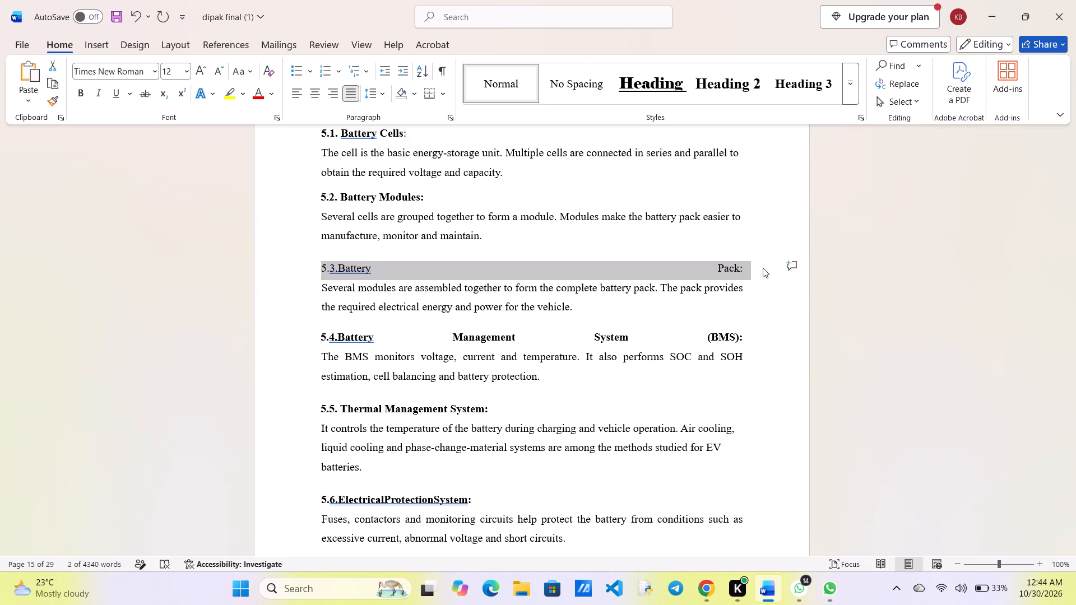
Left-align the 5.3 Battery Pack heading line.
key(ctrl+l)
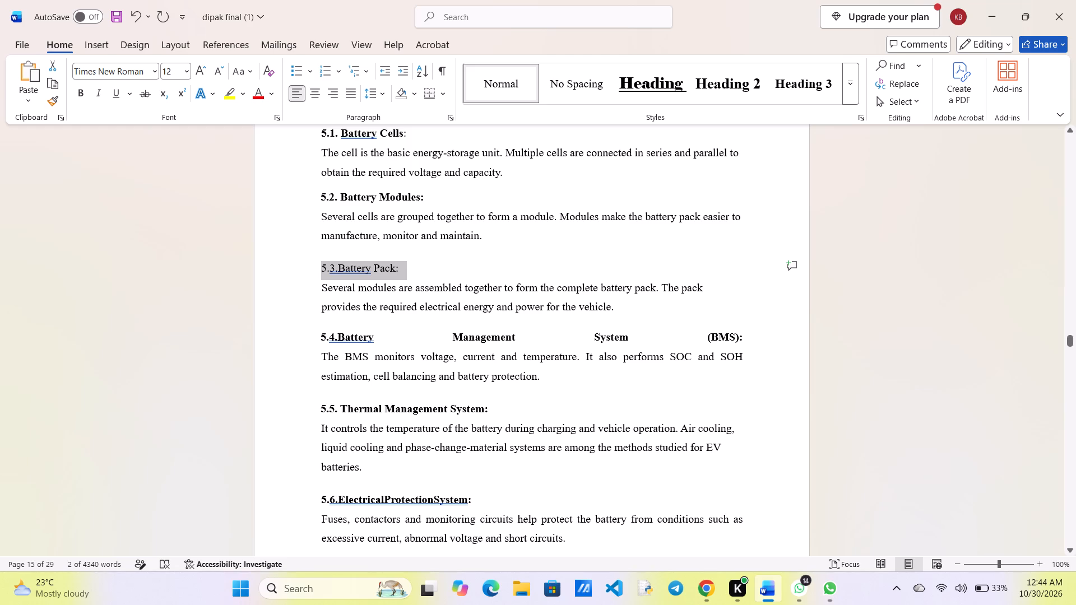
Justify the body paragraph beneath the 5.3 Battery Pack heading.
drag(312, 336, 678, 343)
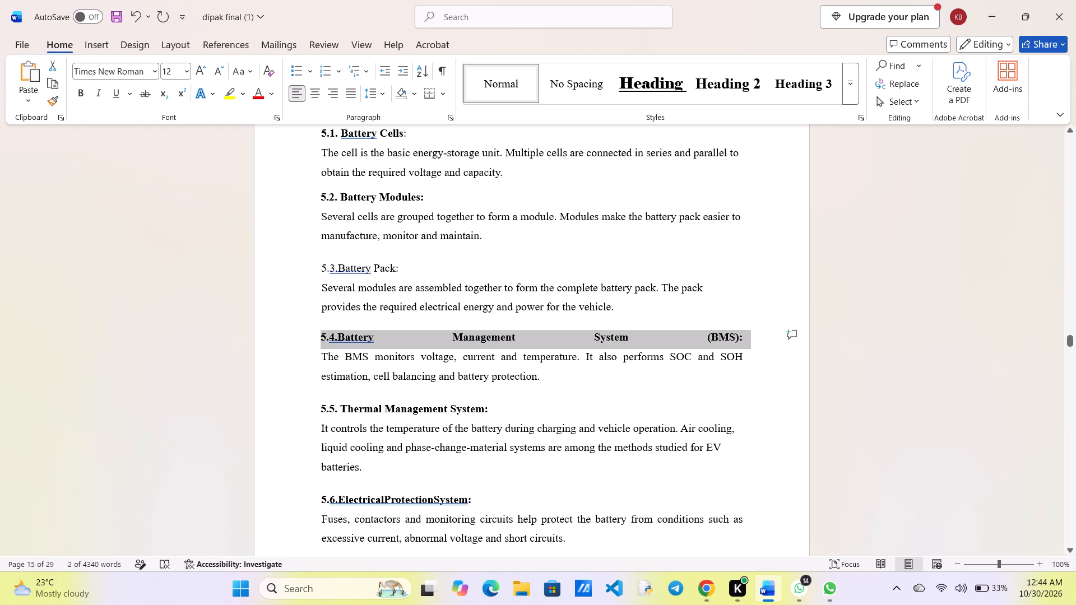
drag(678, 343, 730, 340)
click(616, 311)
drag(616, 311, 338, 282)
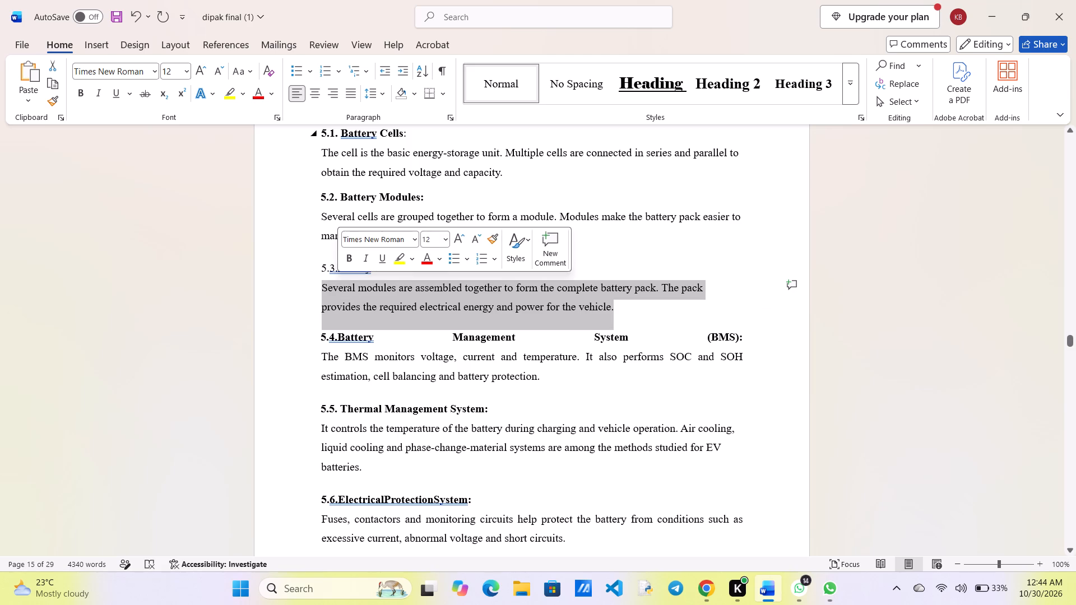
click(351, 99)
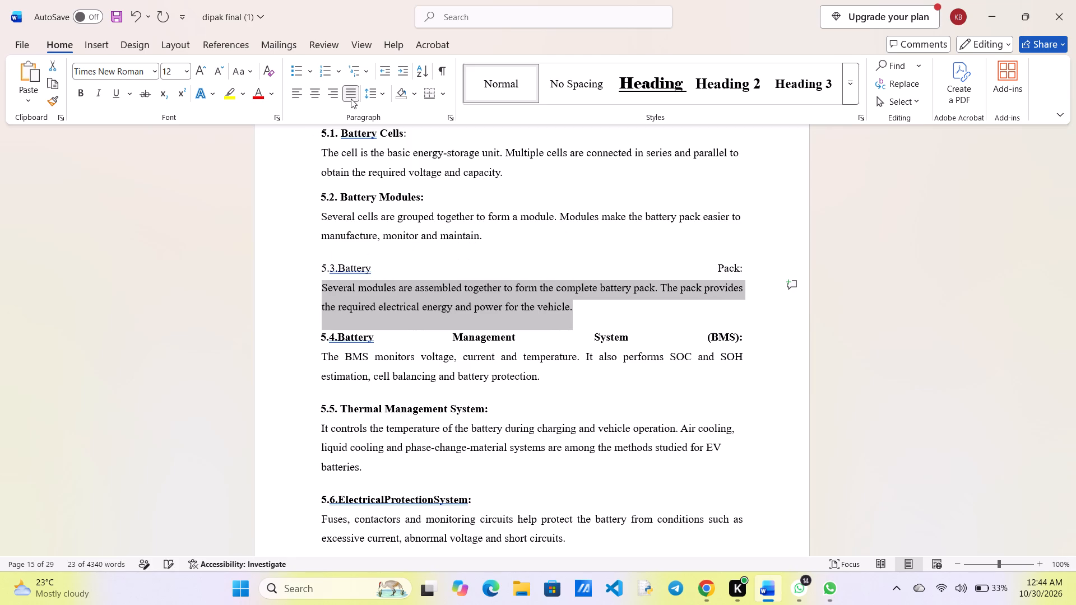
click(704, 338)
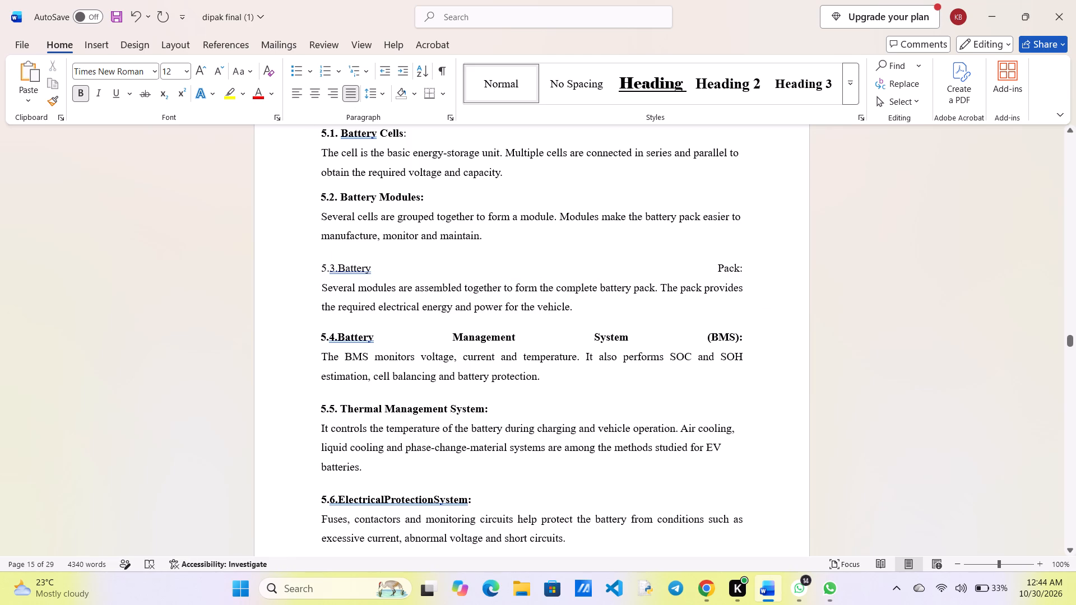
Clear the character formatting of the whole 5.3 Battery Pack heading line and left-align it.
drag(318, 268, 727, 268)
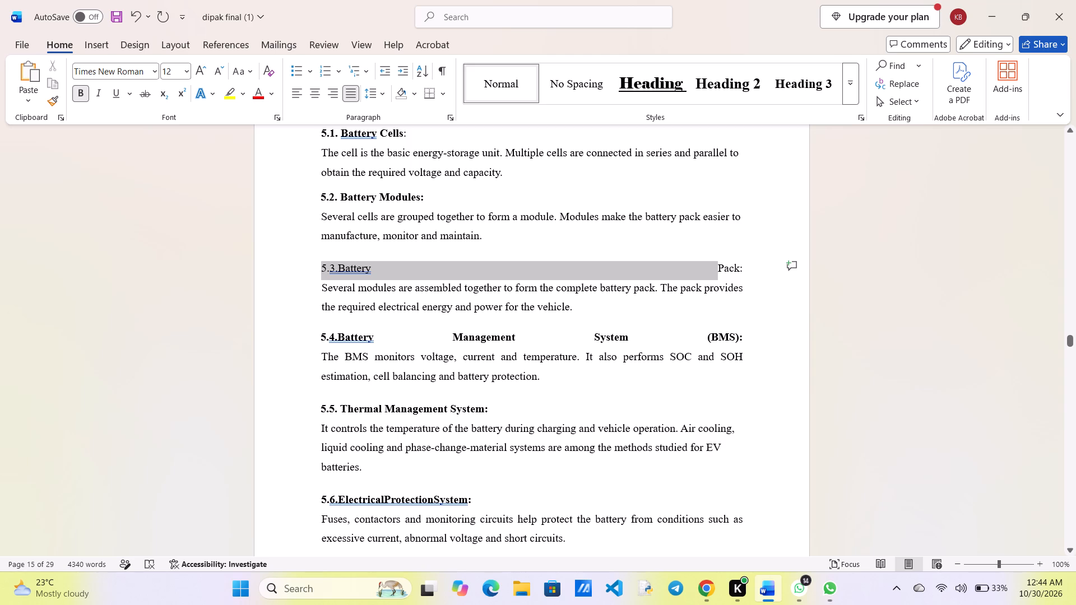
drag(727, 268, 760, 270)
key(ctrl+space)
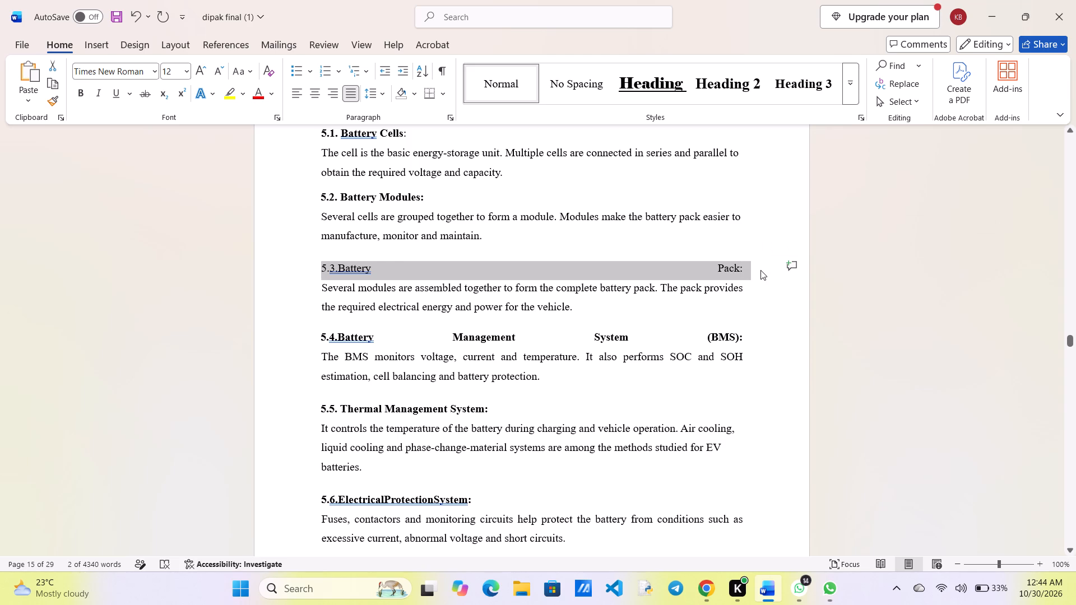
key(ctrl+l)
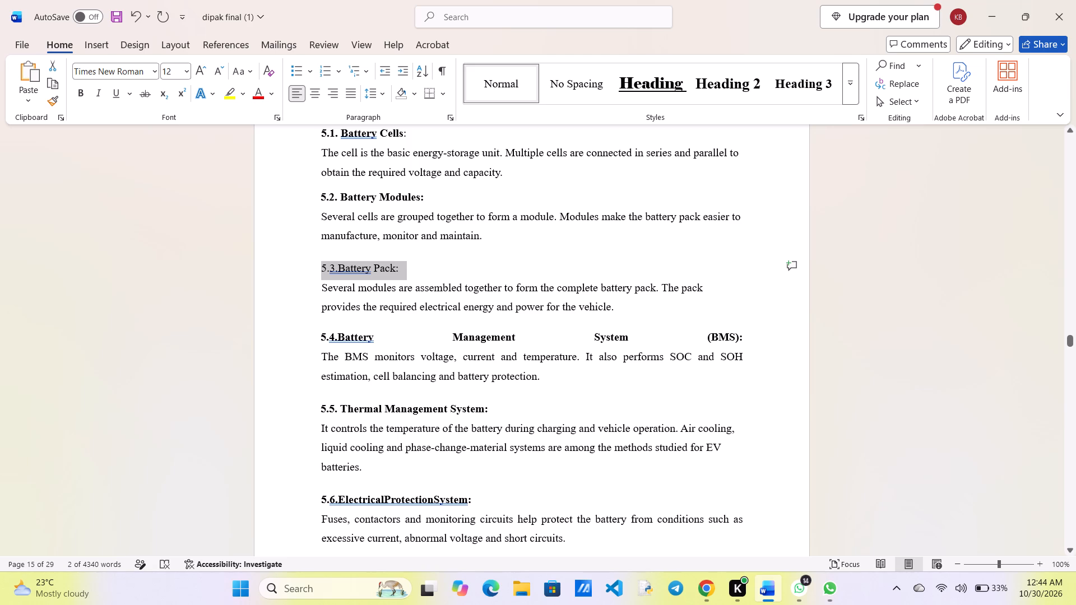
Make the 5.3 Battery Pack heading bold and insert a space between its number and "Battery".
click(77, 91)
click(375, 274)
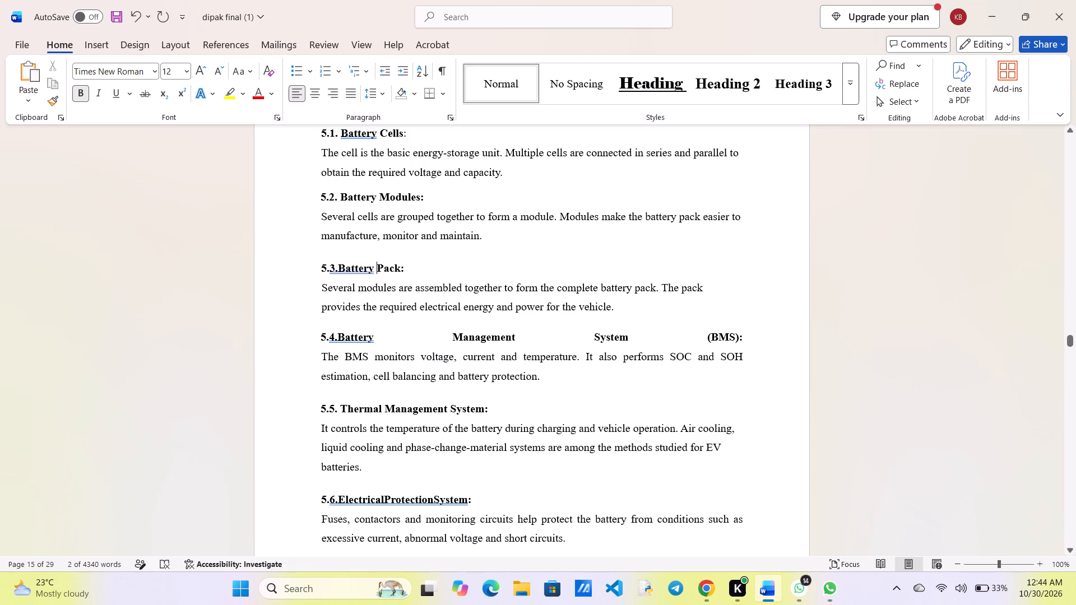
click(340, 268)
key(space)
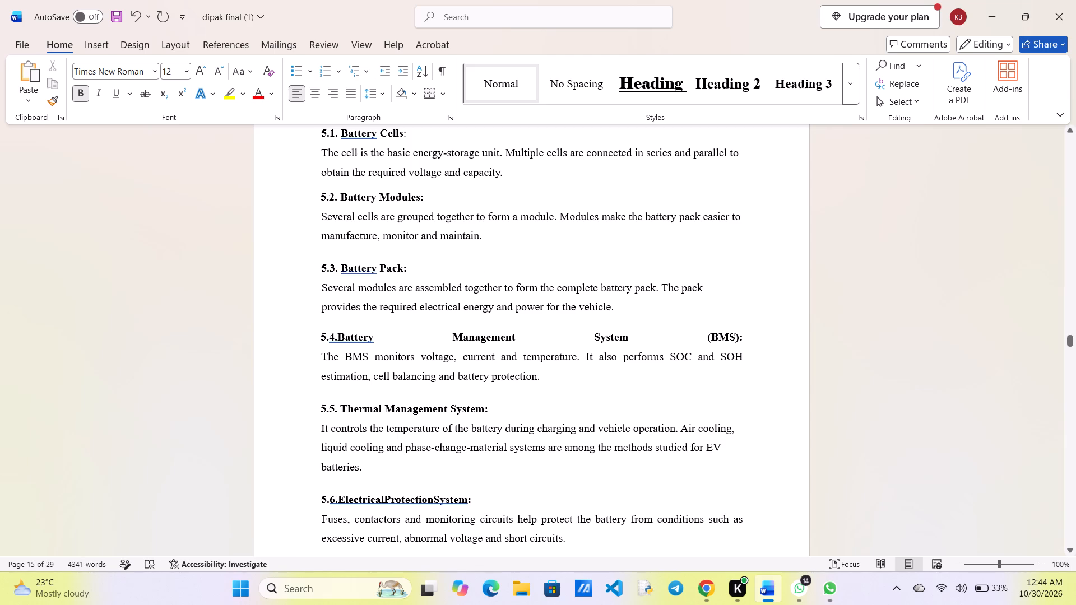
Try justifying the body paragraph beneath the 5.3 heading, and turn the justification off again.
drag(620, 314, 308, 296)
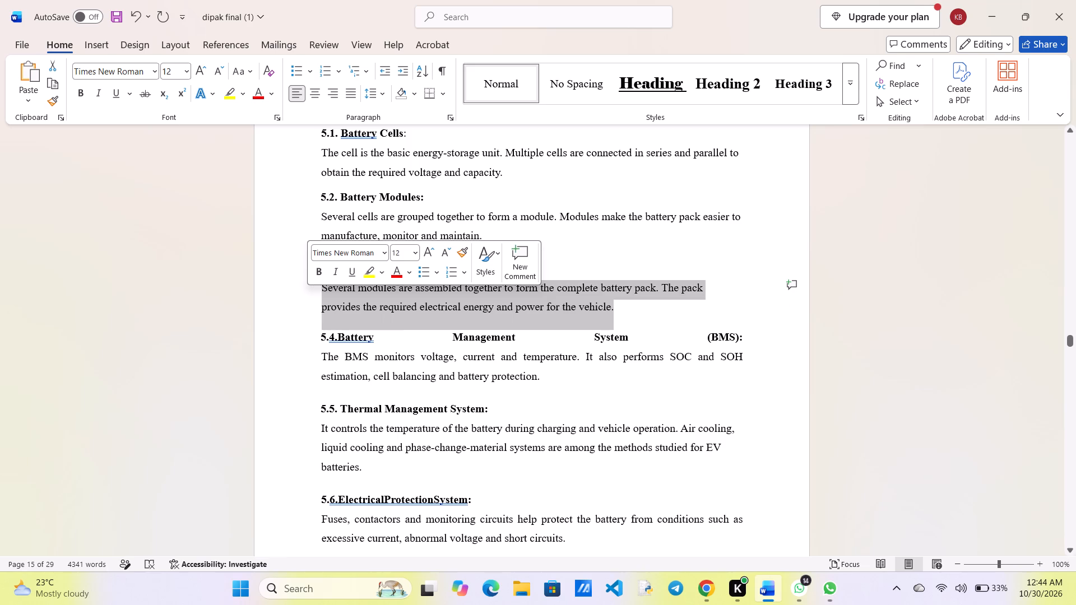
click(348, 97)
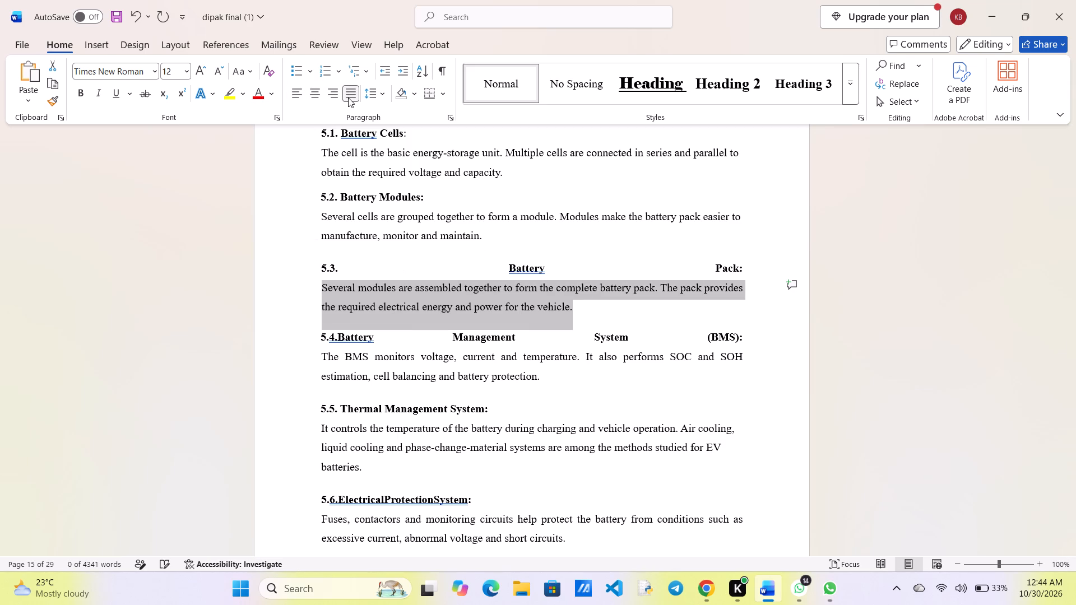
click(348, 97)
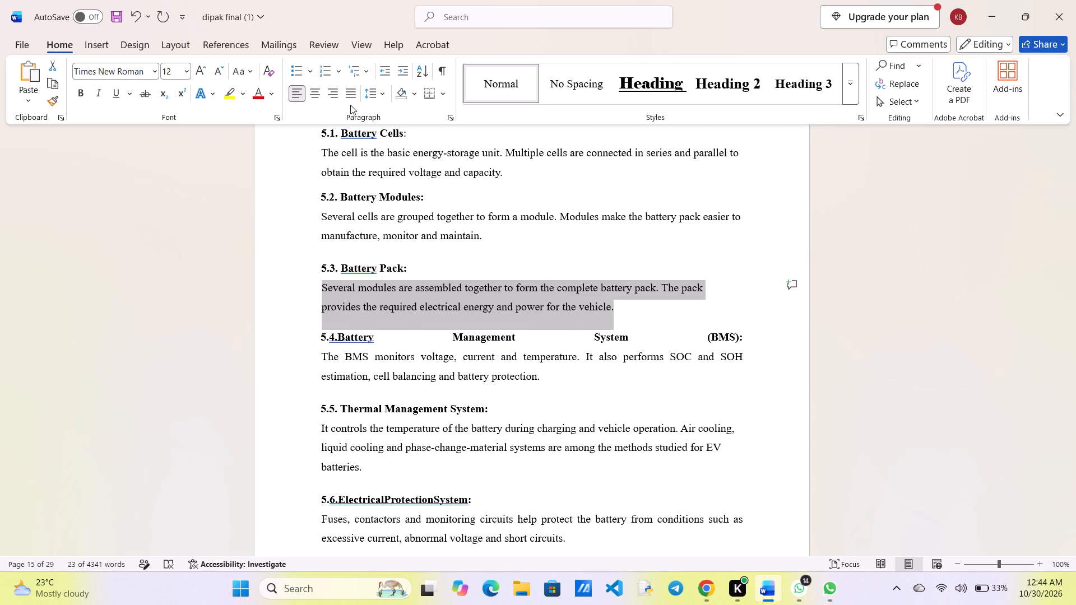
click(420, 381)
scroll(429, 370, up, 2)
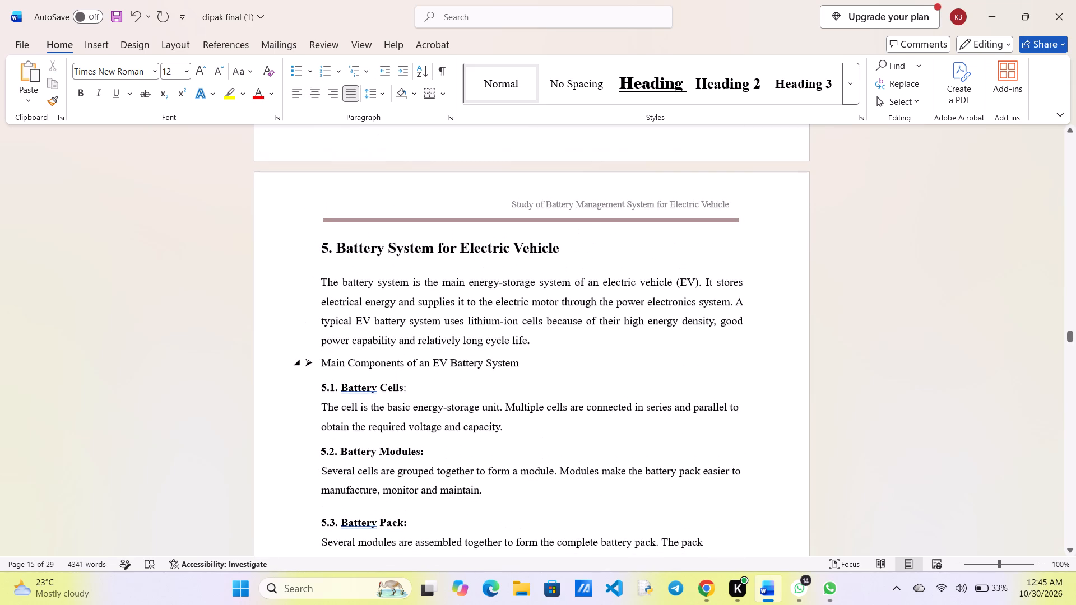
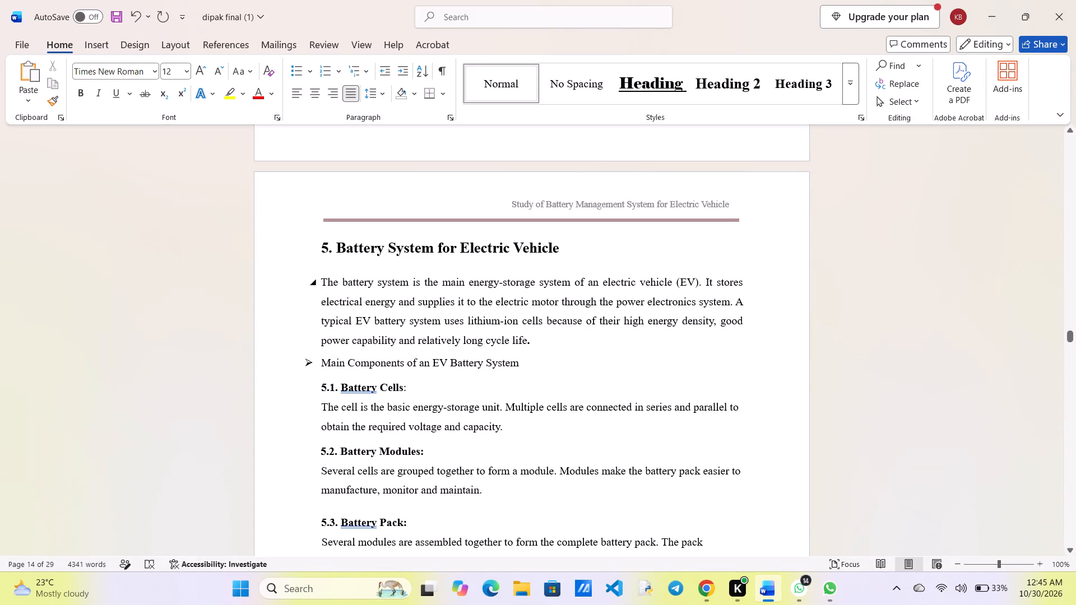
Justify all chapter 5 text from the opening battery system paragraph through the paragraph beneath the 5.6 heading.
drag(325, 278, 545, 443)
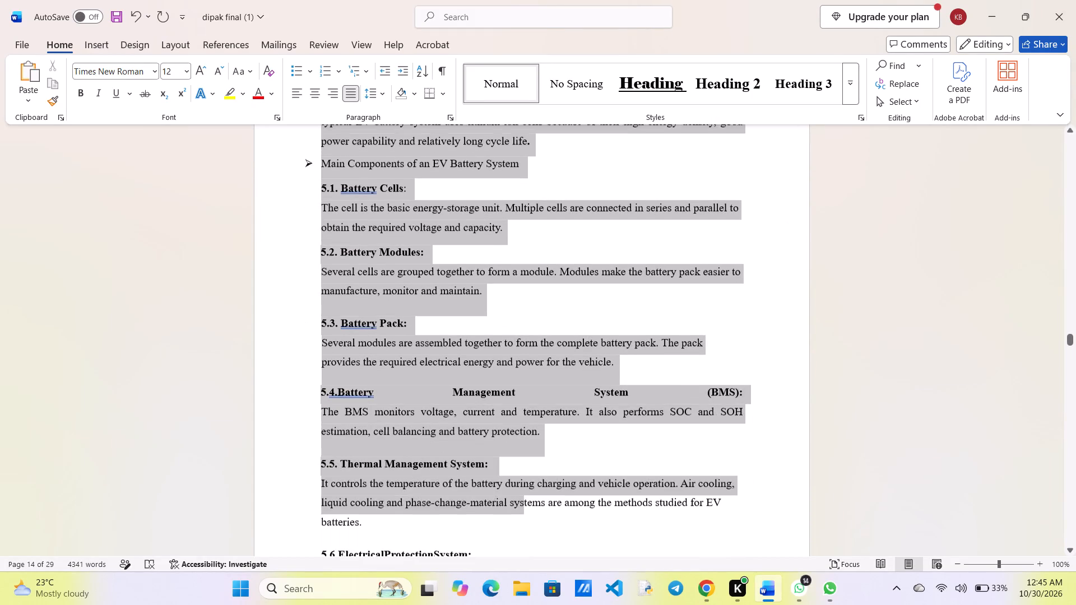
drag(545, 443, 550, 394)
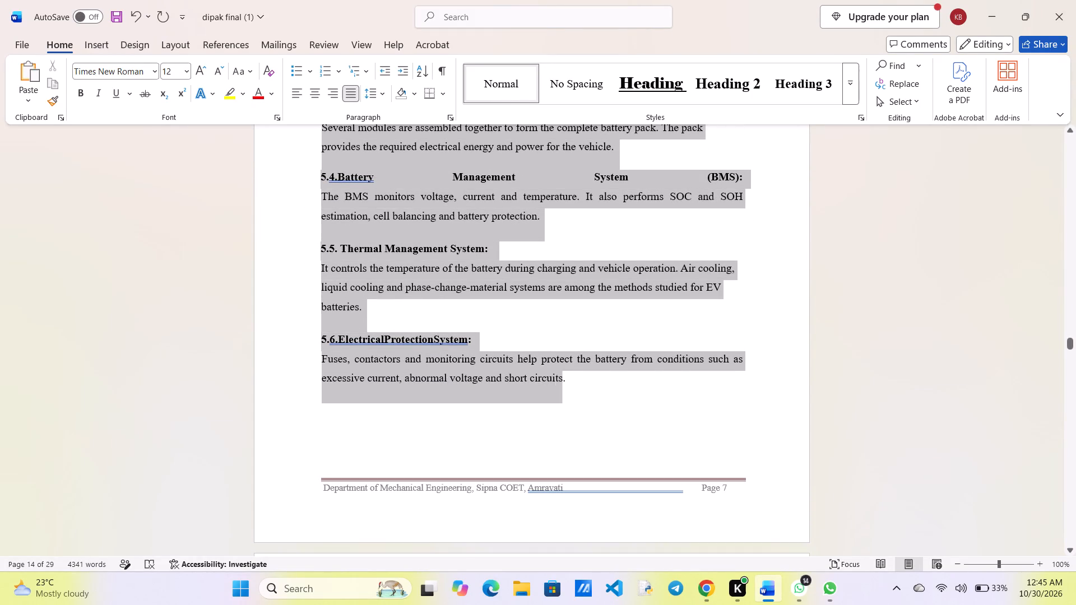
drag(550, 394, 576, 382)
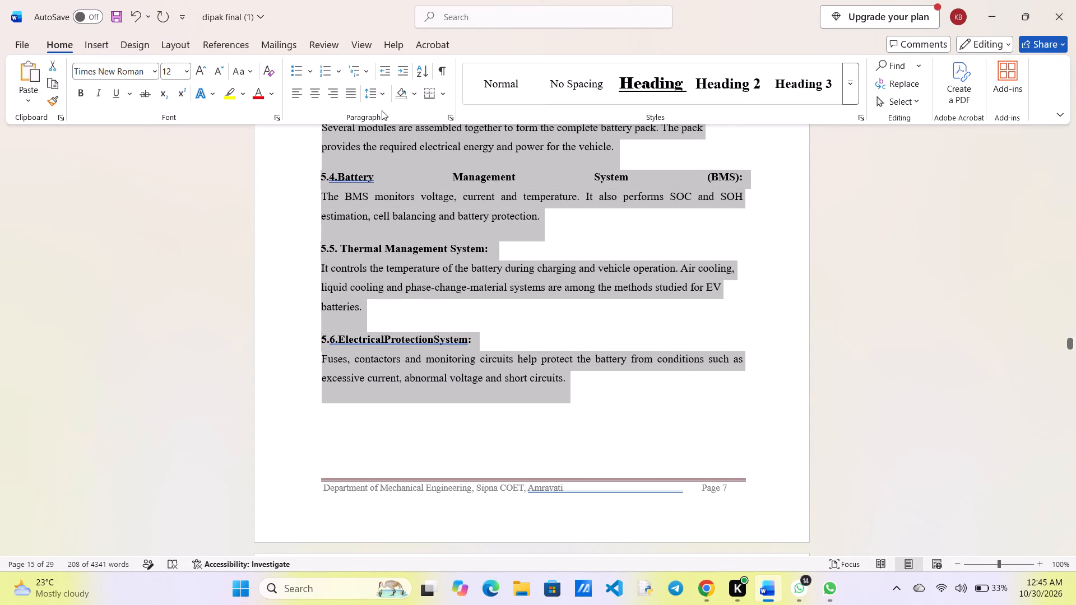
click(351, 90)
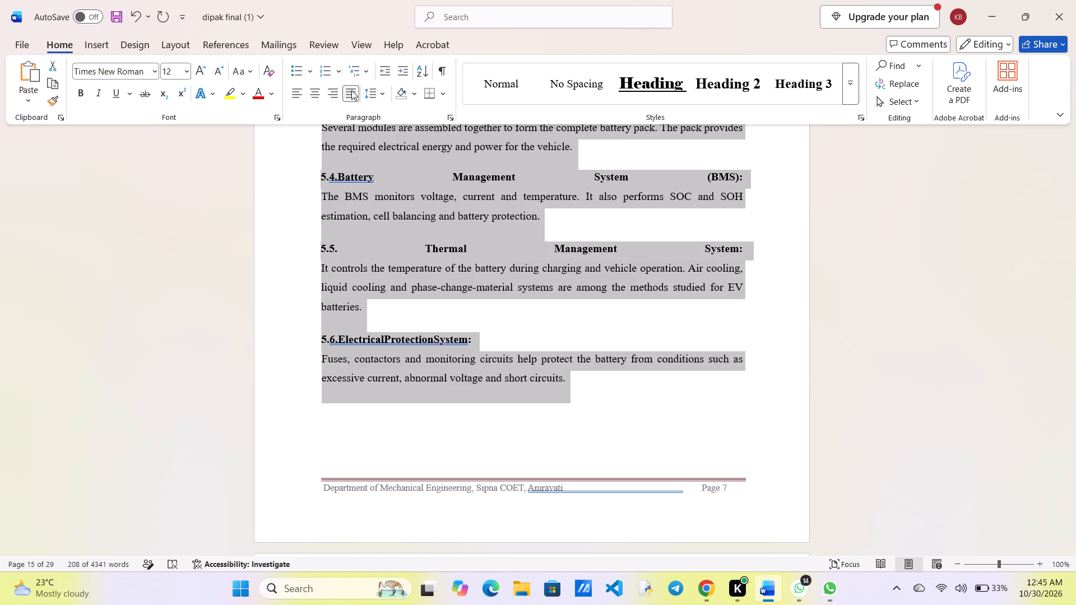
click(416, 383)
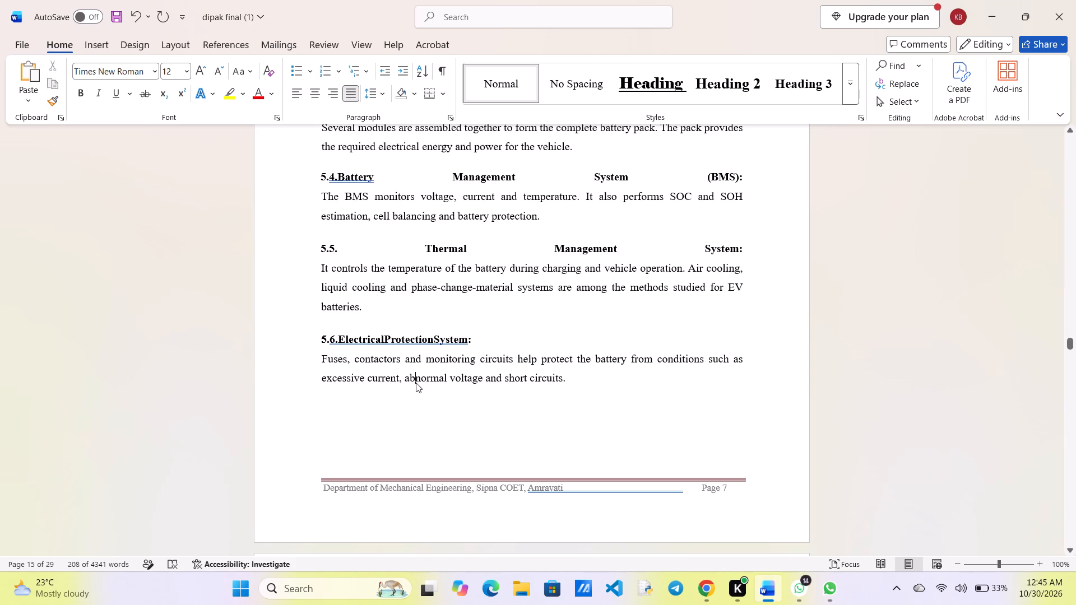
Remove the space between the number 5.5. and "Thermal" in the Thermal Management System heading.
click(425, 250)
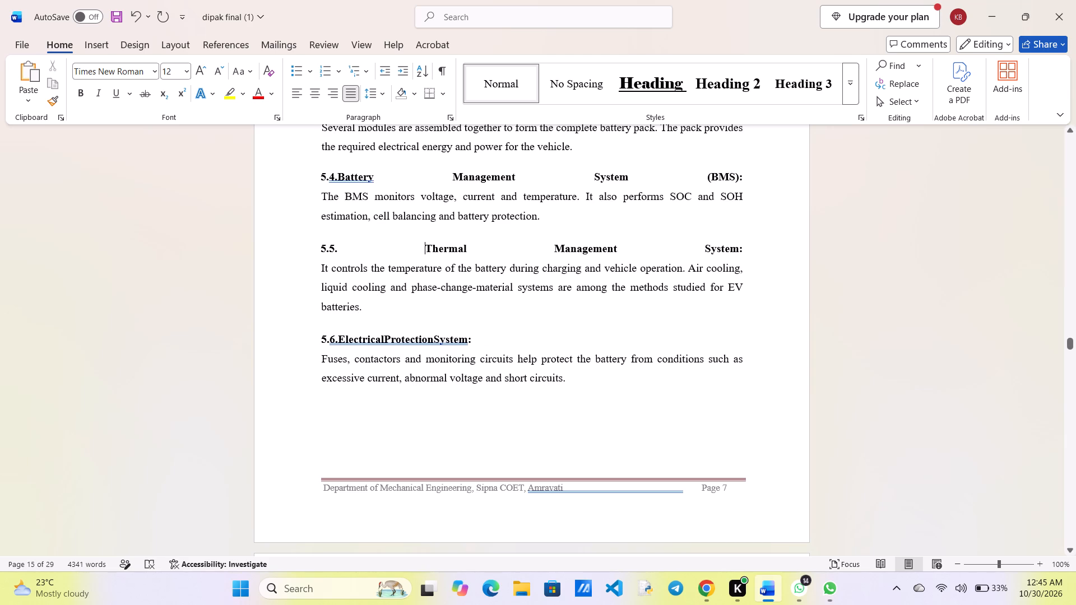
key(BackSpace)
key(space)
key(BackSpace)
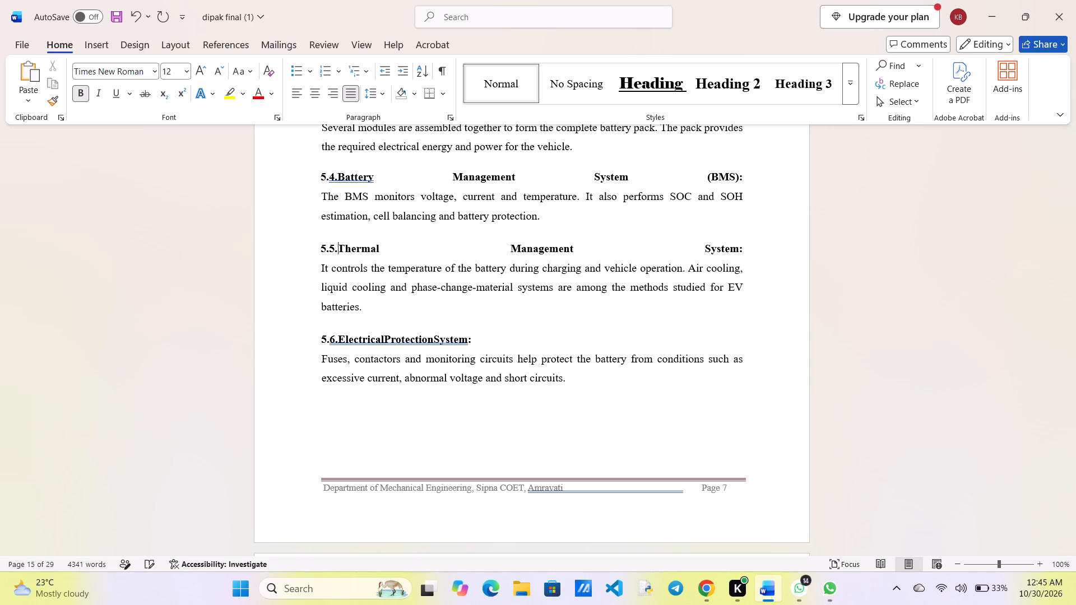
key(space)
key(BackSpace)
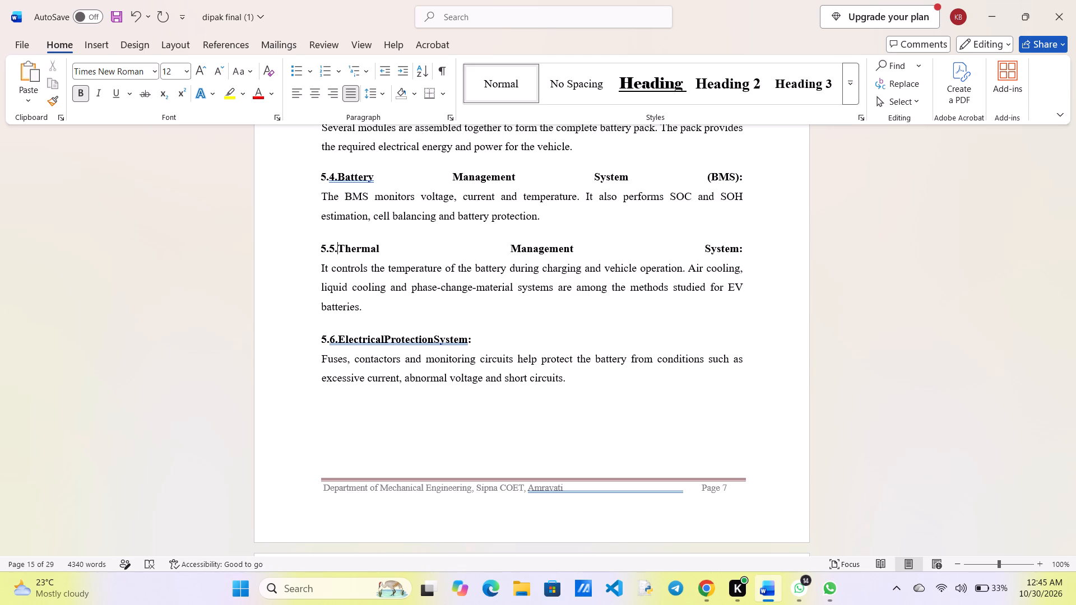
Remove the stretched gap between "Thermal" and "Management" in the 5.5 heading.
key(Right)
key(Right)
key(Right)
key(Right)
key(Right)
key(Right)
key(Right)
key(Right)
key(BackSpace)
key(space)
key(BackSpace)
key(space)
key(BackSpace)
key(space)
key(BackSpace)
key(space)
key(BackSpace)
key(space)
key(BackSpace)
key(space)
key(BackSpace)
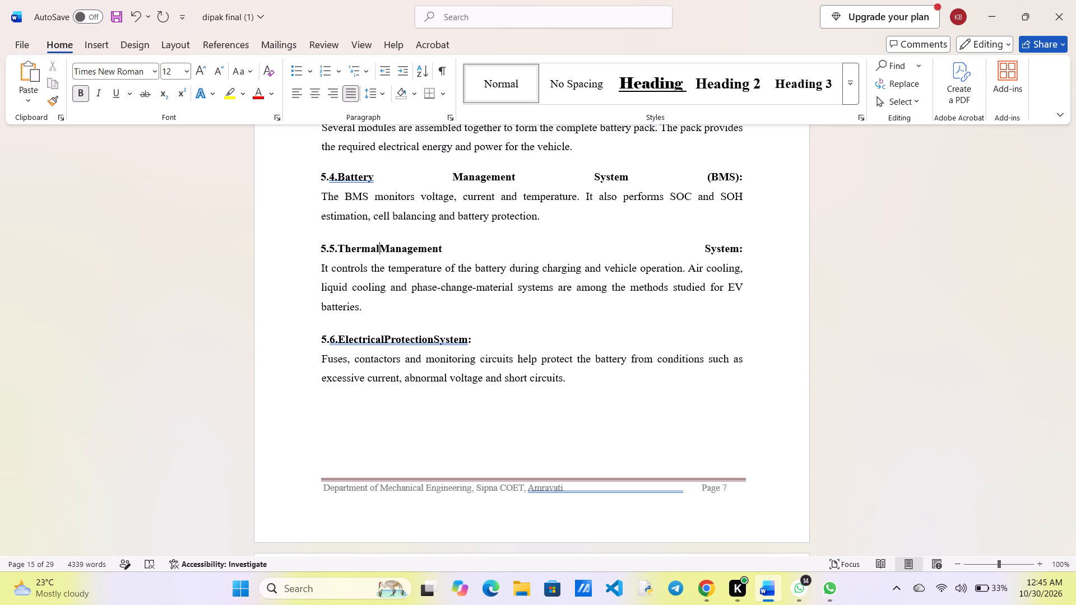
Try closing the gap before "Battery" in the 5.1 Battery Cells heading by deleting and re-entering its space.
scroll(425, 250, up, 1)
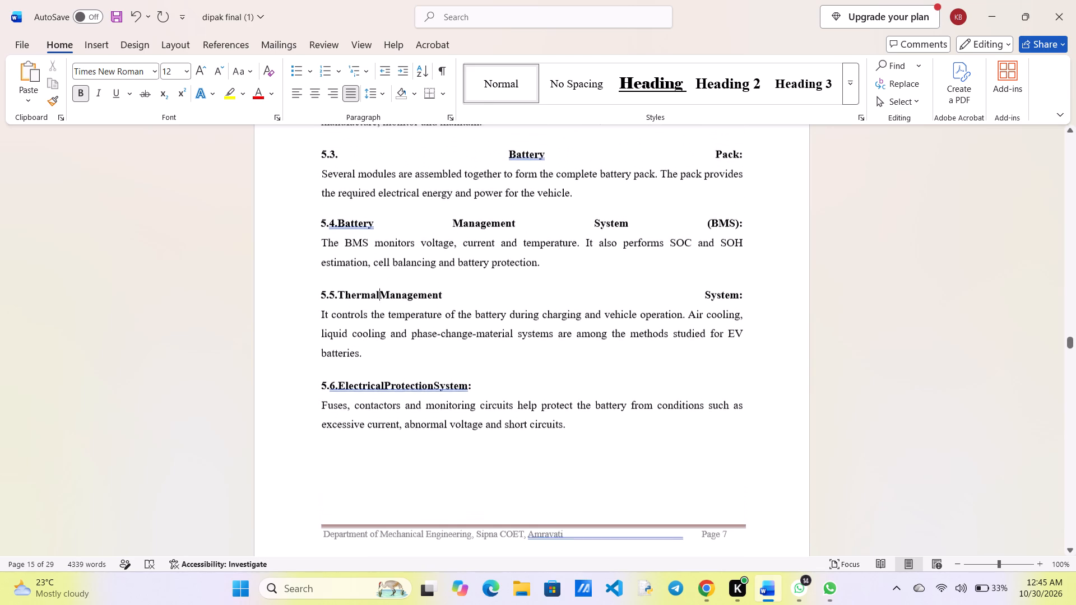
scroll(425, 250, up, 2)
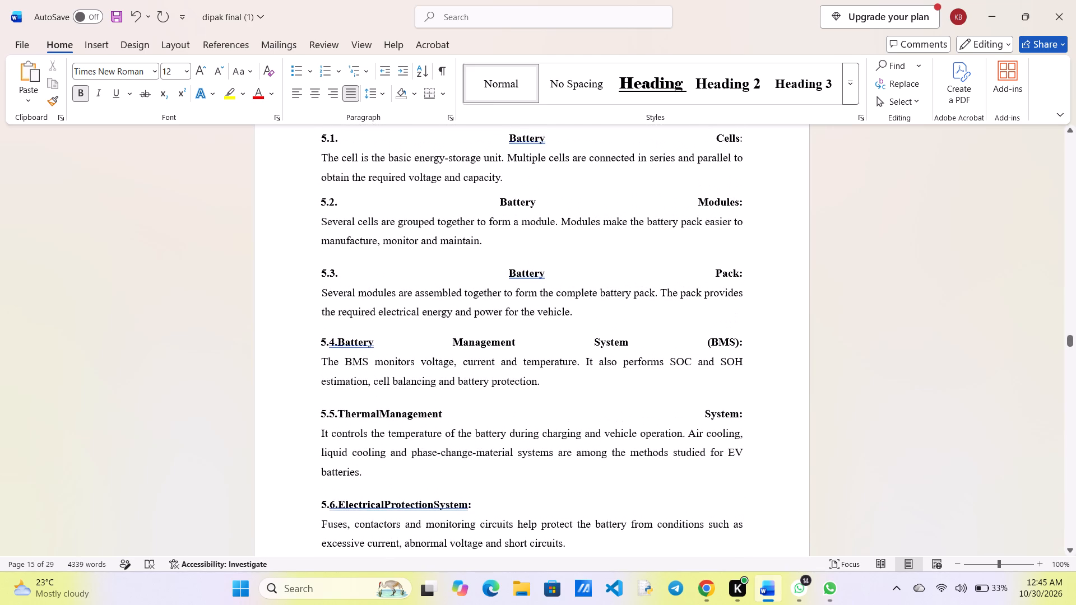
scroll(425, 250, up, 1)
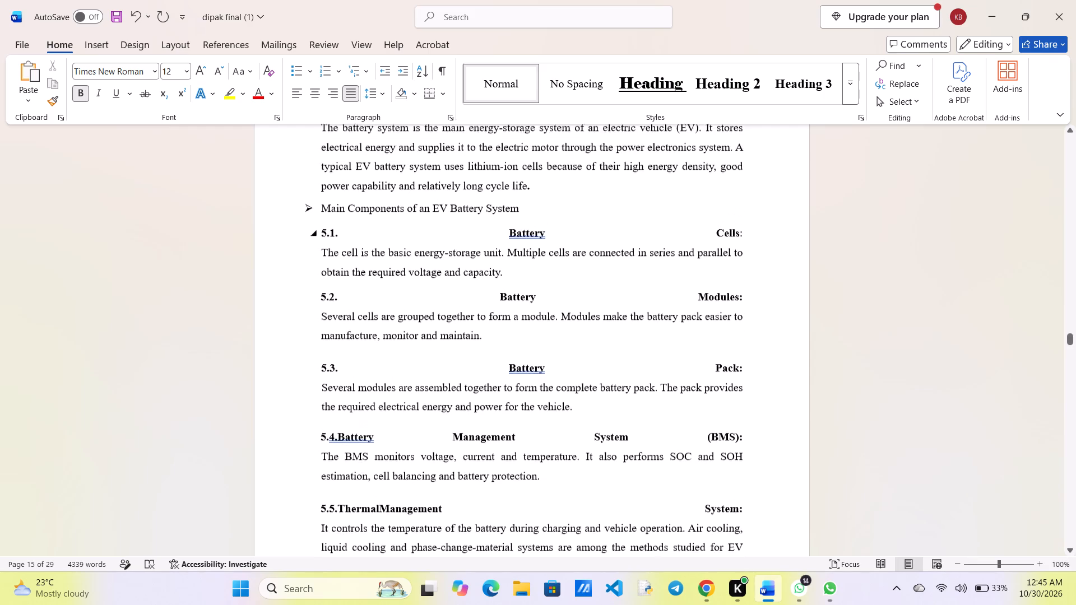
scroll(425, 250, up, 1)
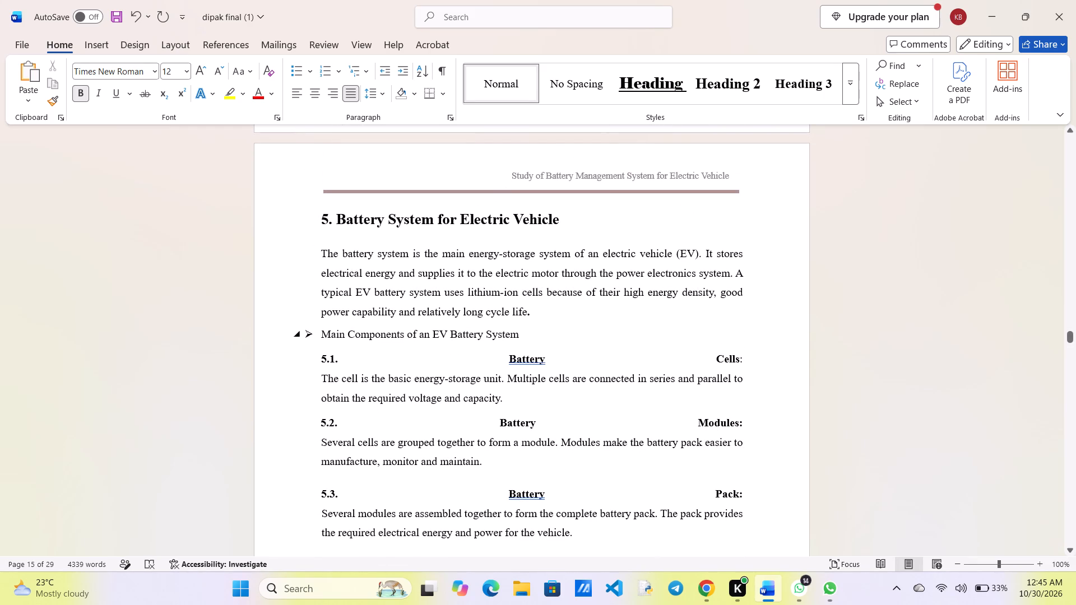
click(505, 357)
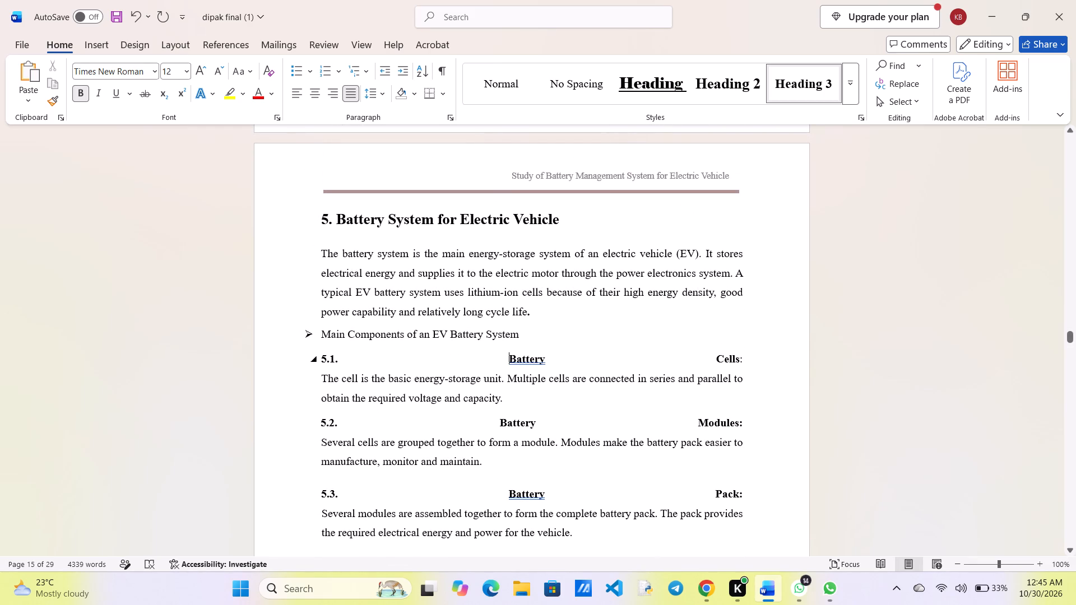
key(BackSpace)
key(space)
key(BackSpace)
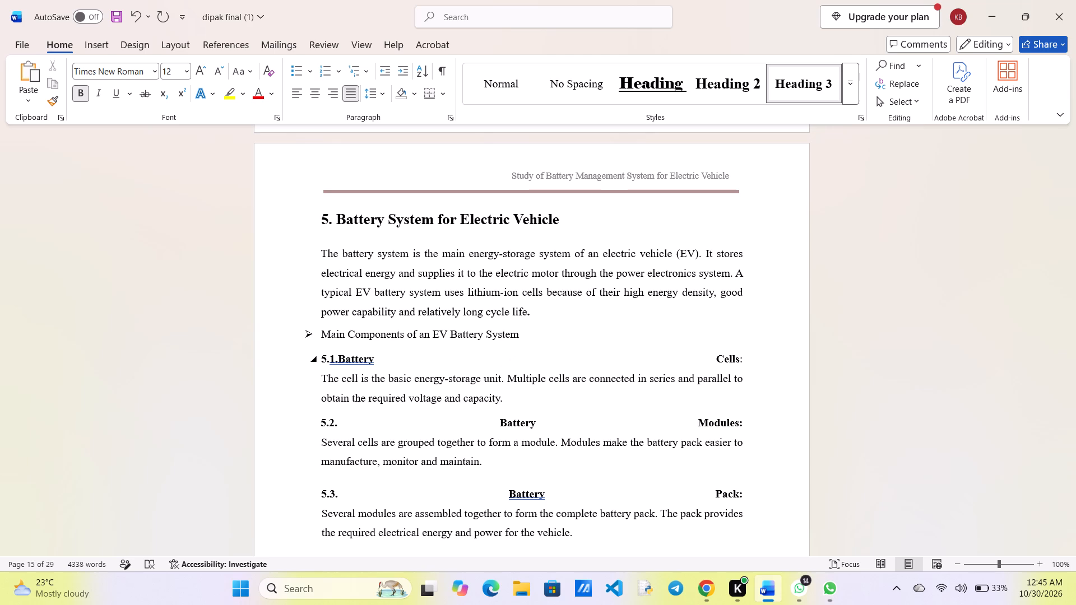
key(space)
Examine the heading spacing and paragraph alignment across the 5.1 to 5.6 subsections.
scroll(505, 357, down, 1)
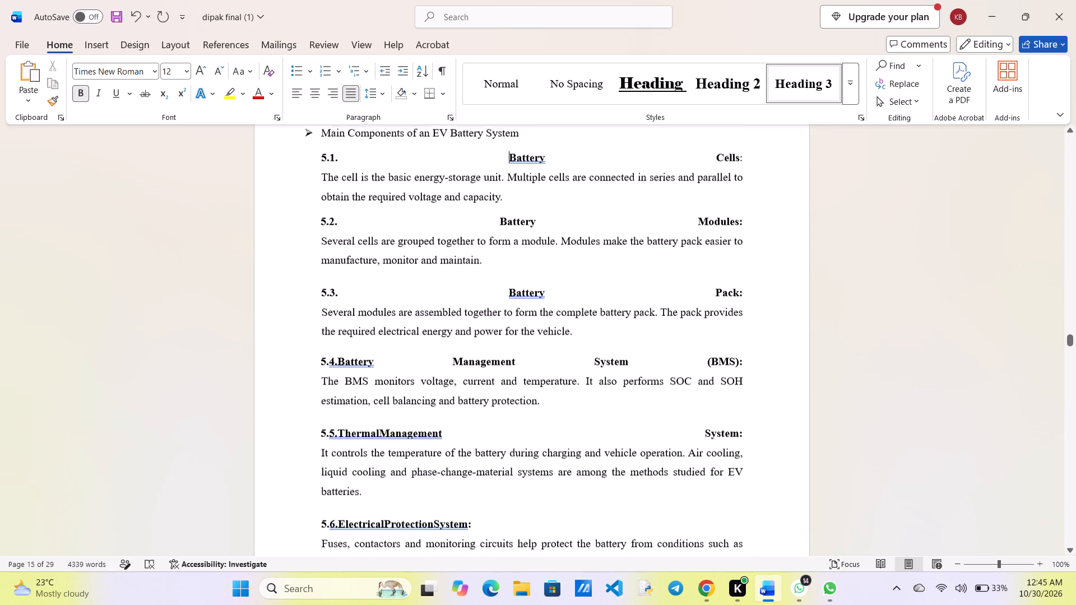
scroll(505, 357, down, 1)
ctrl+scroll(505, 357, down, 3)
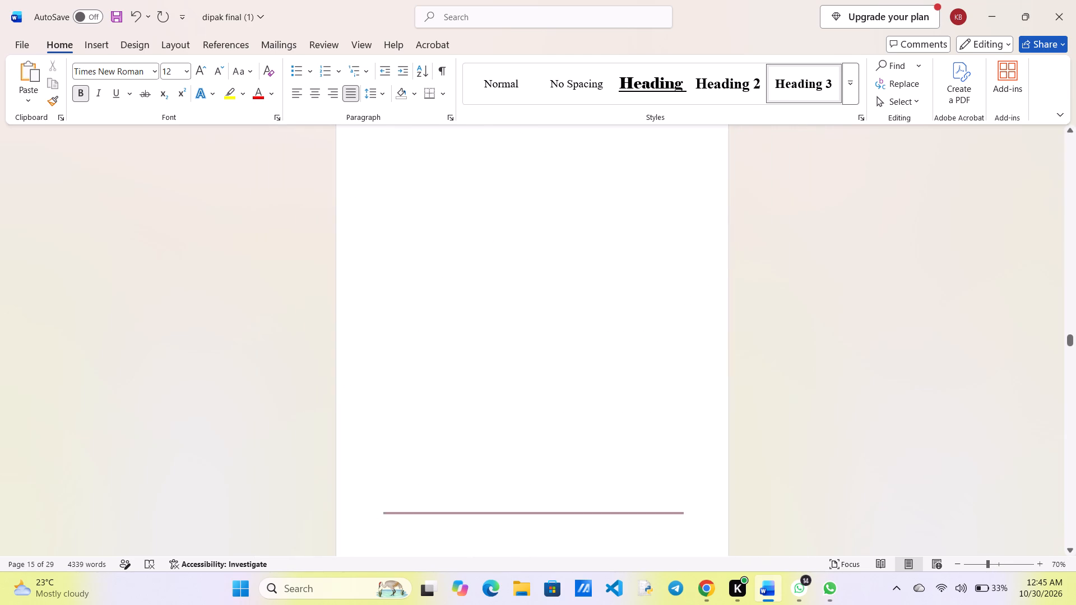
scroll(505, 357, up, 1)
ctrl+scroll(505, 357, up, 2)
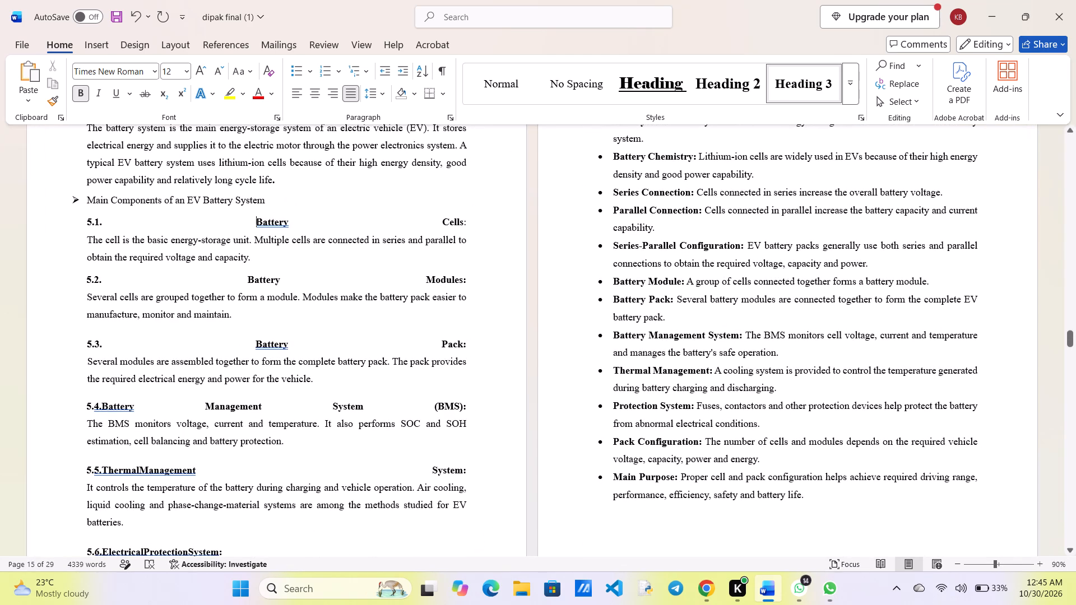
scroll(505, 357, right, 3)
ctrl+scroll(505, 357, up, 2)
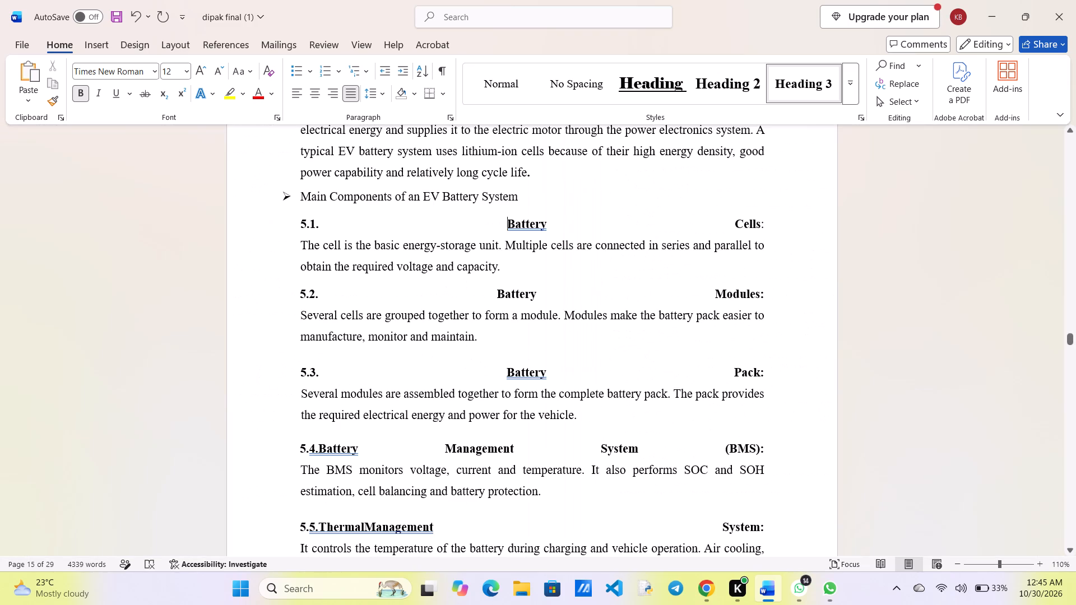
scroll(505, 357, down, 1)
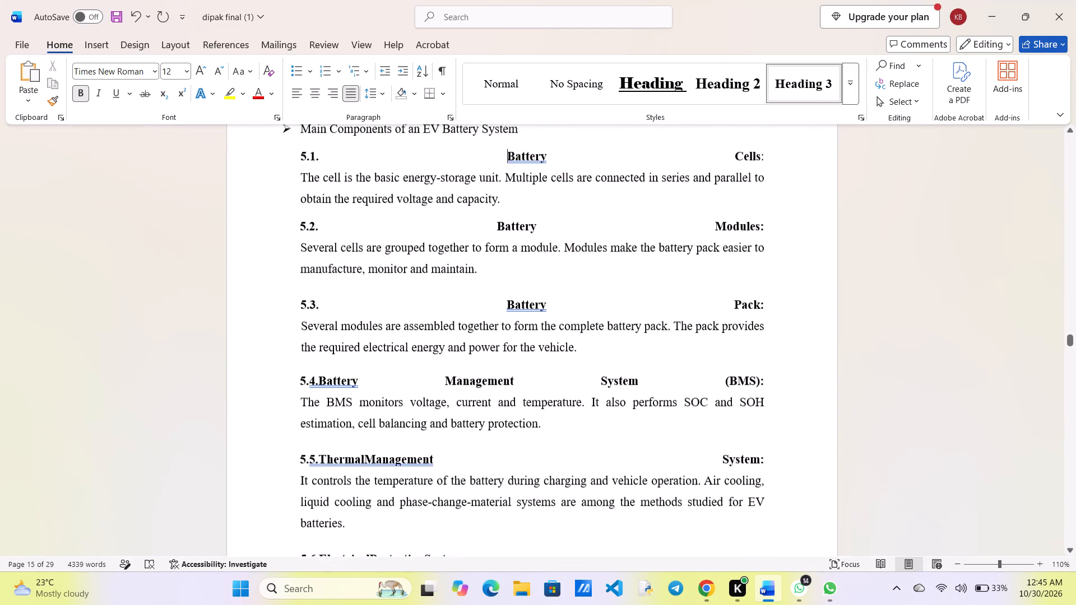
scroll(505, 357, down, 1)
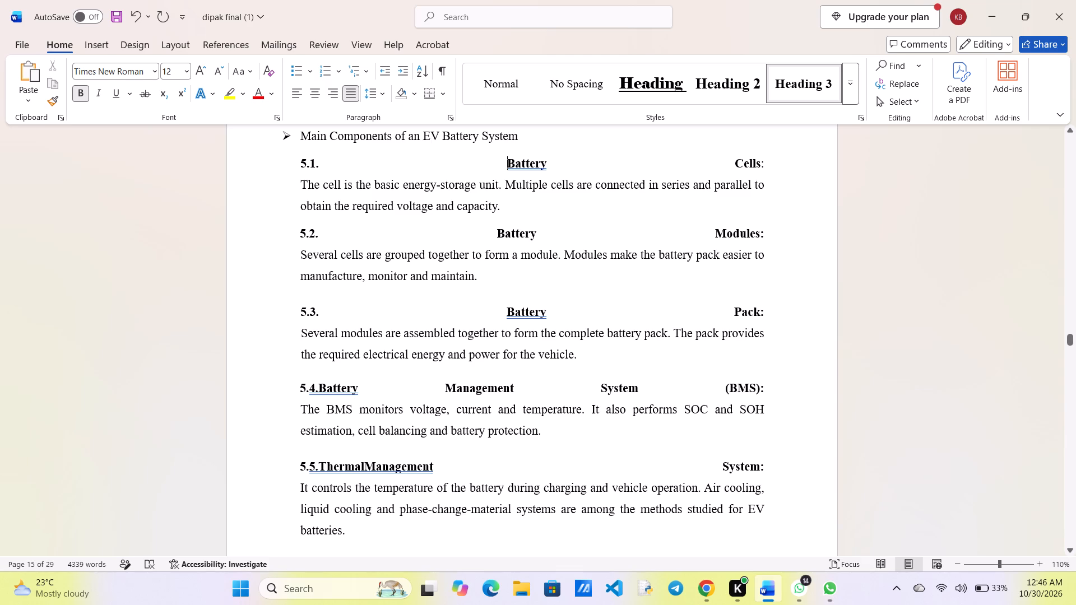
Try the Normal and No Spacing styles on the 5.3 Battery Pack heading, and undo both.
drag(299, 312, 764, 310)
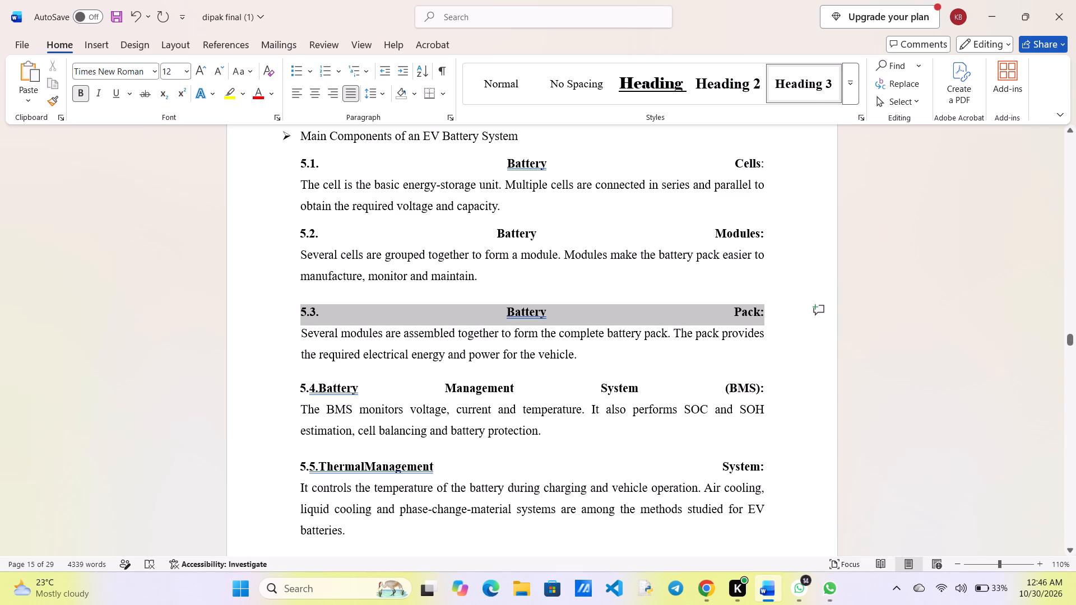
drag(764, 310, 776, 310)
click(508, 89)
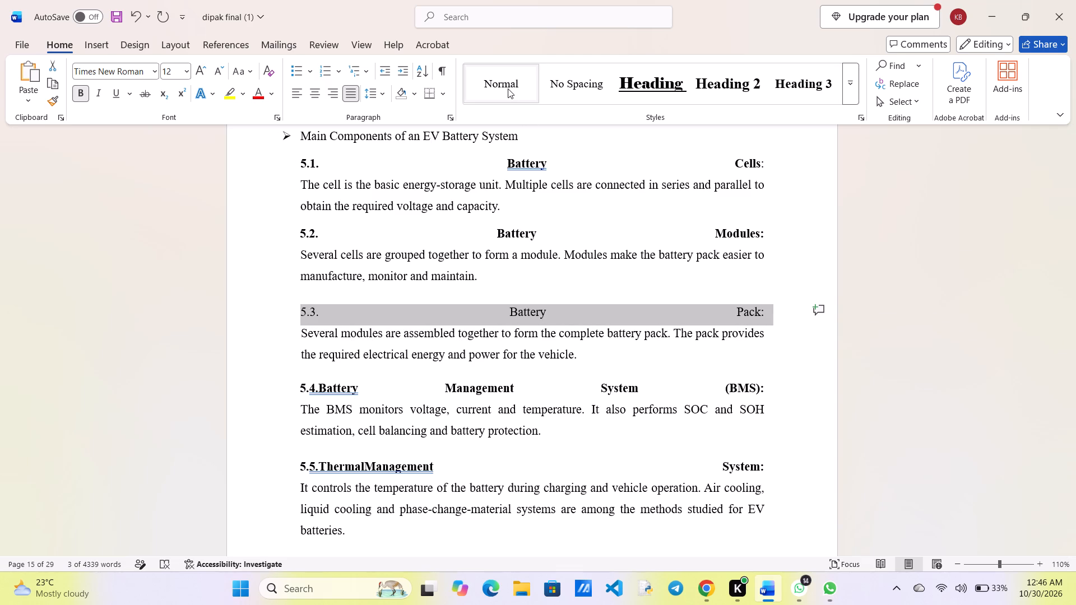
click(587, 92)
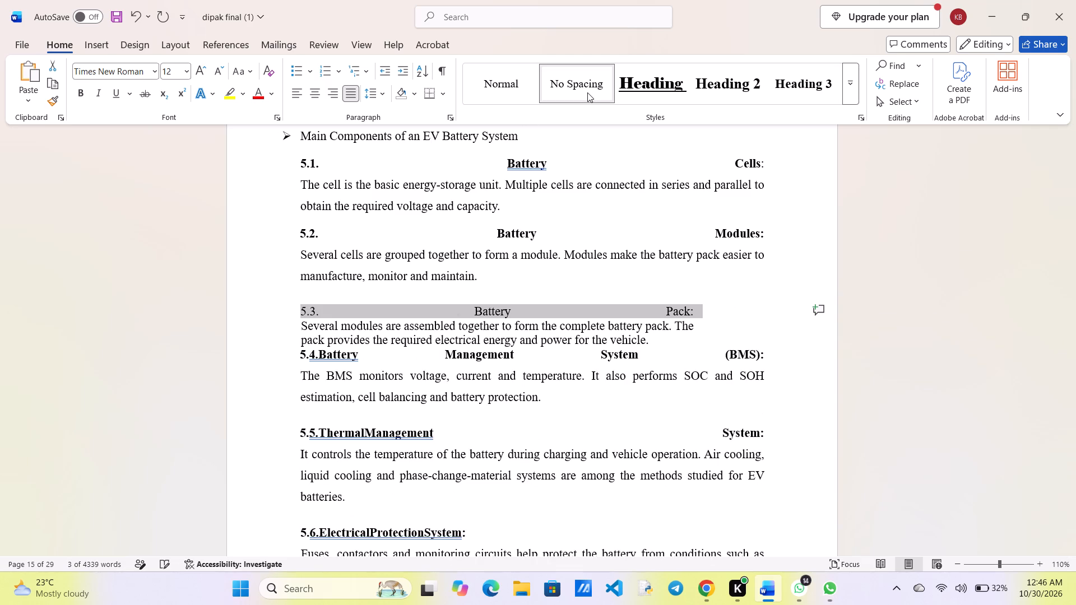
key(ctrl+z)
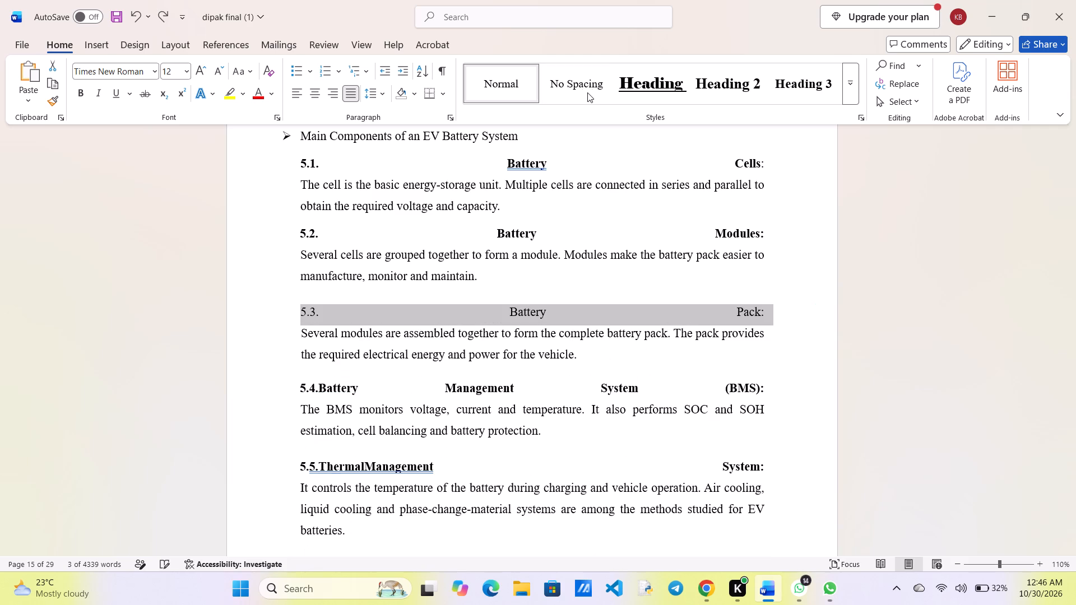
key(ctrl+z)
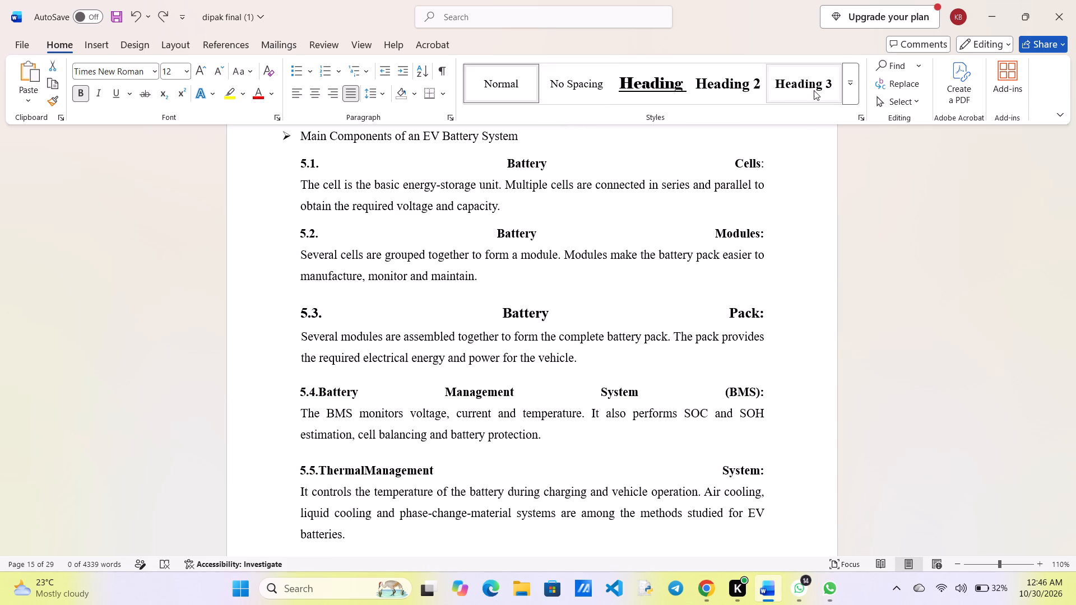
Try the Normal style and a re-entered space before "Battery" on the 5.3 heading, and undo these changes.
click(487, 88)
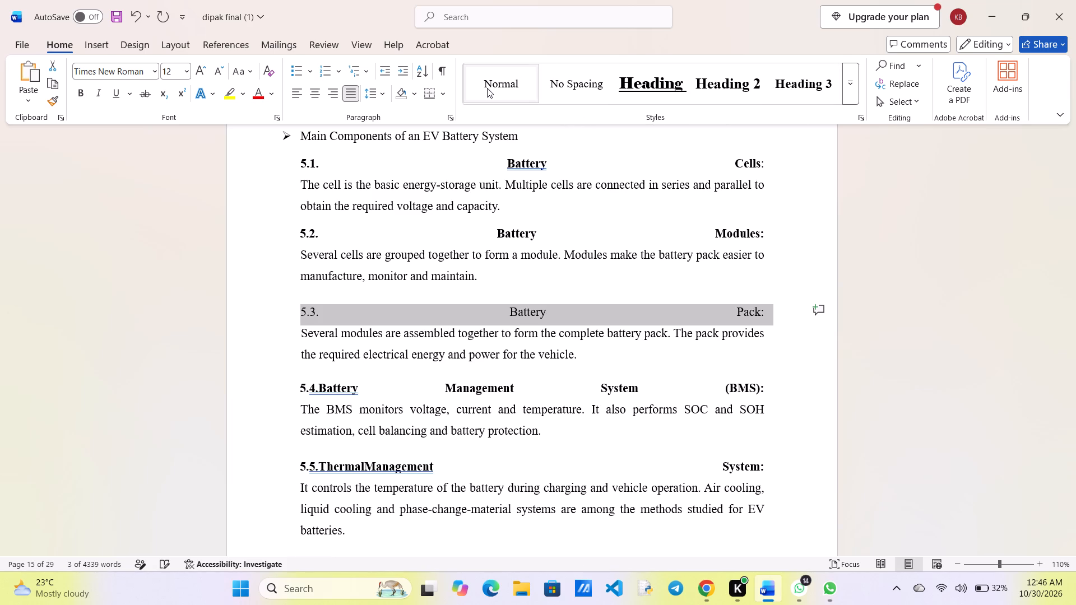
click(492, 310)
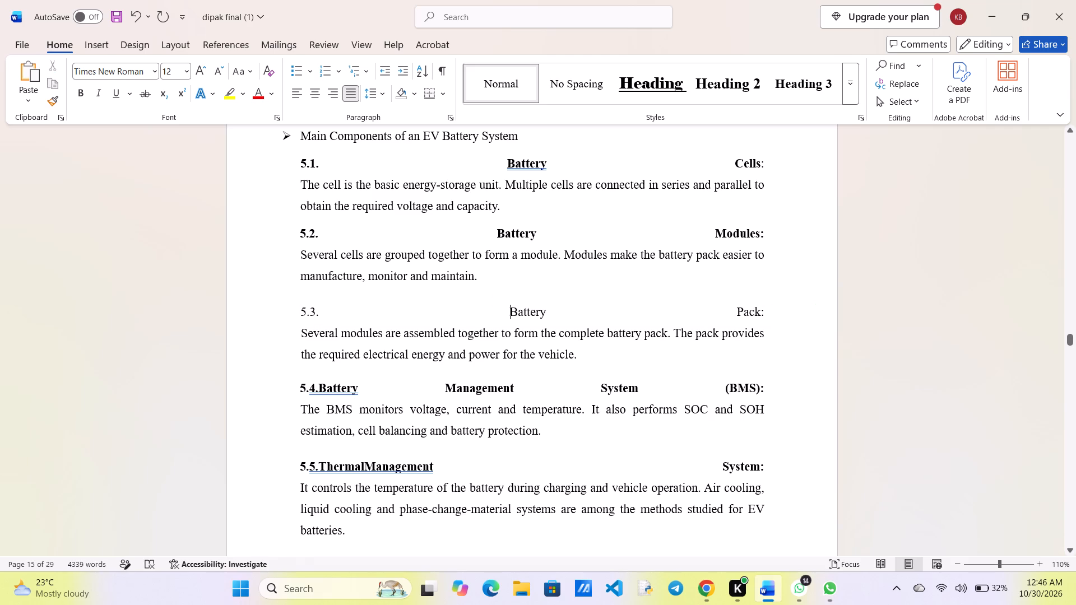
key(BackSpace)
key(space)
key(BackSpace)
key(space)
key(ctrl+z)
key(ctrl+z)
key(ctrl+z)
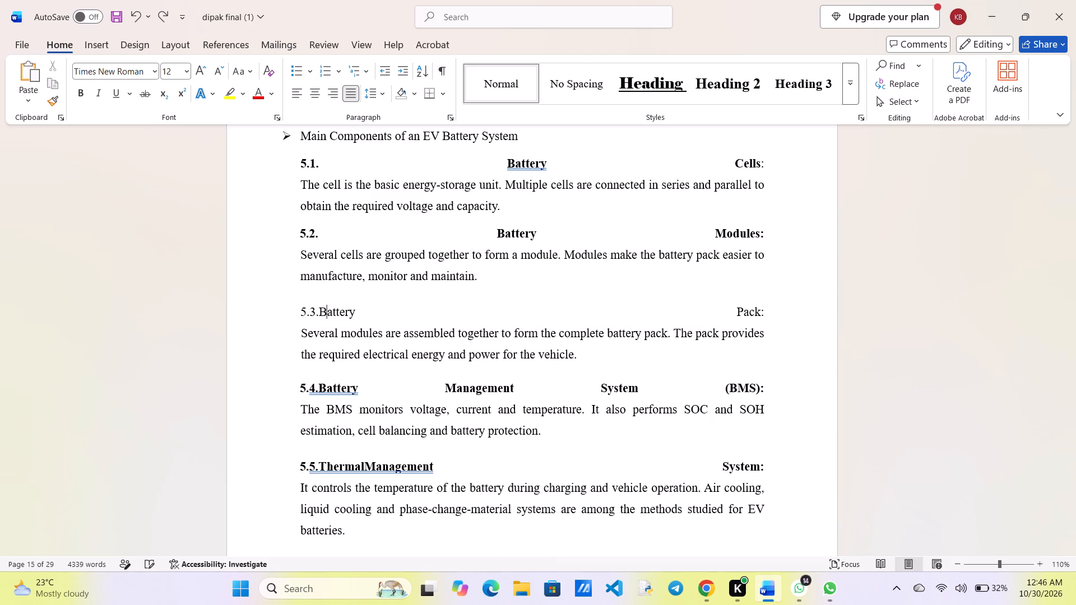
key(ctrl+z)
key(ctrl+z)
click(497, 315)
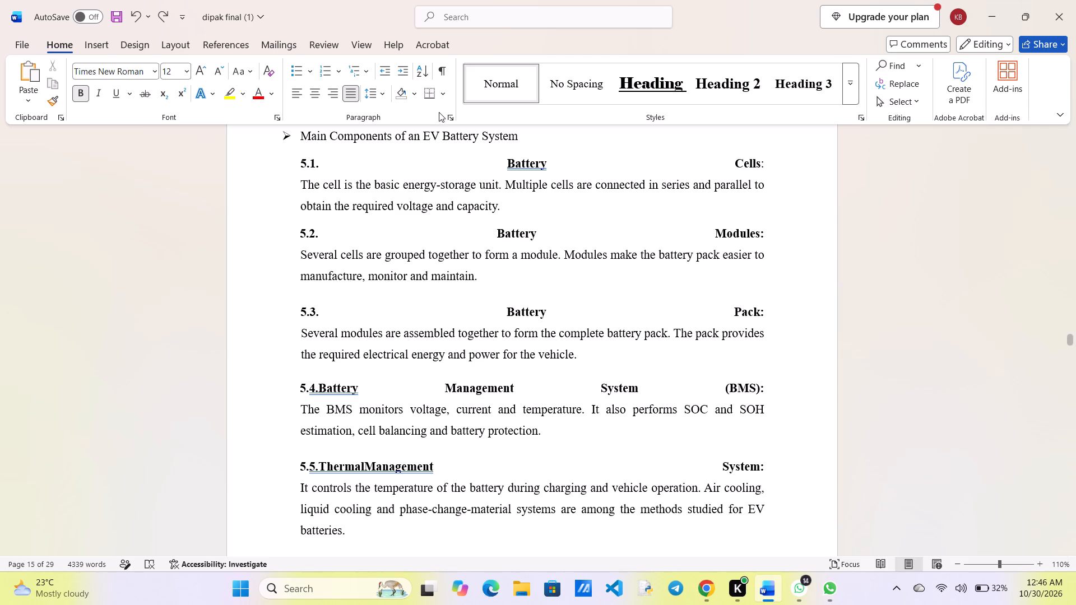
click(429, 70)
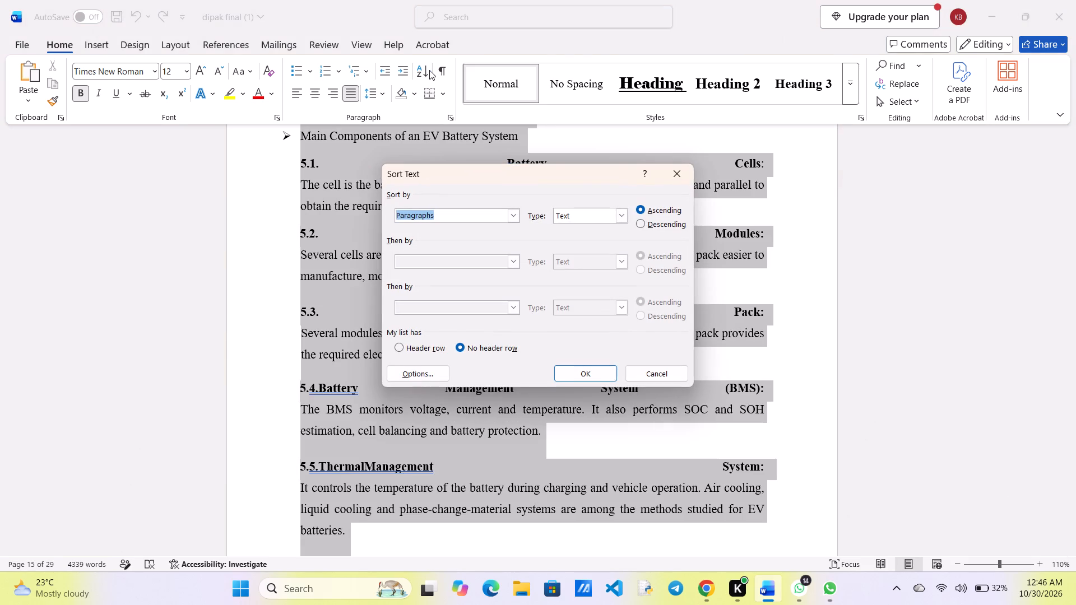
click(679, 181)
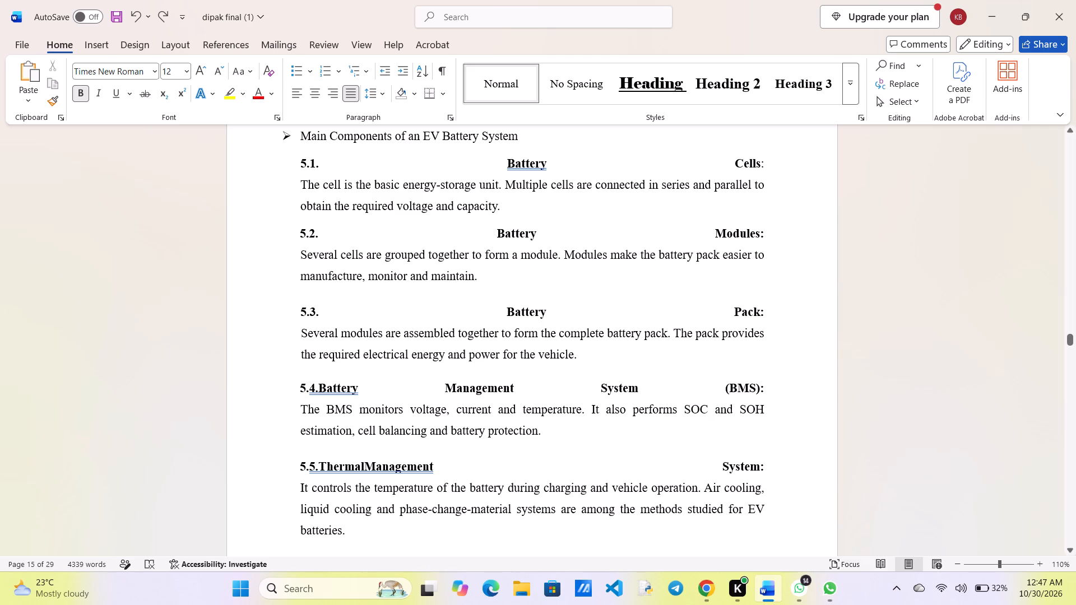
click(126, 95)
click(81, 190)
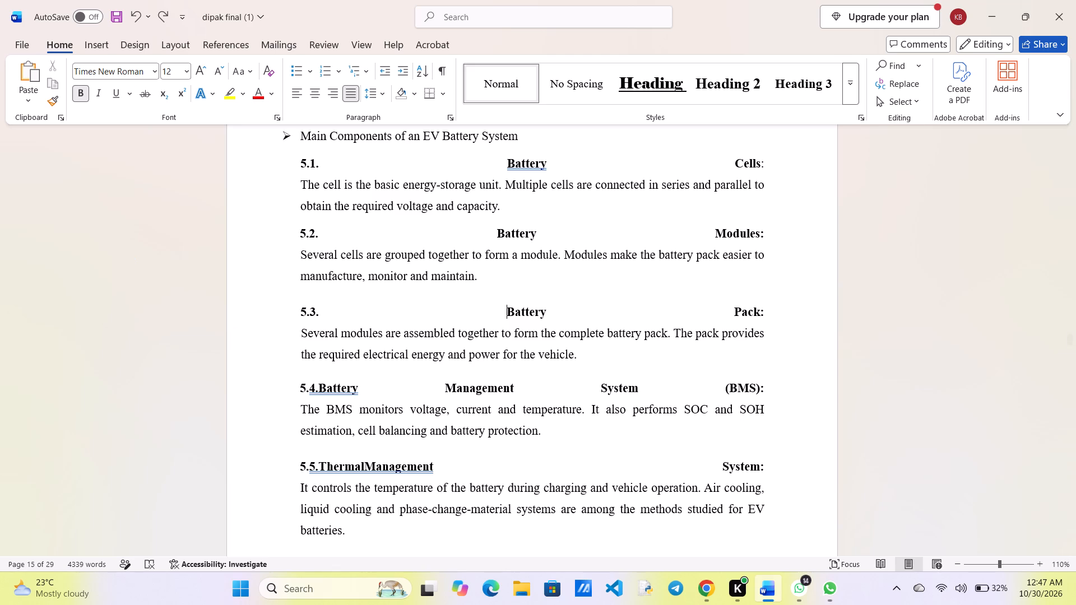
Insert a space between "Thermal" and "Management" in the 5.5 heading.
click(365, 468)
key(space)
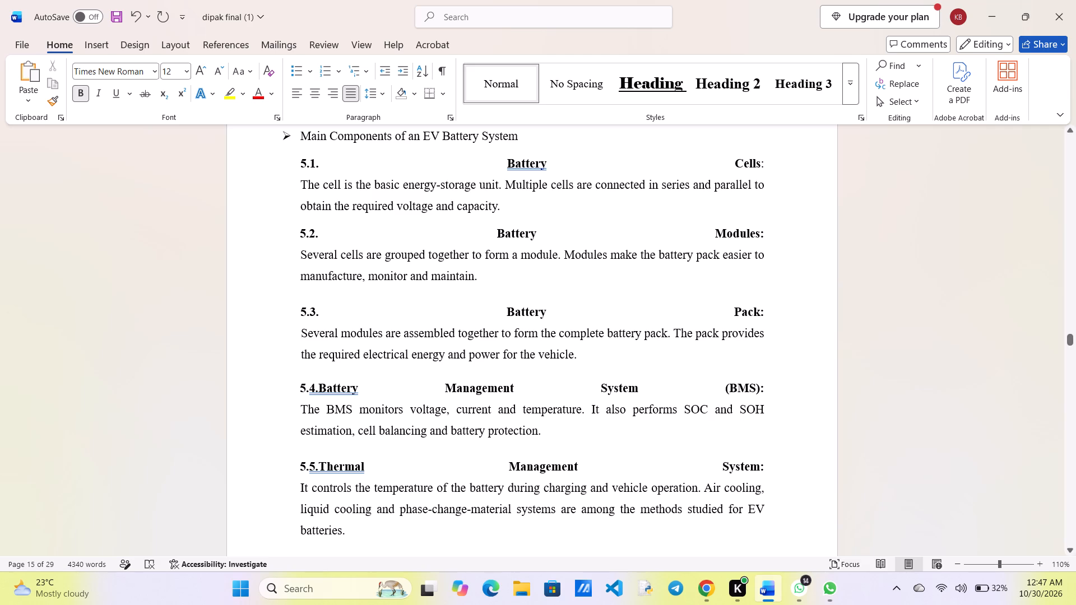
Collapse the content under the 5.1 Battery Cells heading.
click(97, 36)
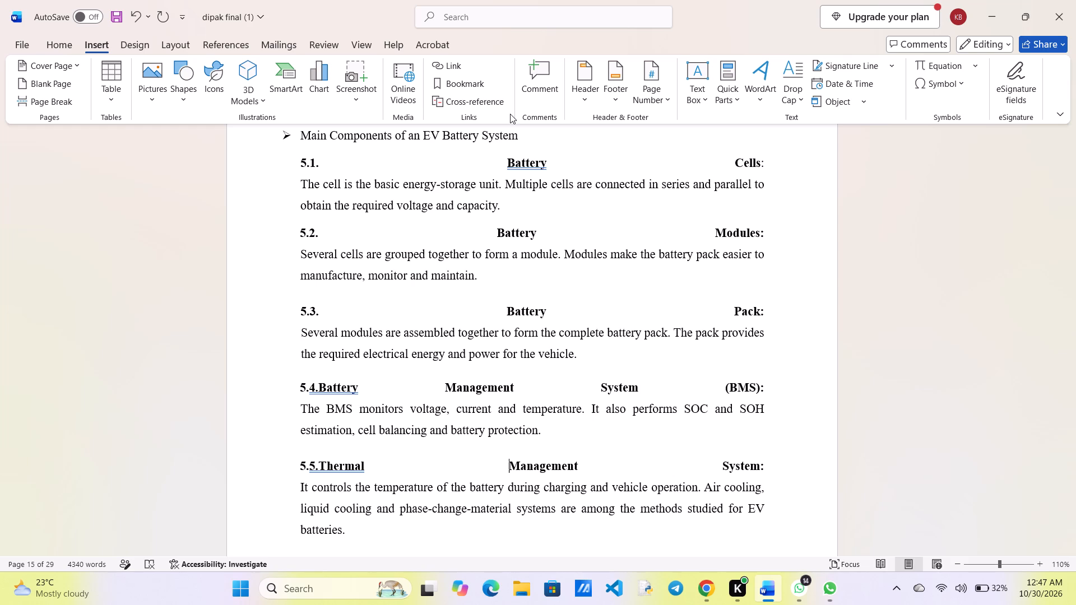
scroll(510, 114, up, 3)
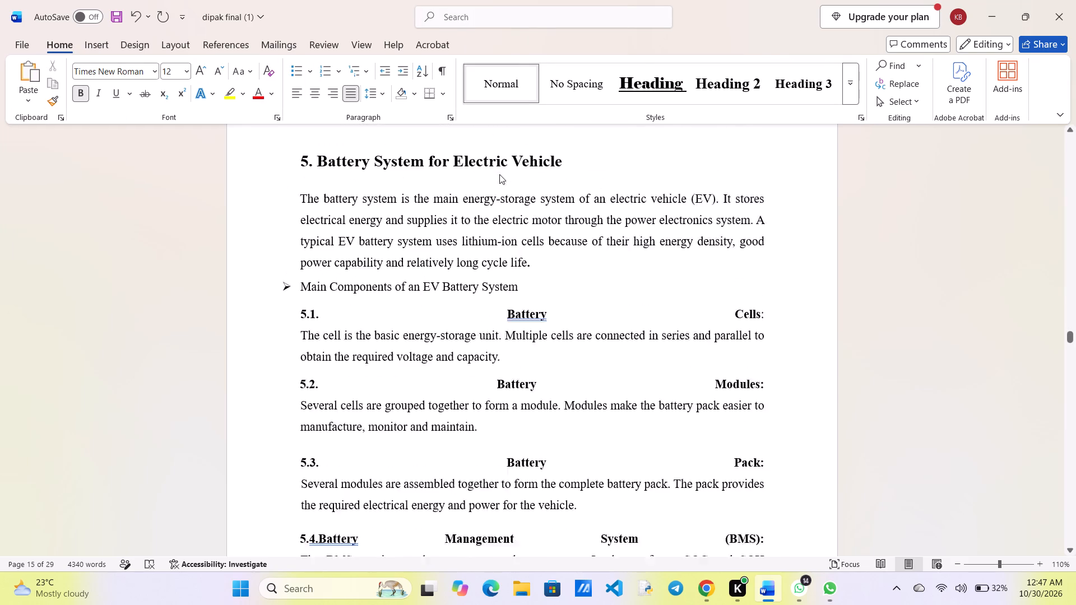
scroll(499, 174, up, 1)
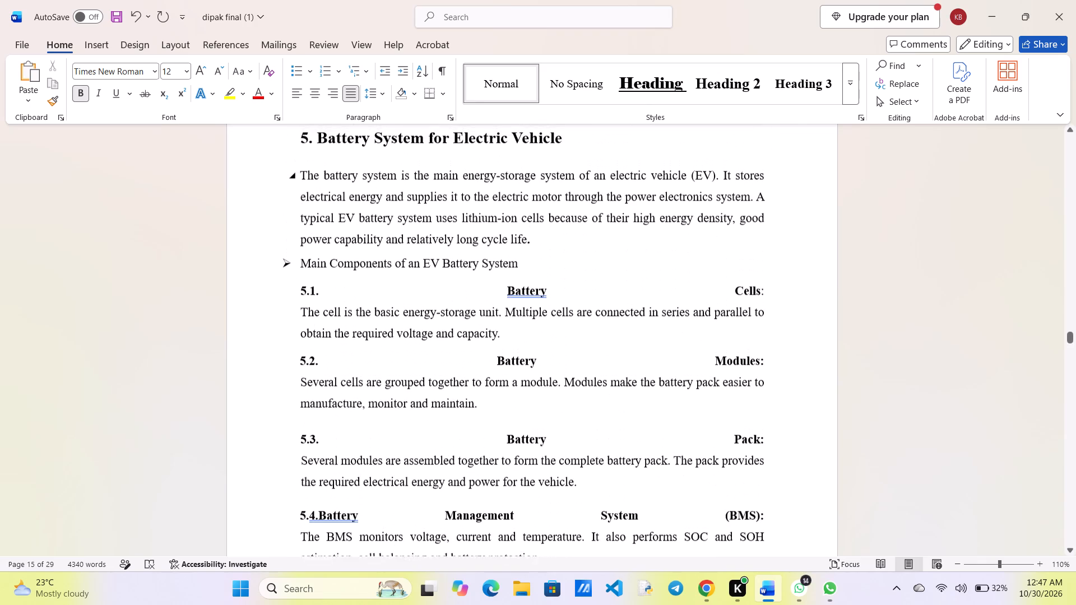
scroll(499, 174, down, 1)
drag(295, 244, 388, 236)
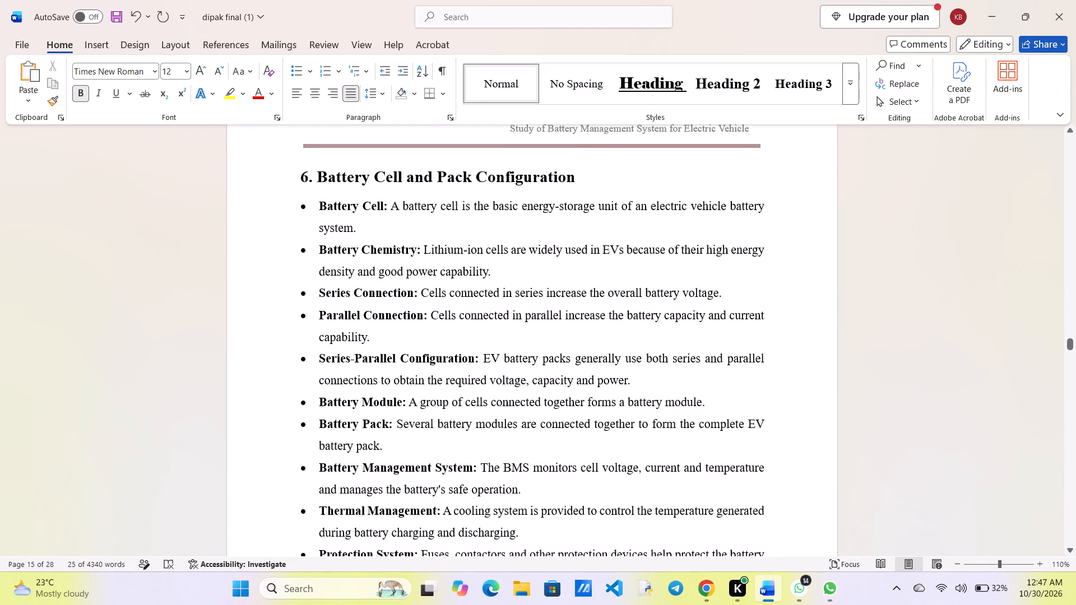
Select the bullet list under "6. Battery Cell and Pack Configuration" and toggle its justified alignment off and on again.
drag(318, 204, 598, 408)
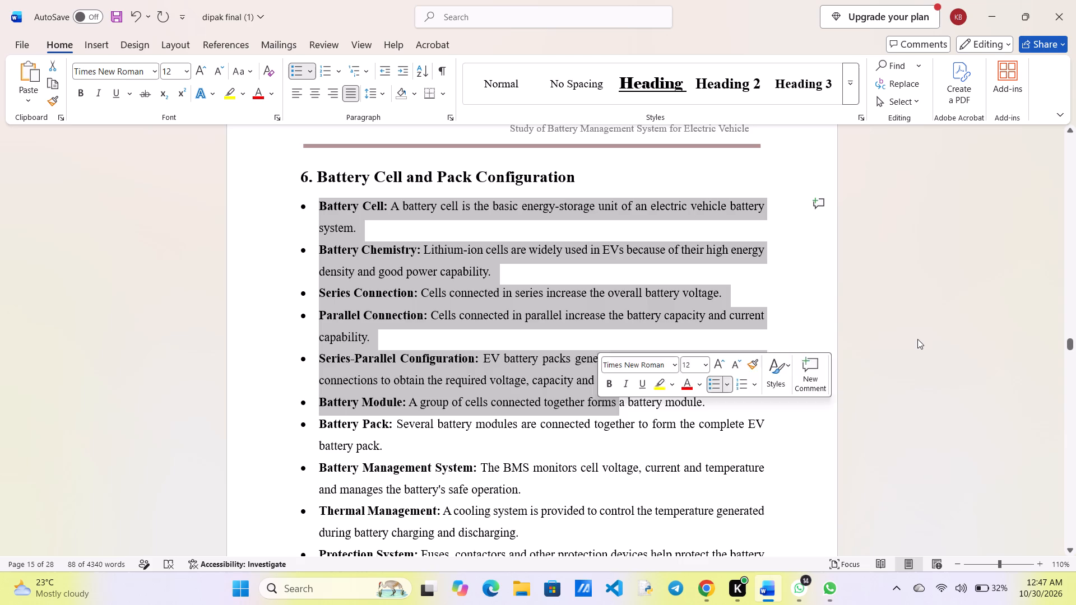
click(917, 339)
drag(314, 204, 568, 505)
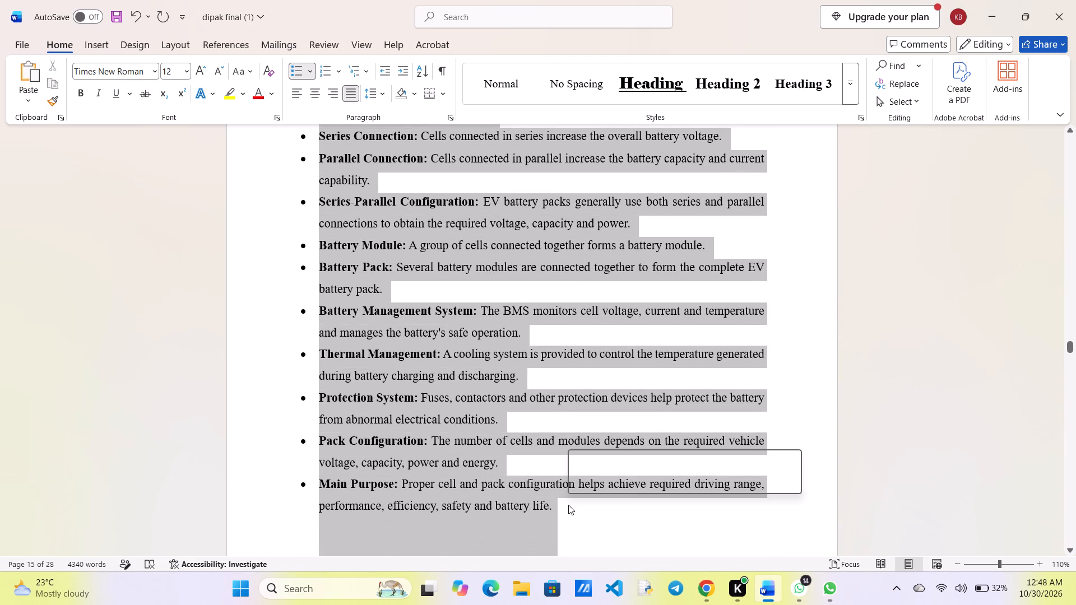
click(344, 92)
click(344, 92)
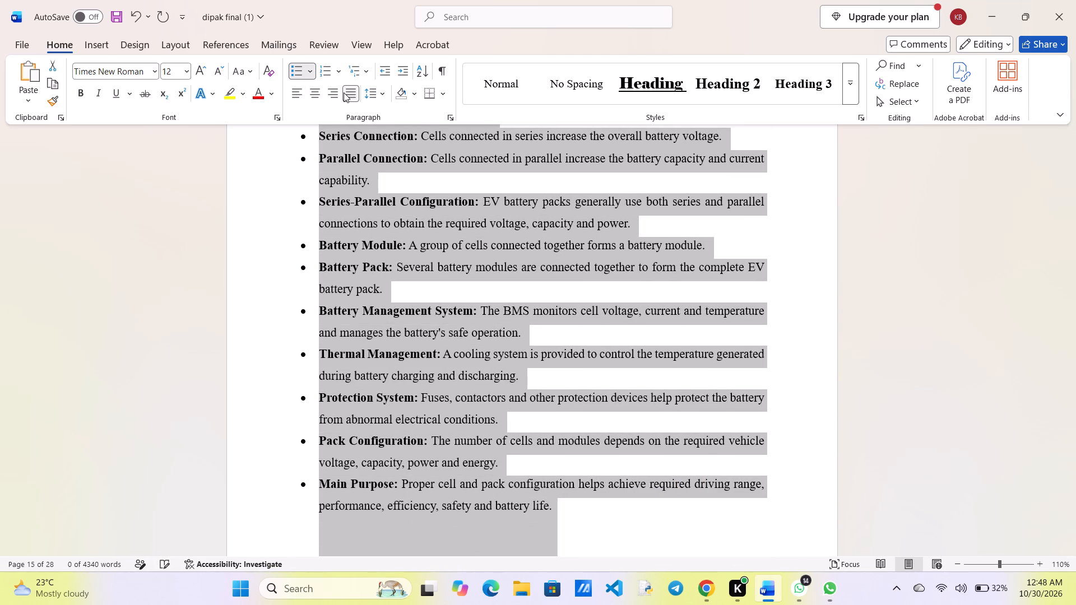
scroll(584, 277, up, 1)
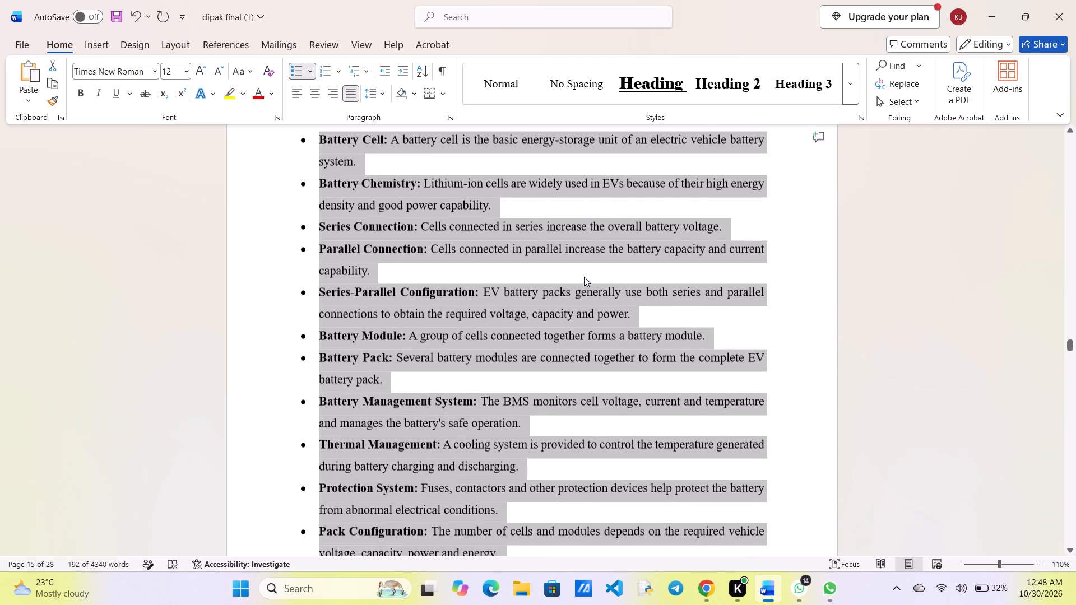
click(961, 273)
Insert a blank line before the "5. Battery System for Electric Vehicle" heading.
scroll(813, 288, up, 1)
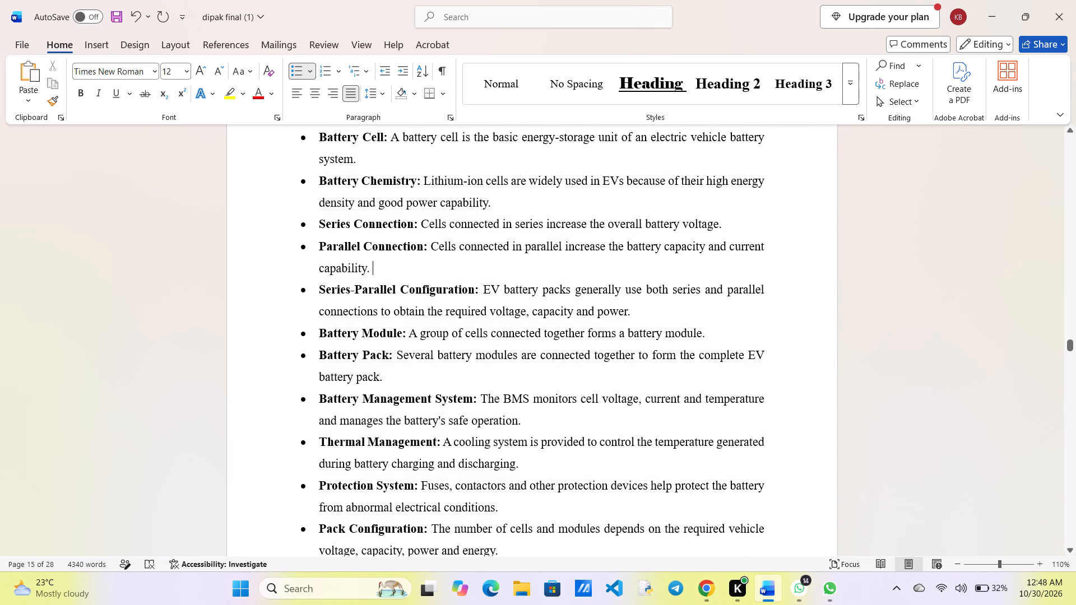
scroll(813, 288, up, 1)
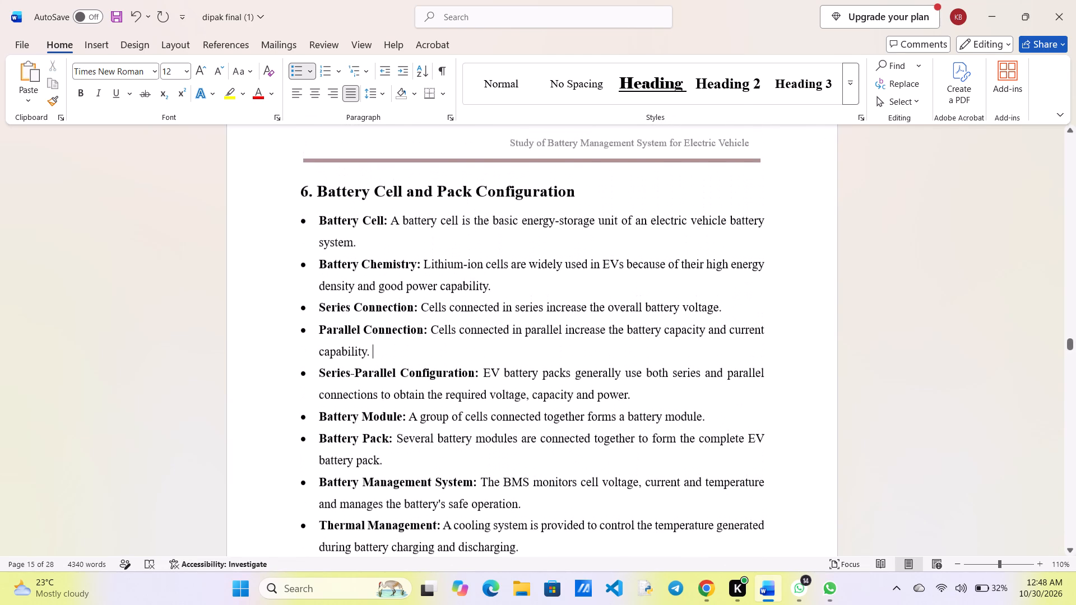
scroll(813, 288, up, 2)
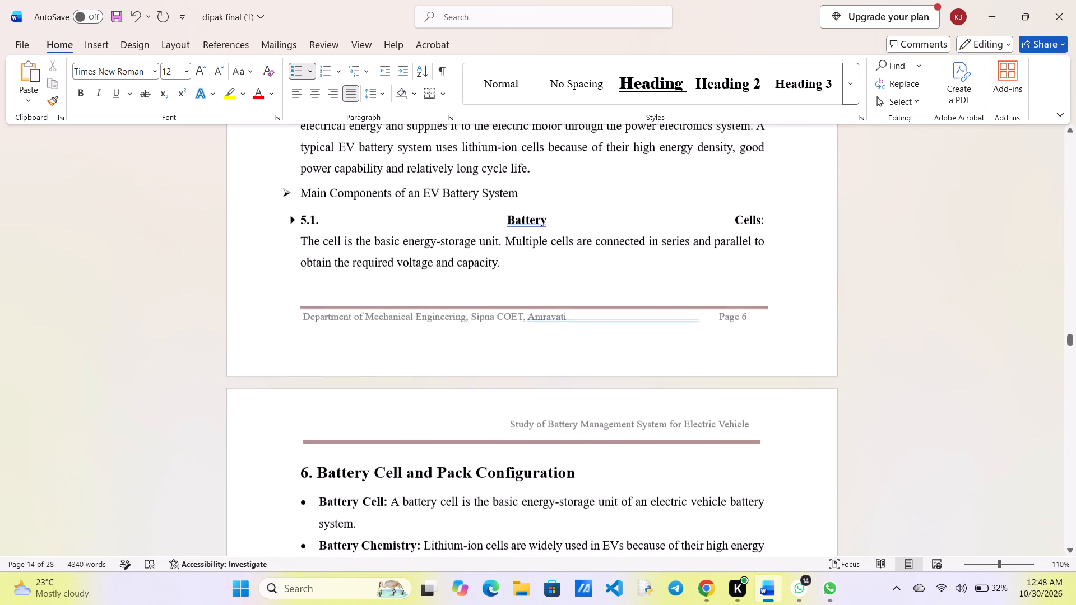
scroll(813, 288, up, 2)
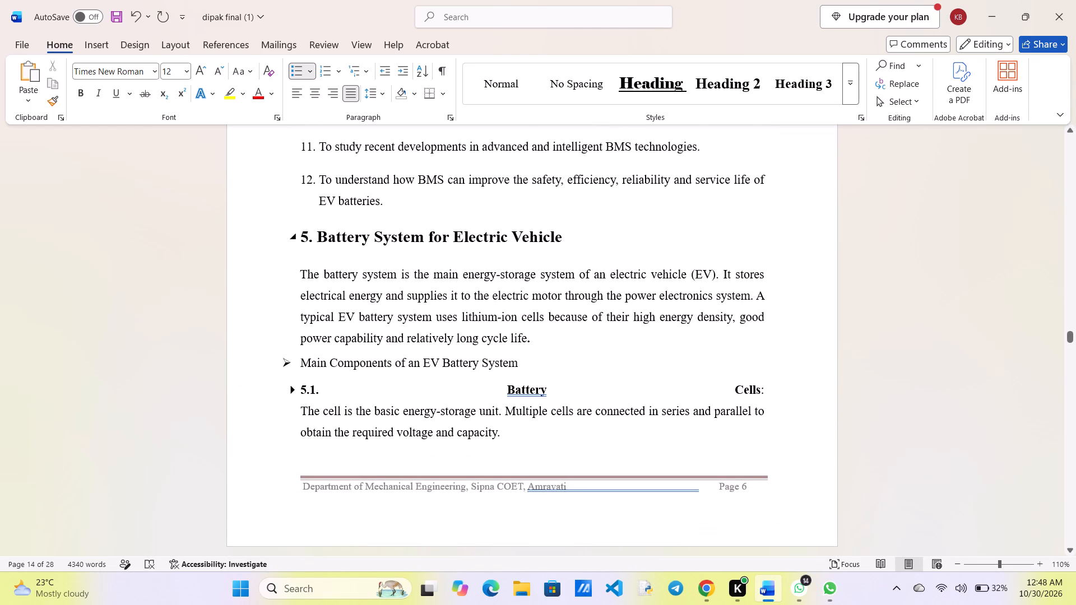
click(299, 229)
key(Return)
Expand the collapsed 5.1 Battery Cells heading to show subsections 5.2 to 5.6.
scroll(299, 229, down, 1)
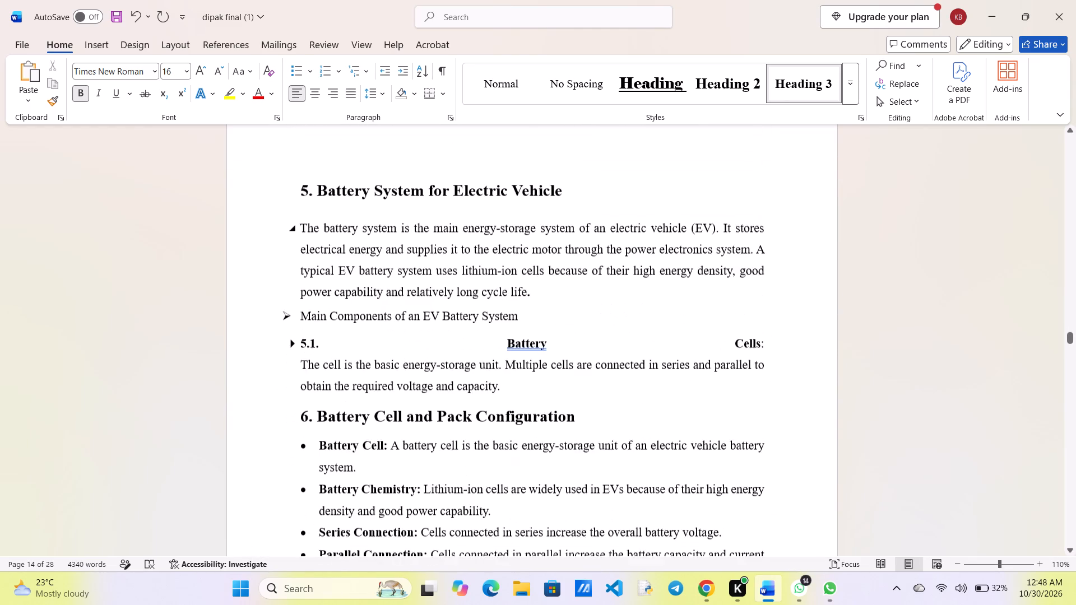
scroll(299, 229, down, 1)
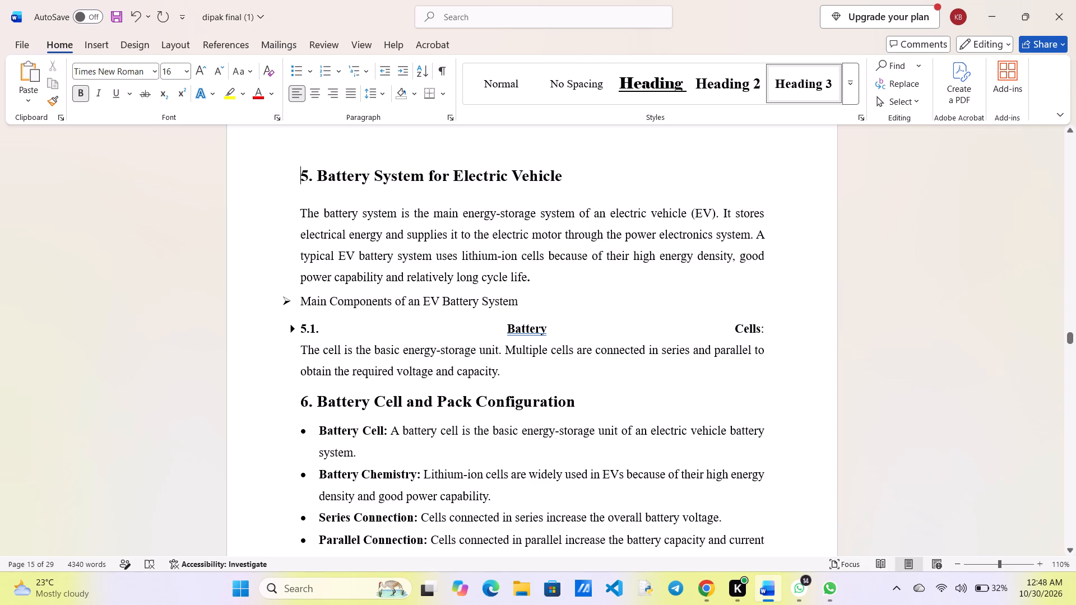
click(291, 328)
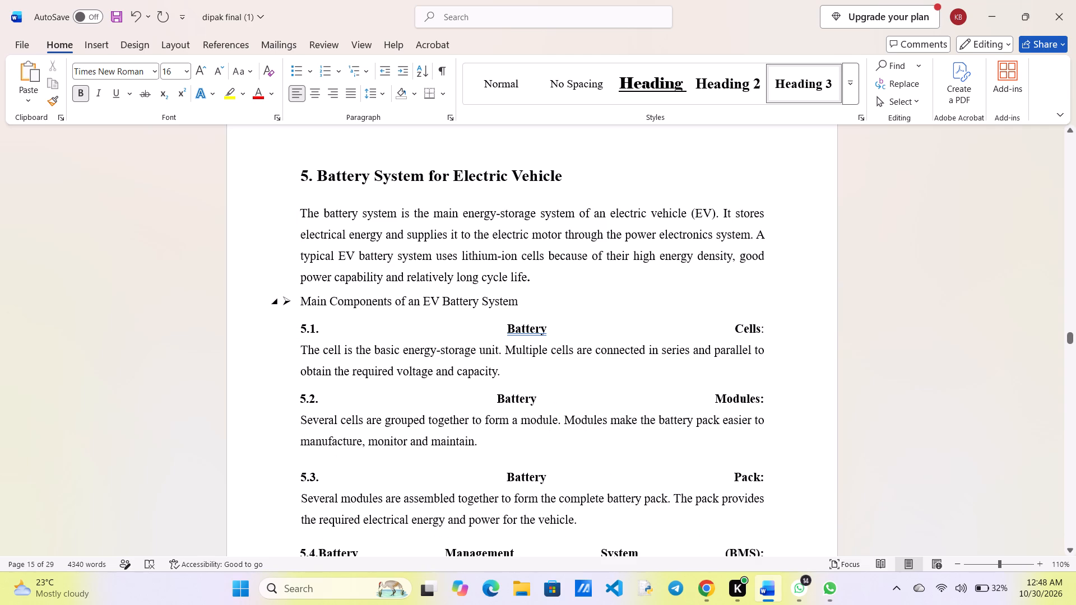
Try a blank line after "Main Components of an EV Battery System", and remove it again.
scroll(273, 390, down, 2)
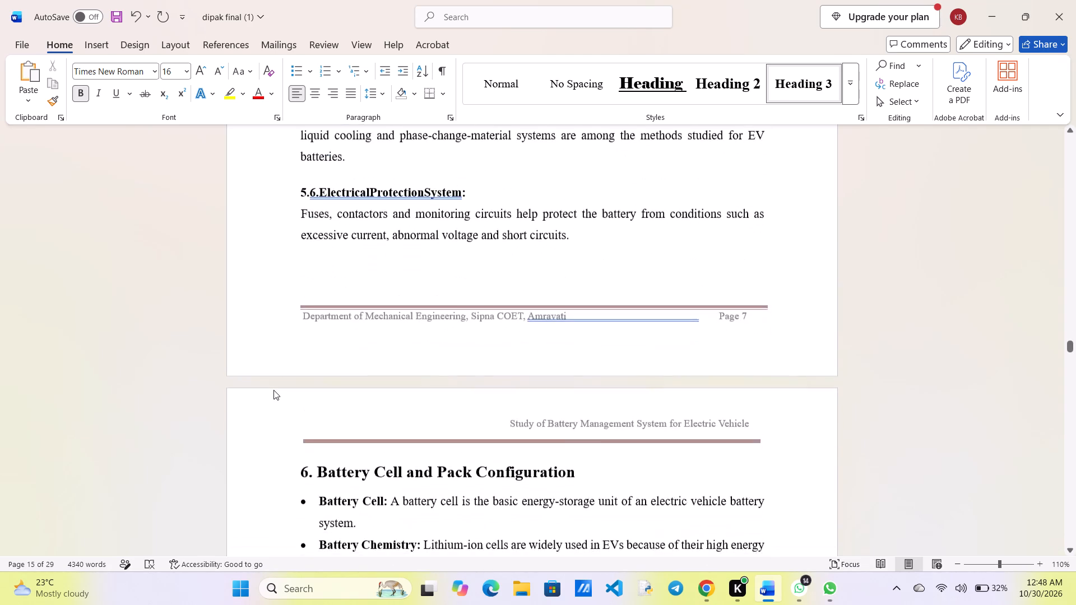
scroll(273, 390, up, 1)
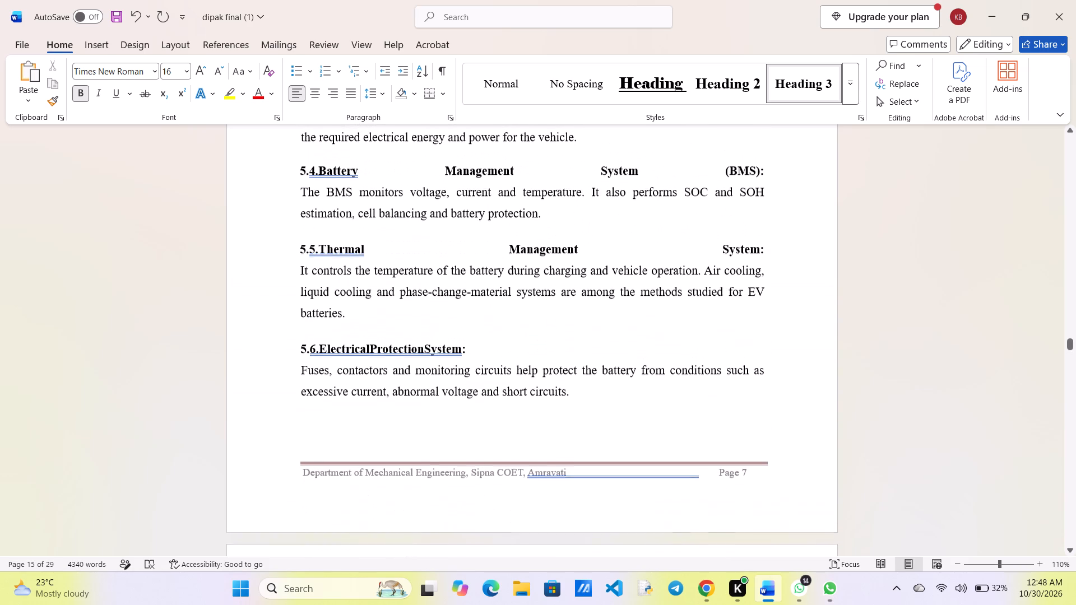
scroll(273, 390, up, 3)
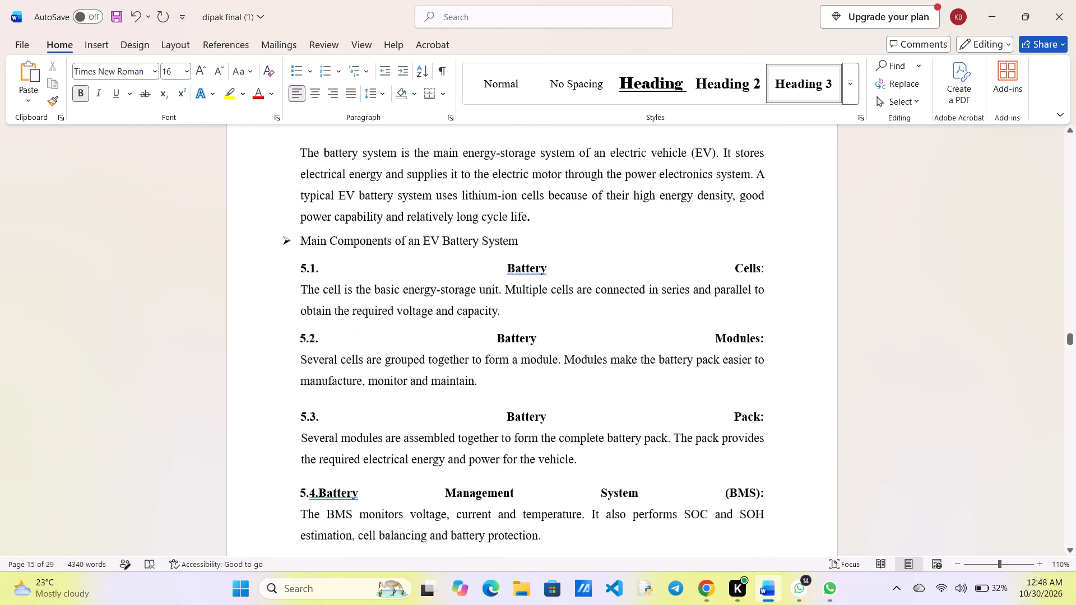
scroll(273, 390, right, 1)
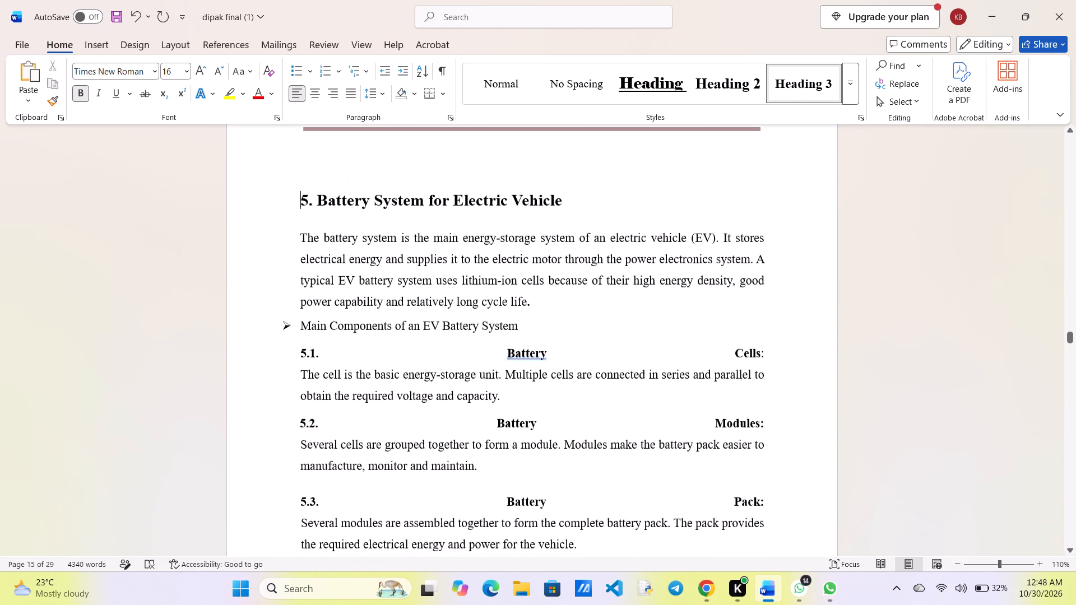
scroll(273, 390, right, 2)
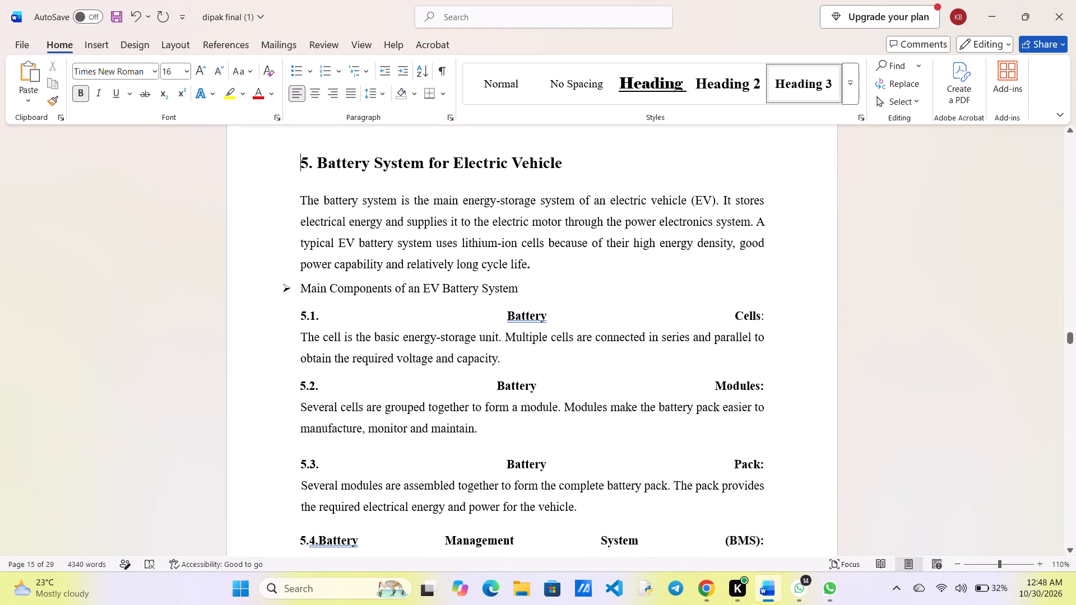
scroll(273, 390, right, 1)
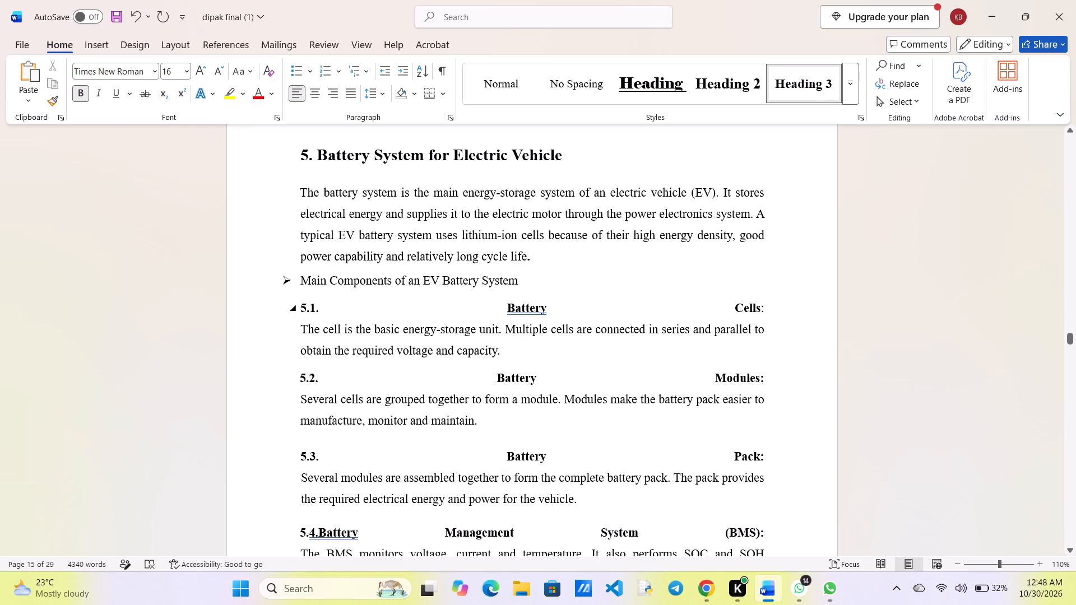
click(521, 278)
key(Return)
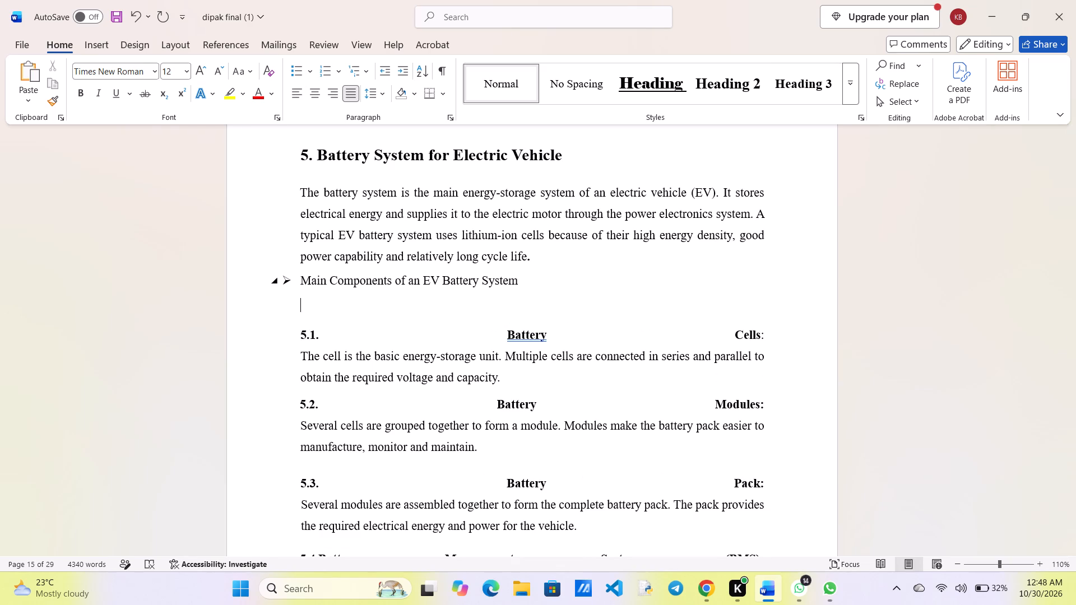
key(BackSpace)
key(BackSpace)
Examine the layout from the section 5 subsections through the section 6 bullet list.
scroll(521, 278, down, 2)
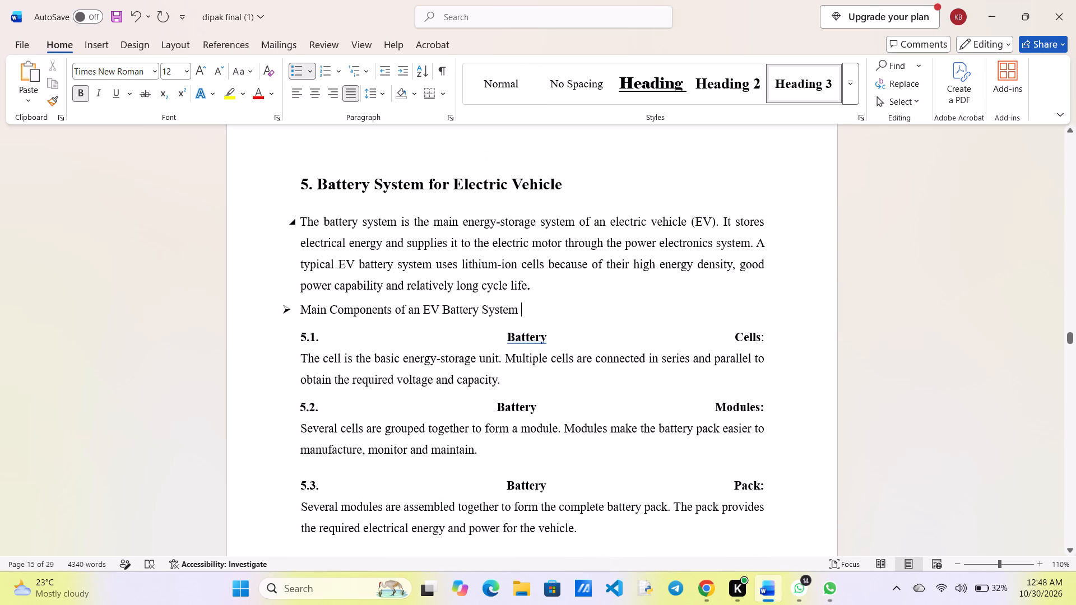
scroll(521, 278, down, 1)
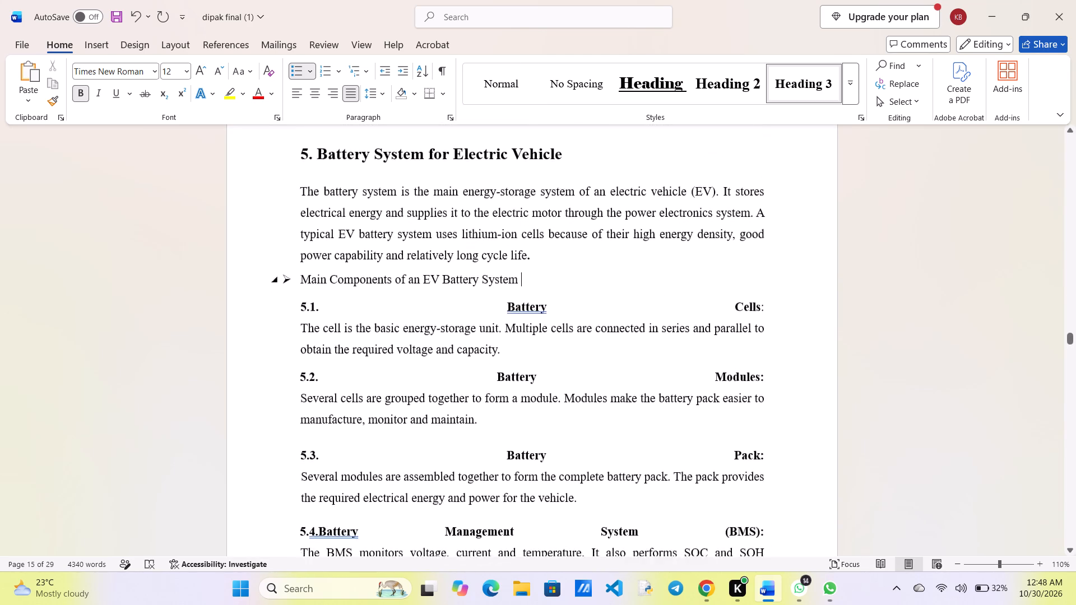
scroll(521, 278, down, 4)
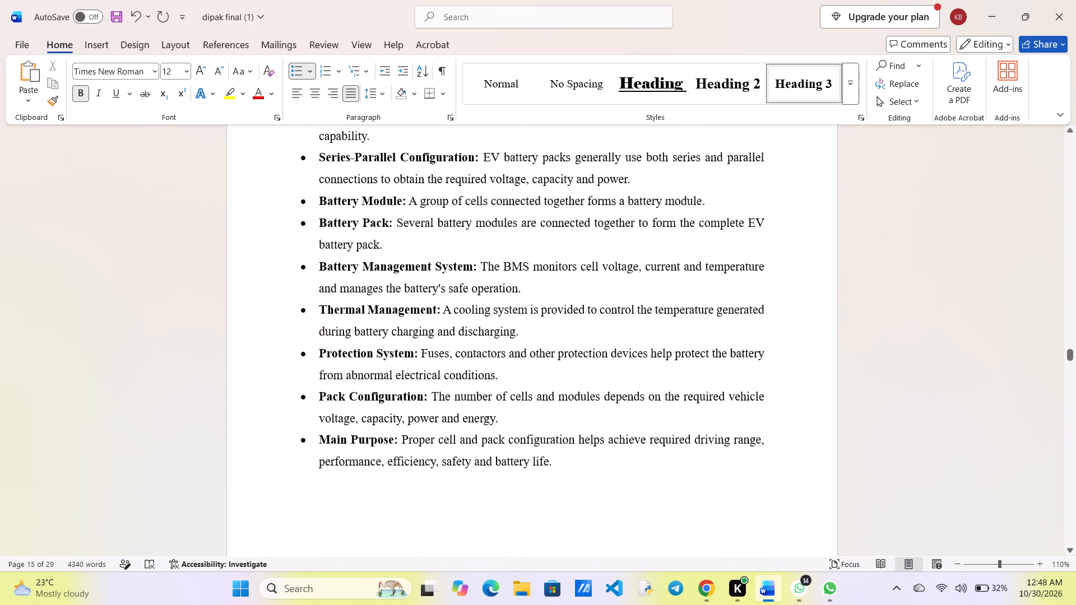
scroll(521, 278, down, 1)
scroll(521, 278, up, 3)
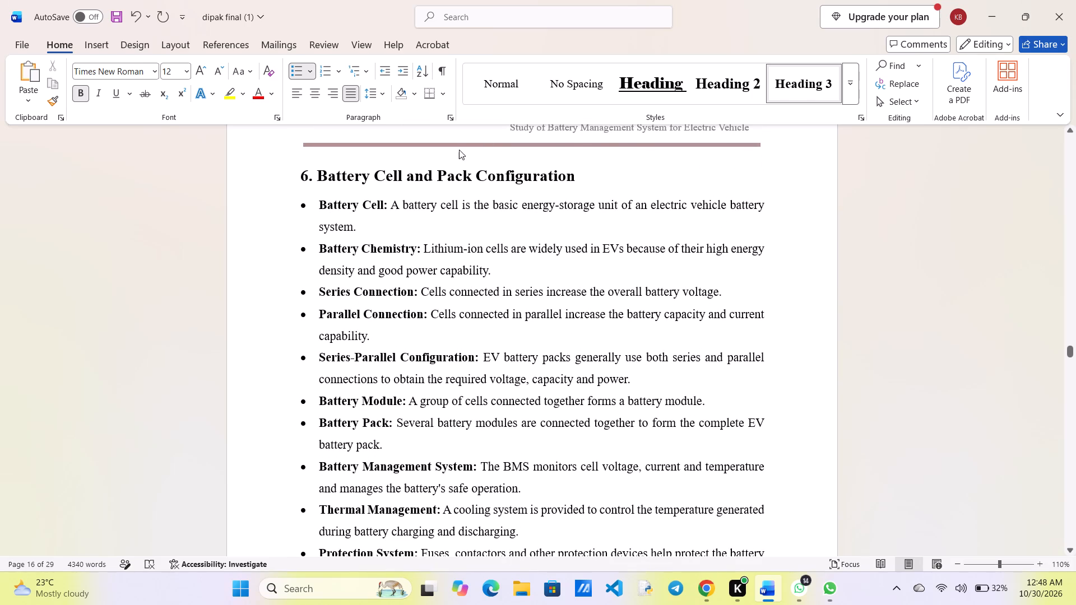
Set the line spacing of the whole bullet list under "6. Battery Cell and Pack Configuration" to 1.5.
drag(317, 201, 508, 519)
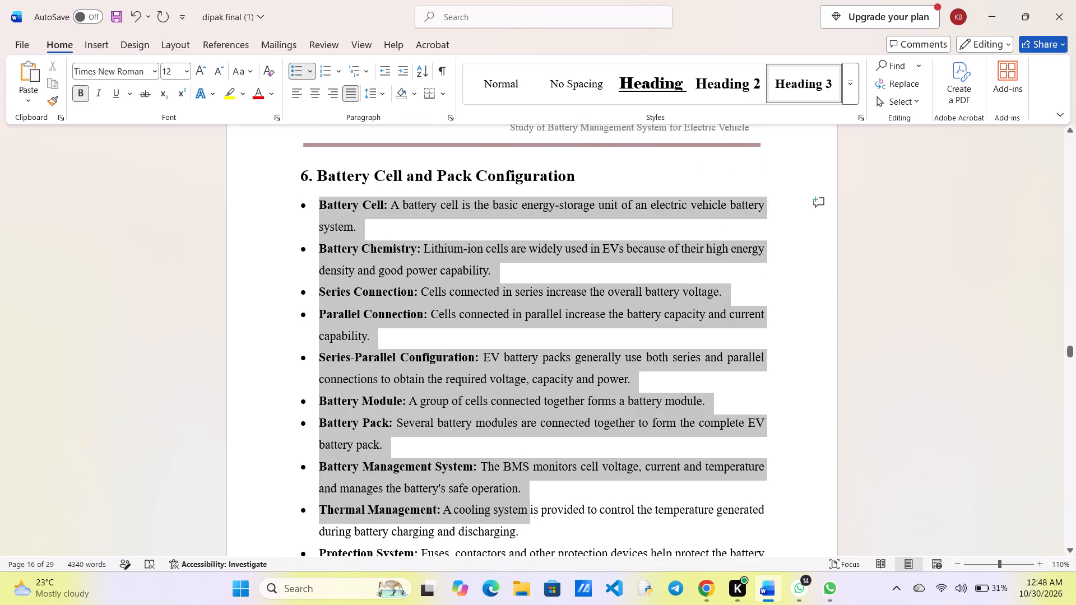
drag(508, 519, 617, 499)
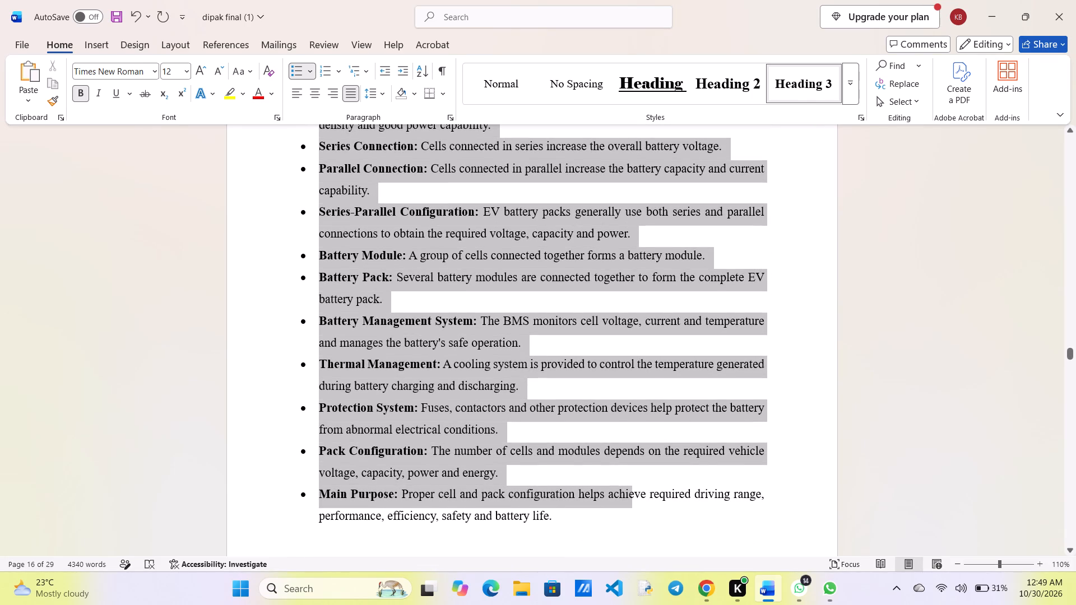
drag(617, 499, 665, 522)
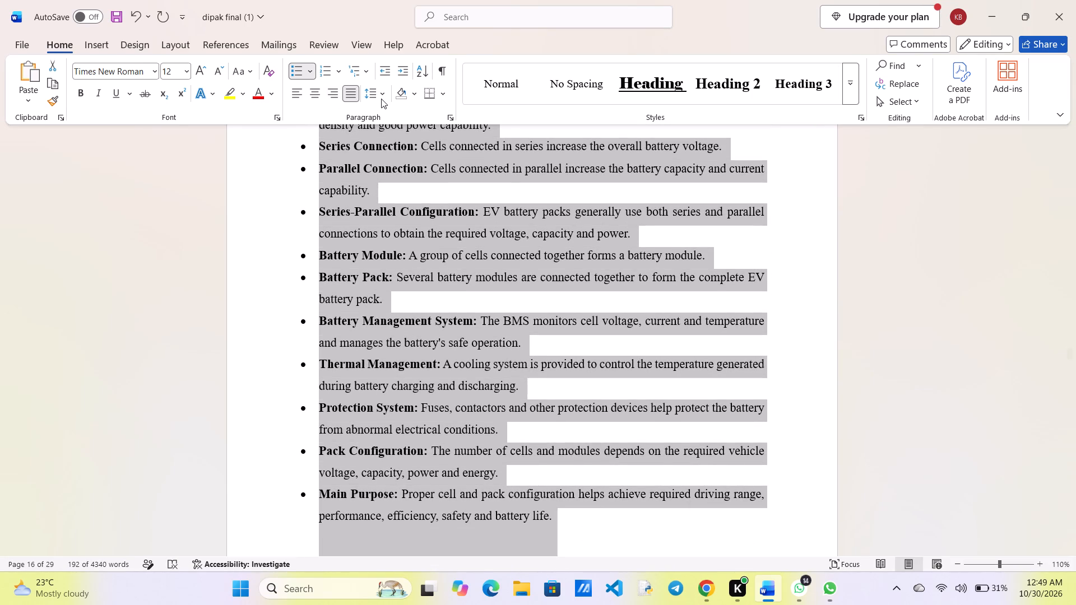
click(381, 99)
click(392, 145)
Set the paragraph spacing of the section 6 bullet list to 6 pt before and 6 pt after.
click(187, 38)
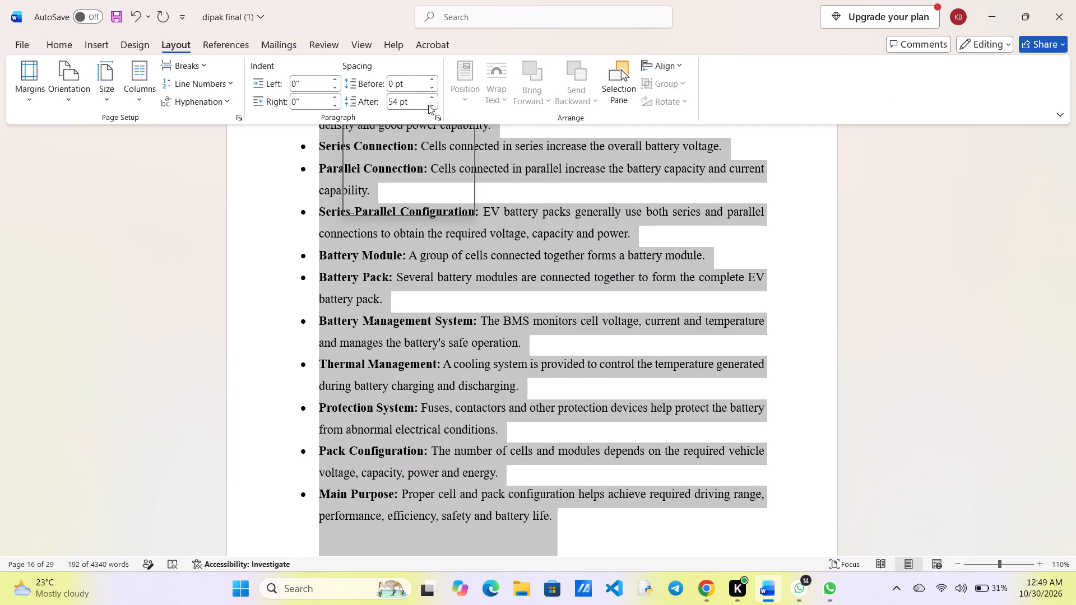
click(428, 105)
triple_click(428, 105)
triple_click(428, 105)
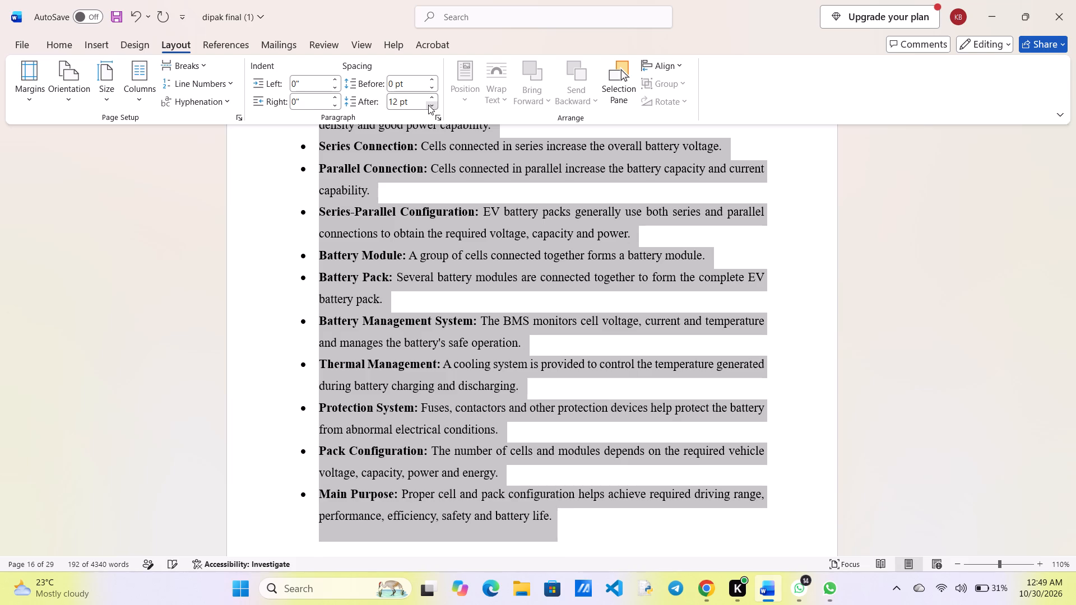
triple_click(428, 105)
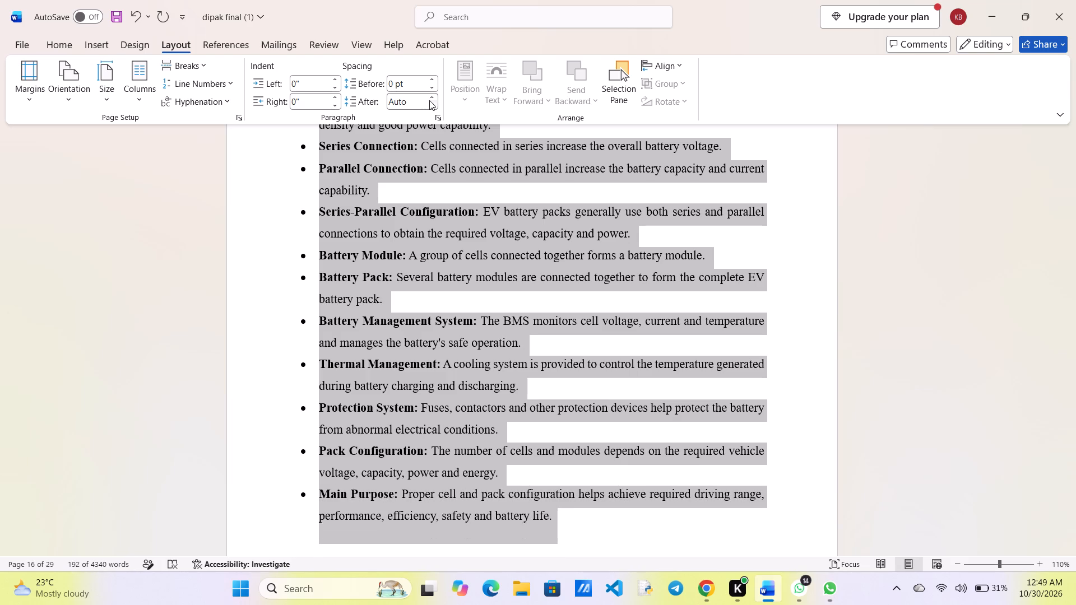
click(433, 97)
click(433, 97)
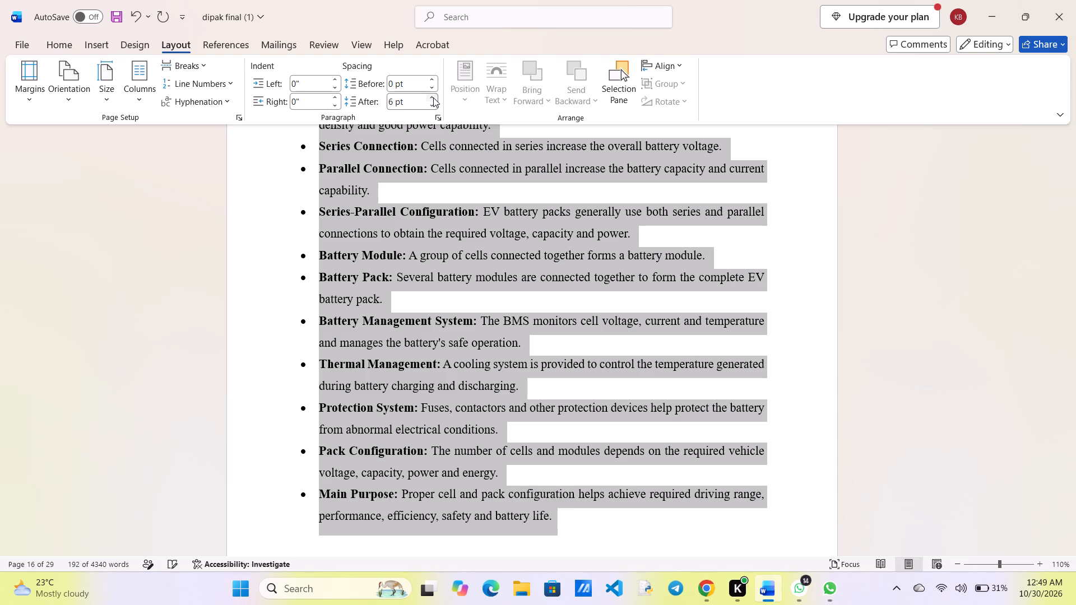
click(435, 77)
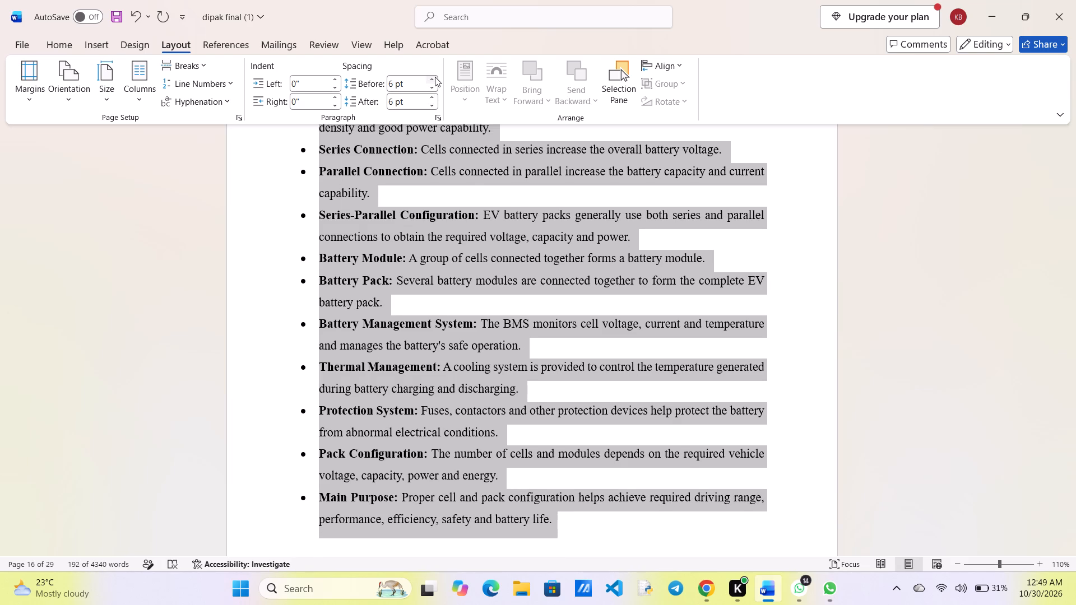
click(432, 78)
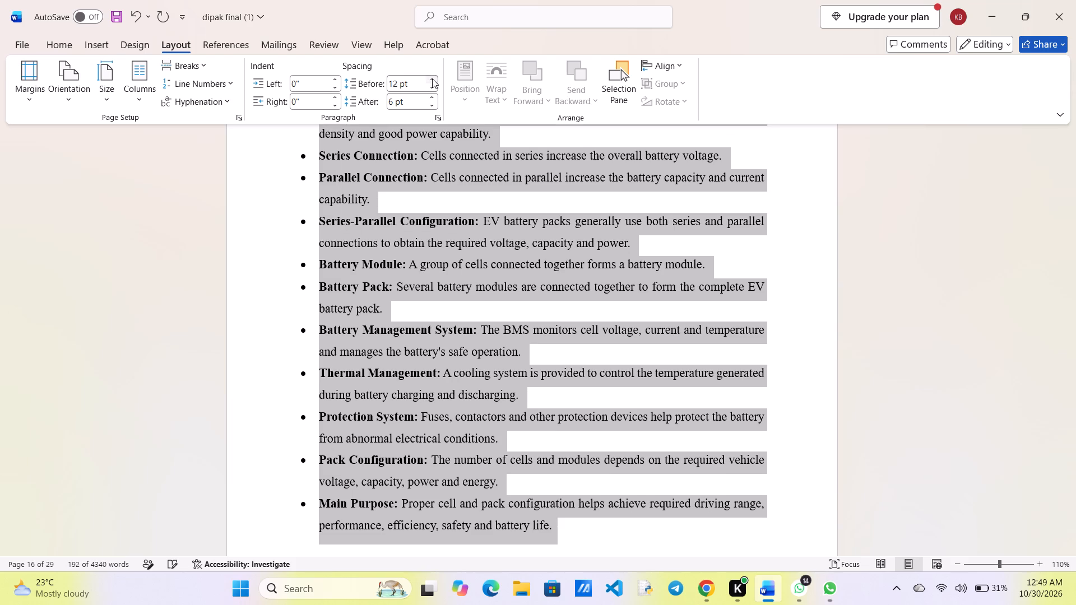
click(433, 97)
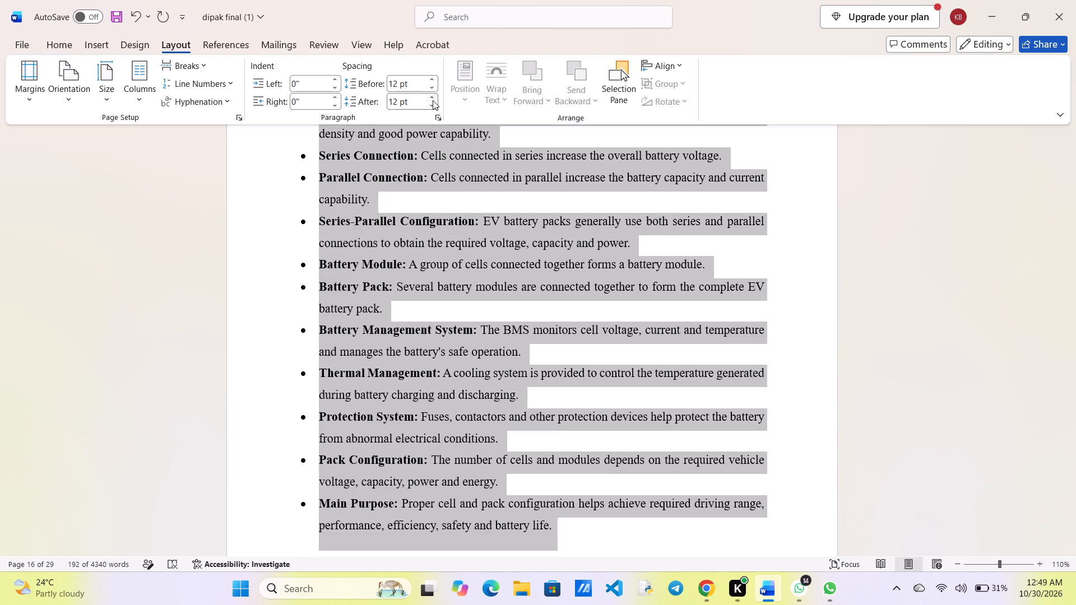
scroll(412, 181, up, 2)
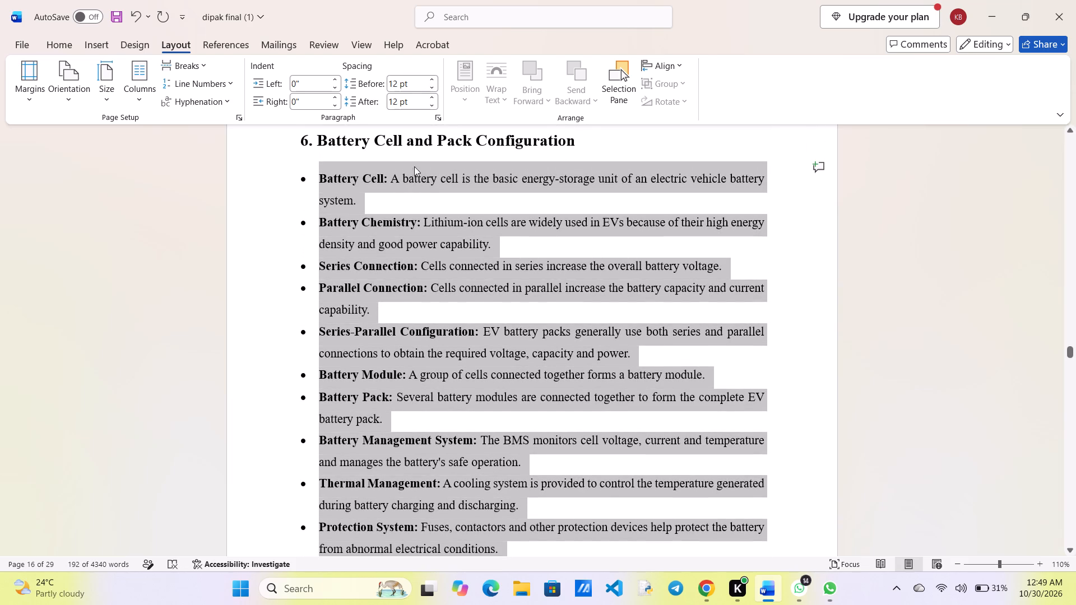
click(434, 101)
click(434, 101)
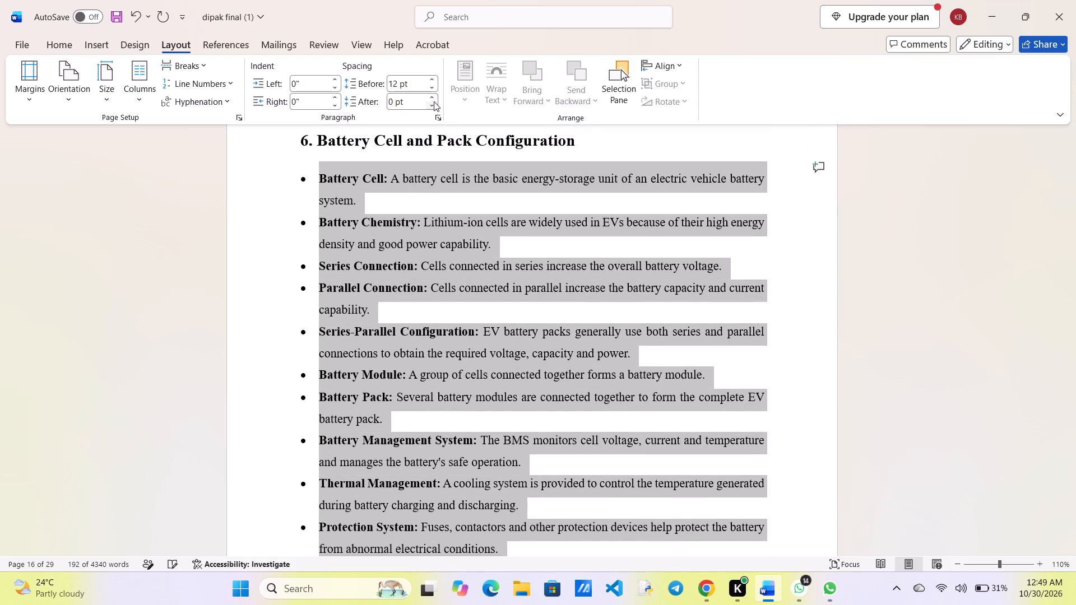
click(433, 99)
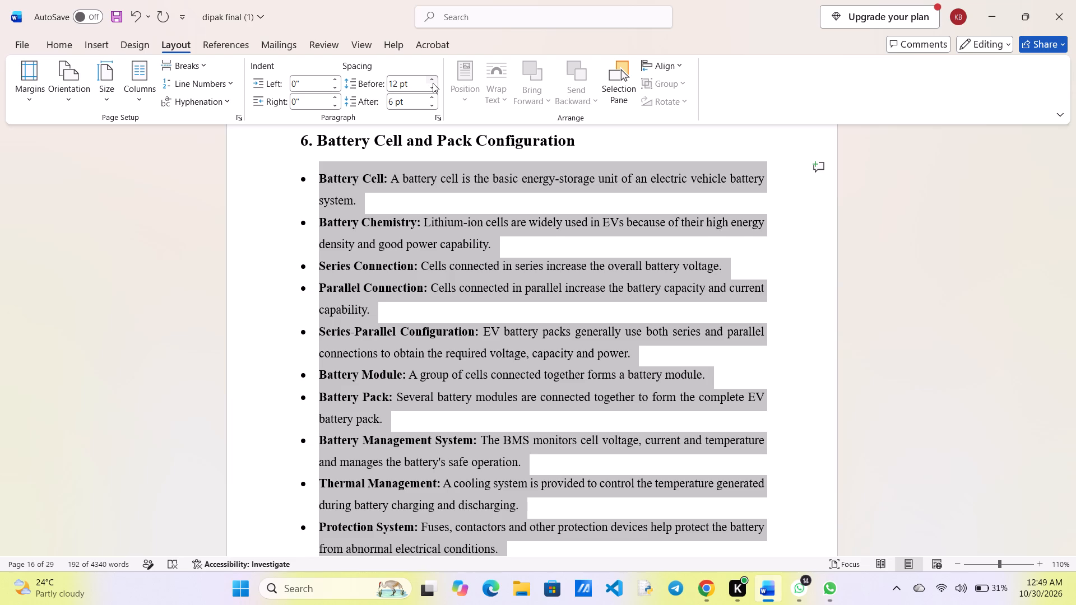
click(433, 83)
click(433, 87)
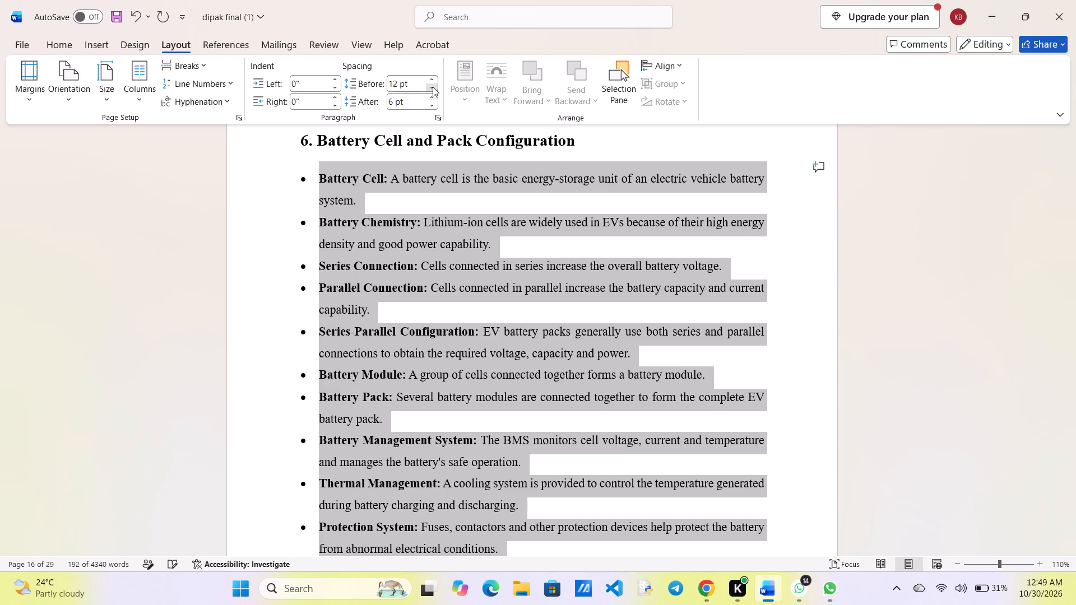
click(433, 87)
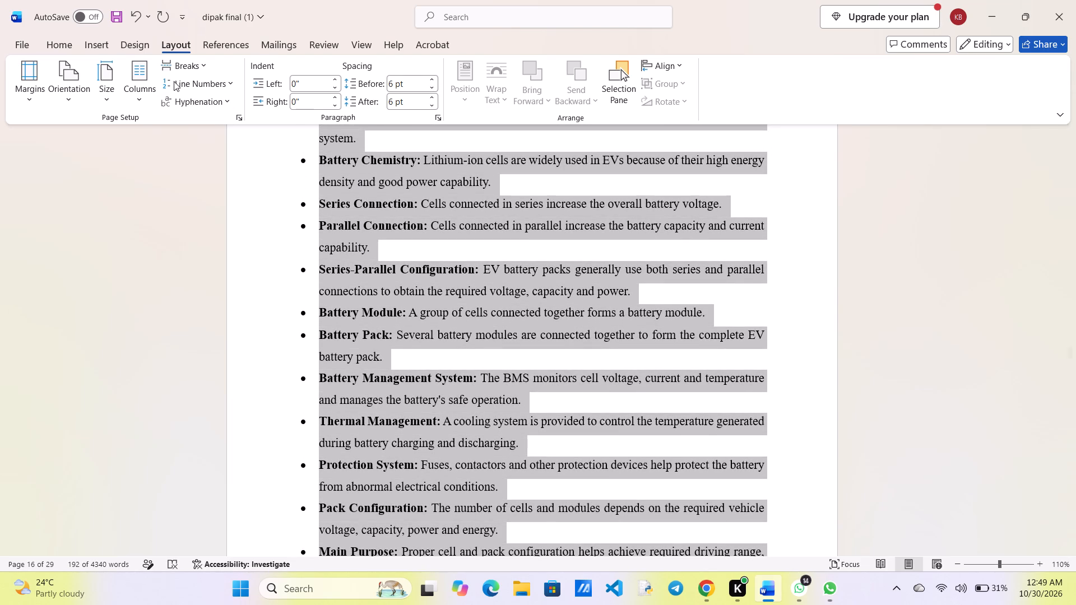
Reapply 1.5 line spacing to the section 6 bullet list and deselect it.
click(58, 41)
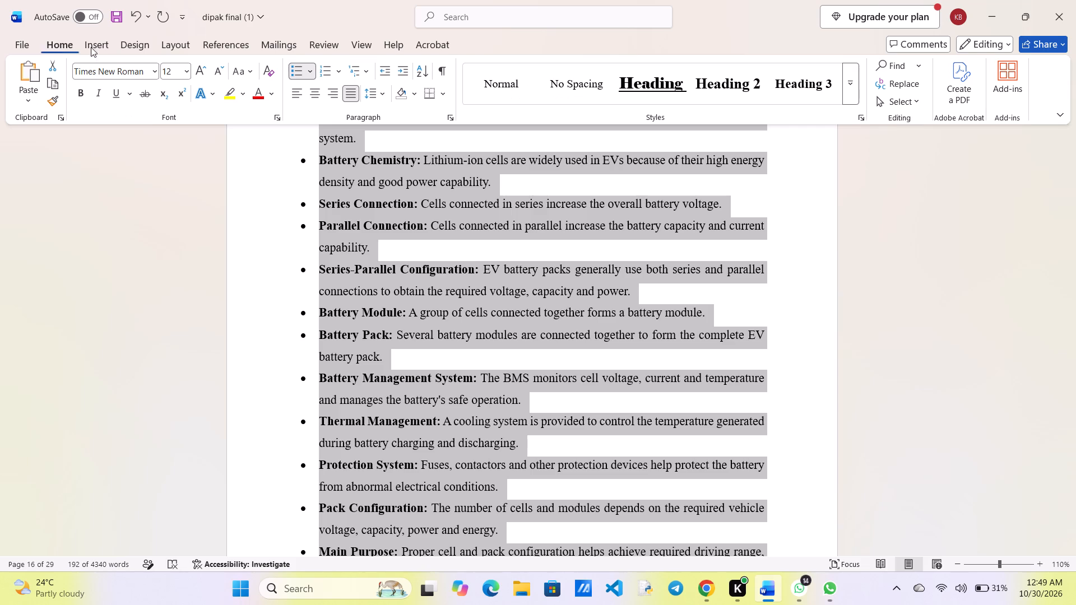
click(373, 93)
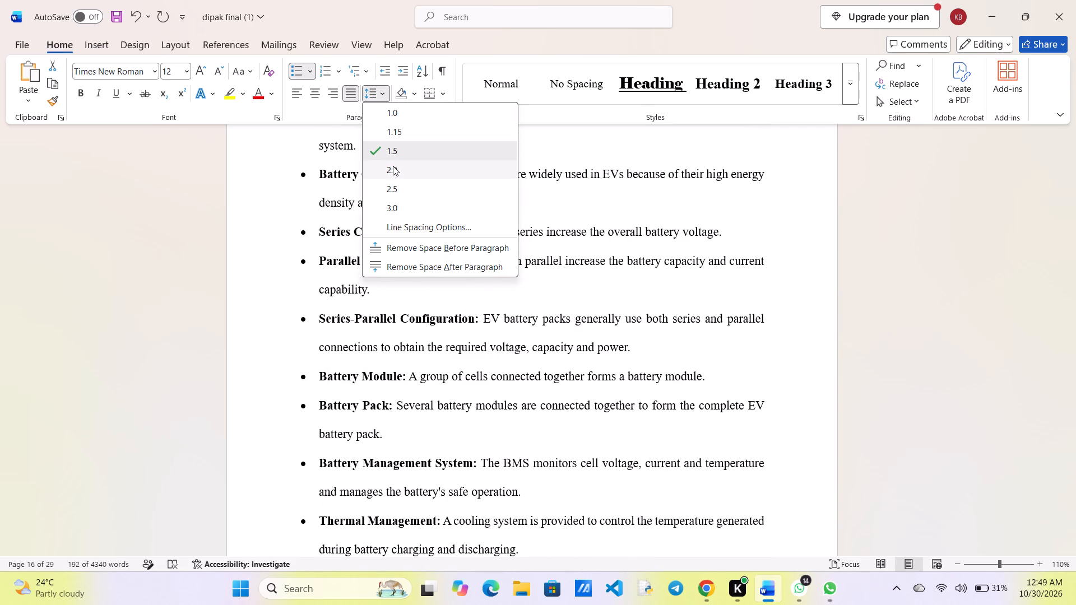
click(392, 151)
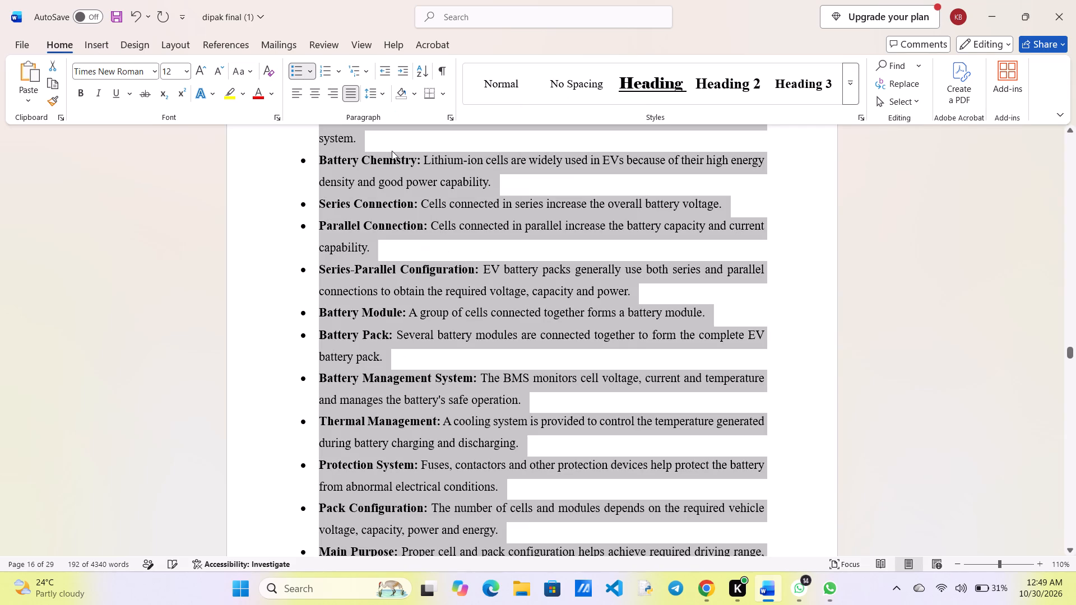
click(293, 182)
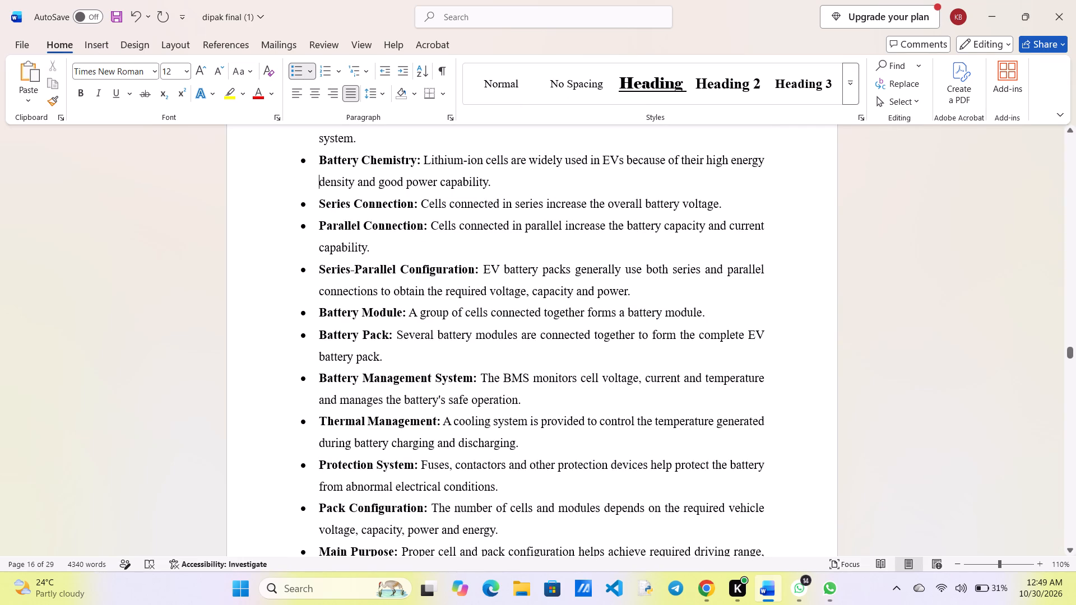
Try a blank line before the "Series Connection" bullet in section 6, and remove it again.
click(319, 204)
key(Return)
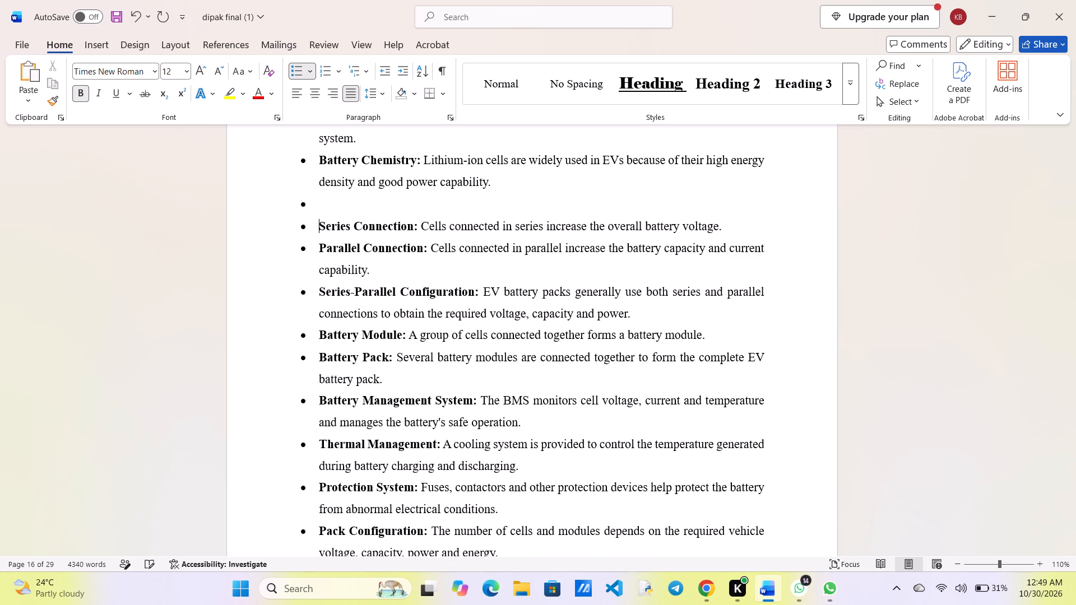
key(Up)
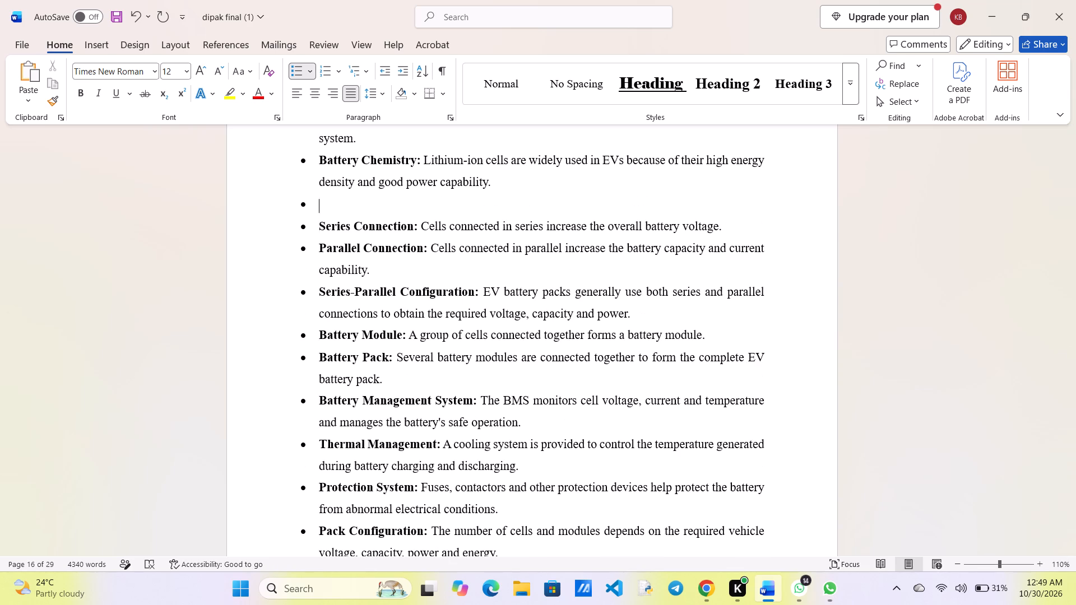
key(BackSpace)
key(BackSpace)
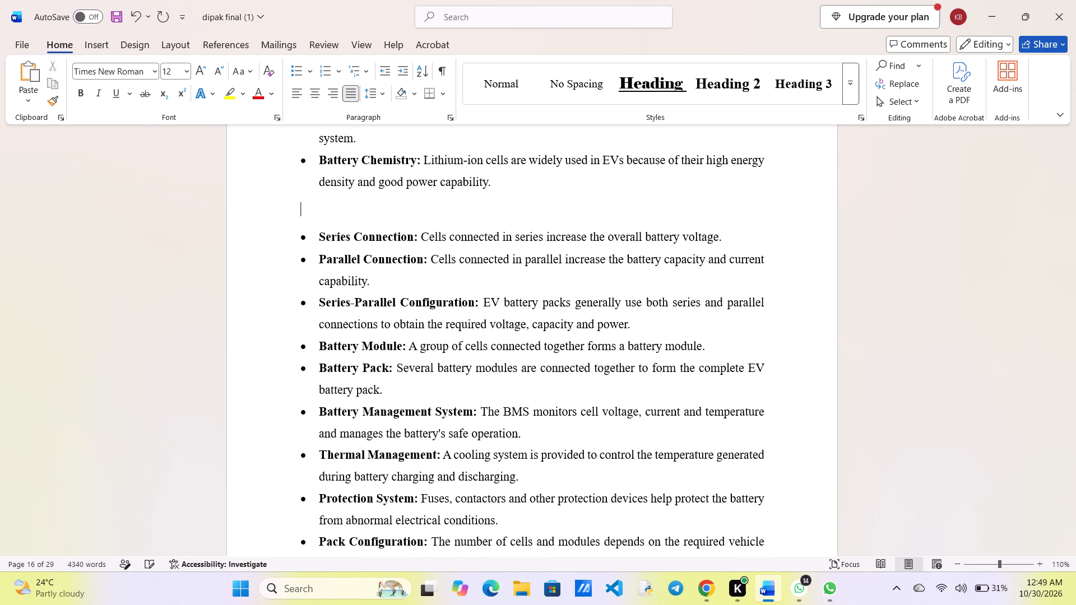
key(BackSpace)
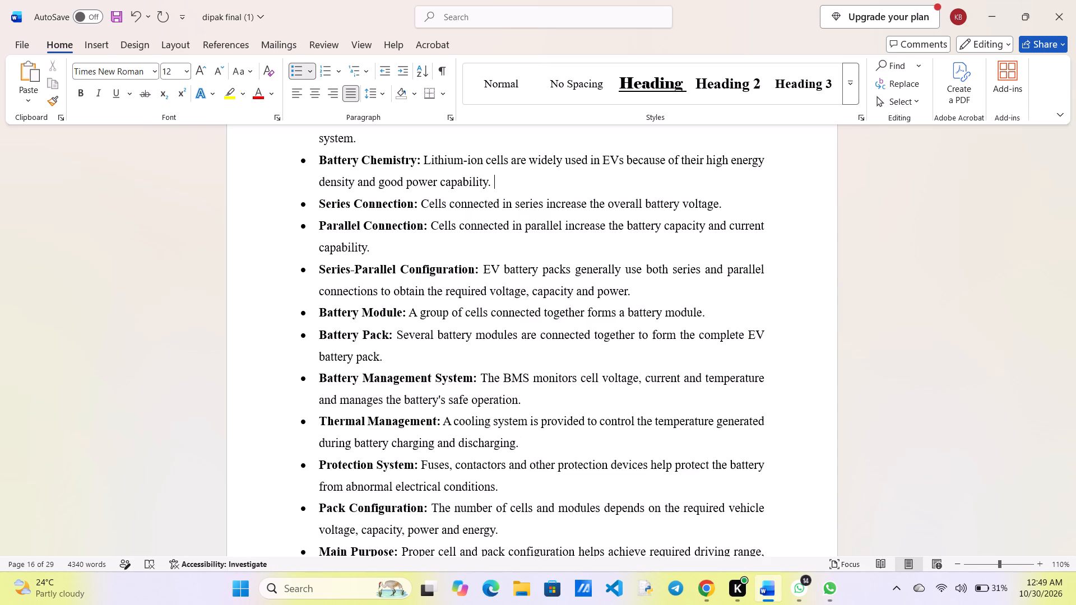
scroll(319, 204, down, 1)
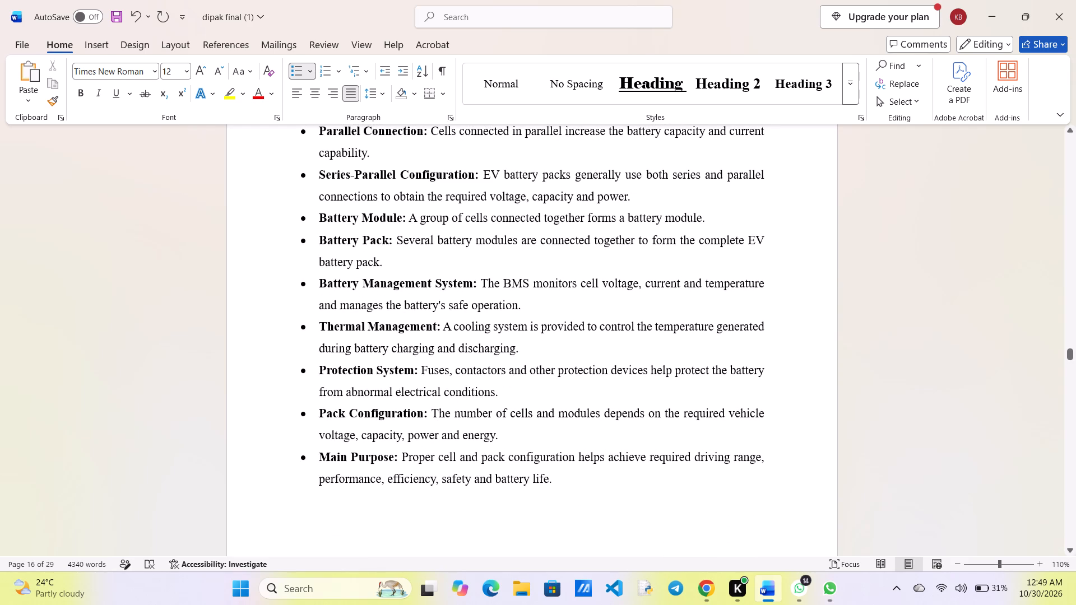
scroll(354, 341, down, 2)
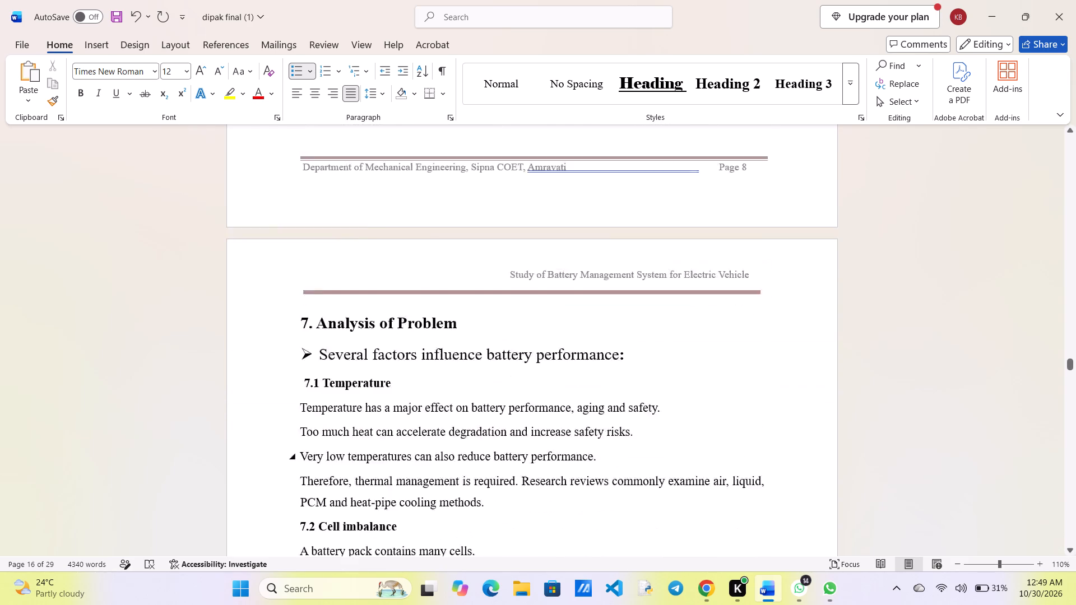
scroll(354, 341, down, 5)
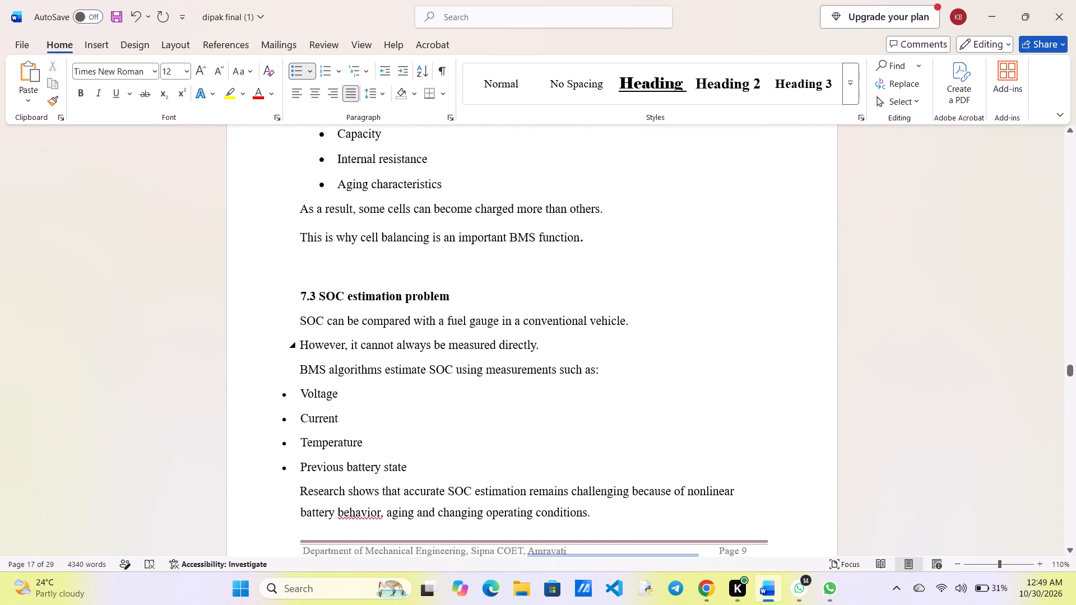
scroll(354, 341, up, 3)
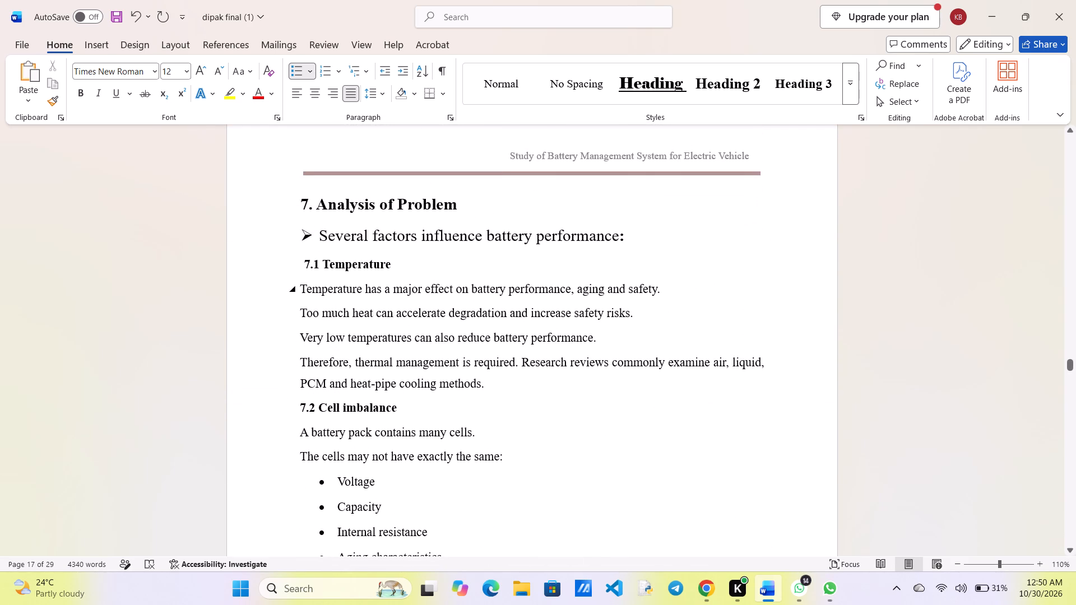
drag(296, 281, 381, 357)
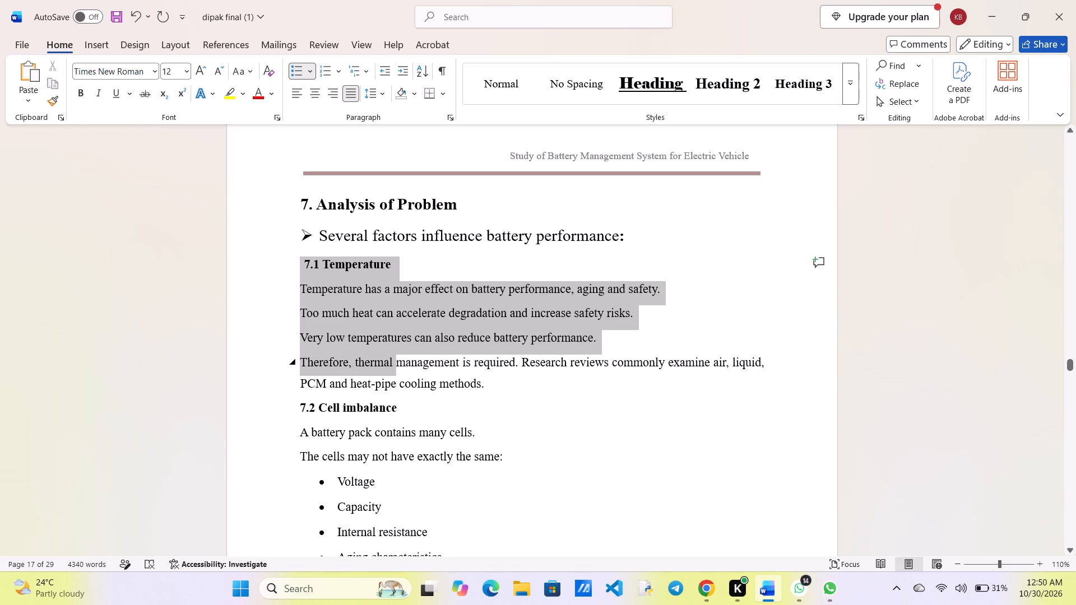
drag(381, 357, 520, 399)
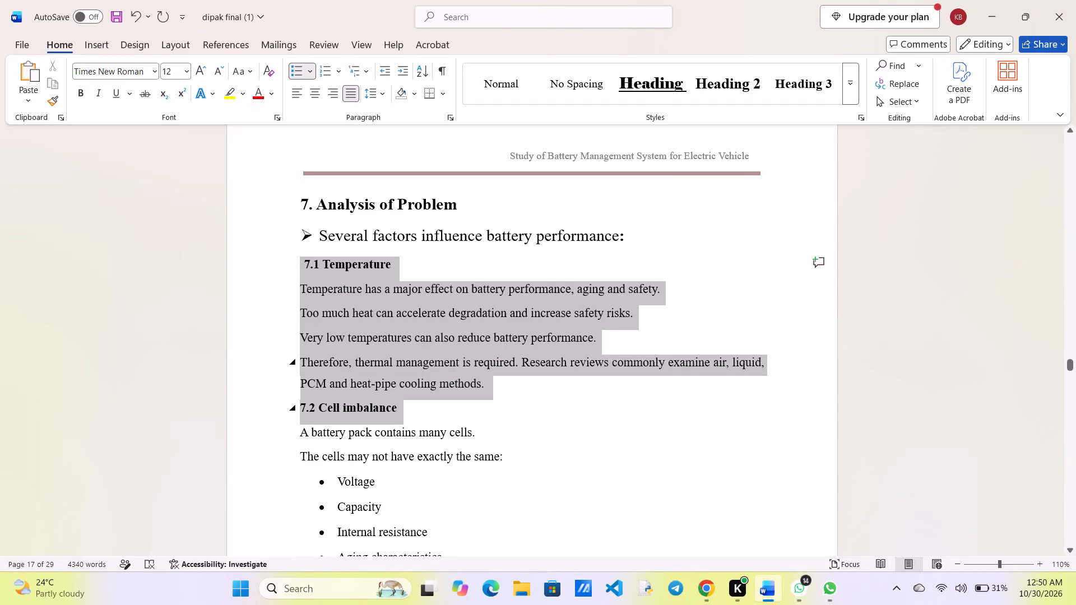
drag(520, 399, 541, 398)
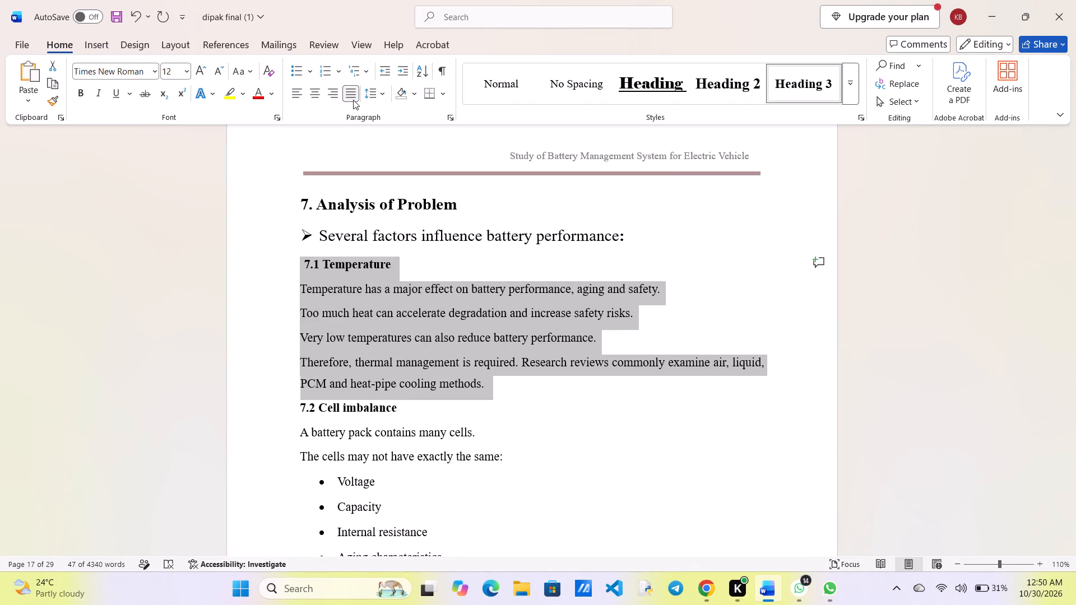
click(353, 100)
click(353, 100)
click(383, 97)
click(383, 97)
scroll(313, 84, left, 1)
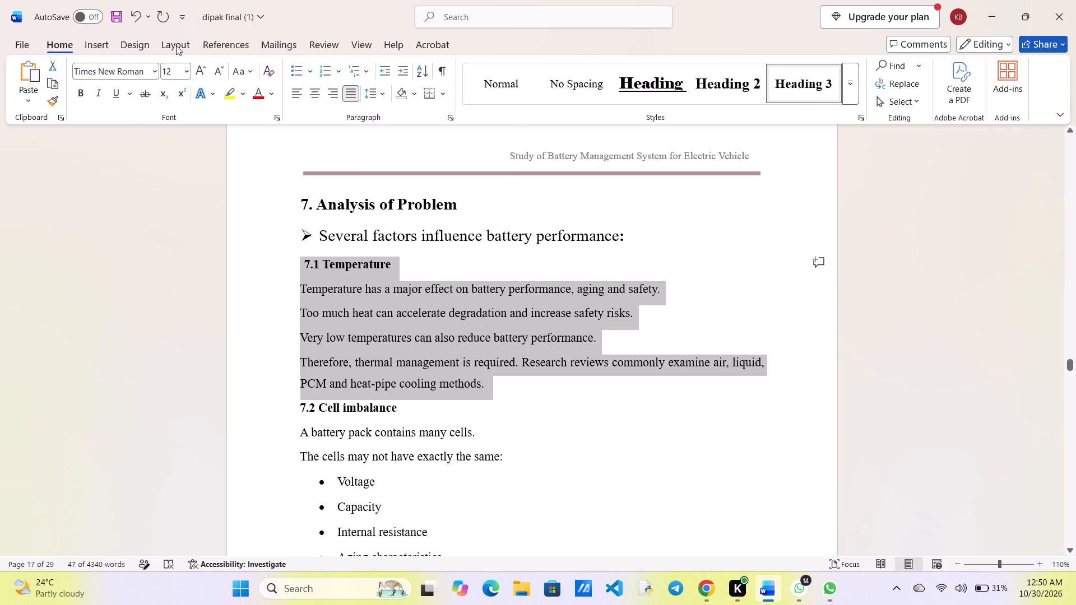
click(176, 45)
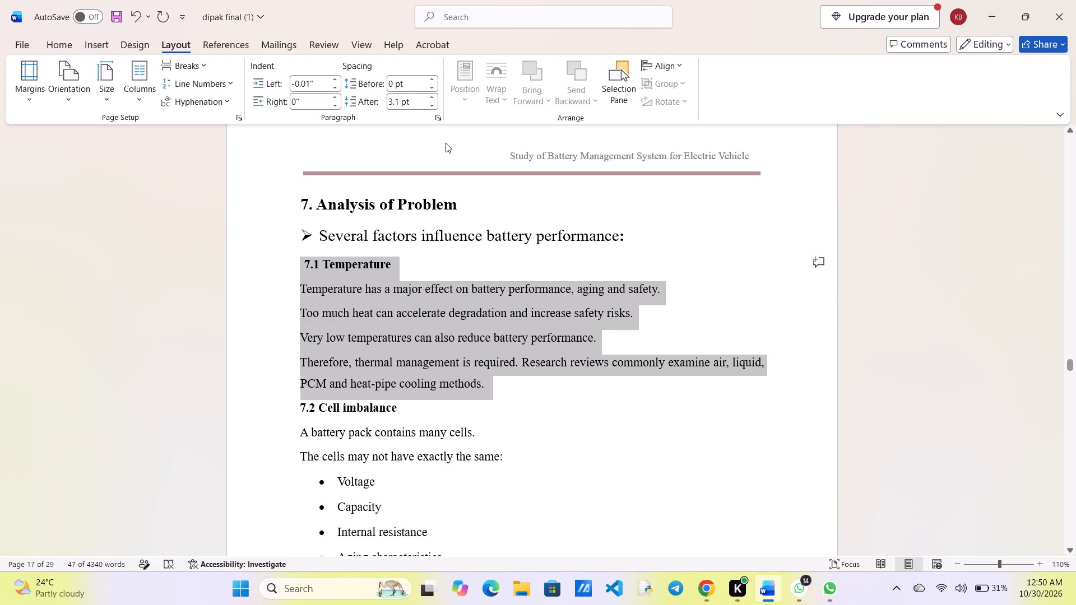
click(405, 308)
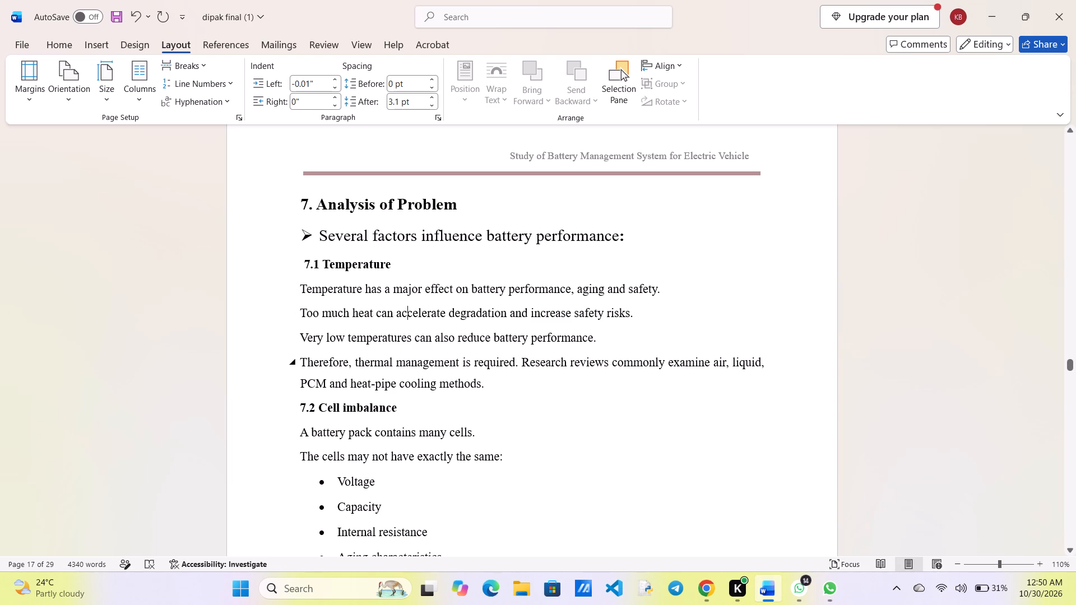
Turn the four body paragraphs under "7.1 Temperature" into a round-bulleted list.
scroll(369, 372, down, 1)
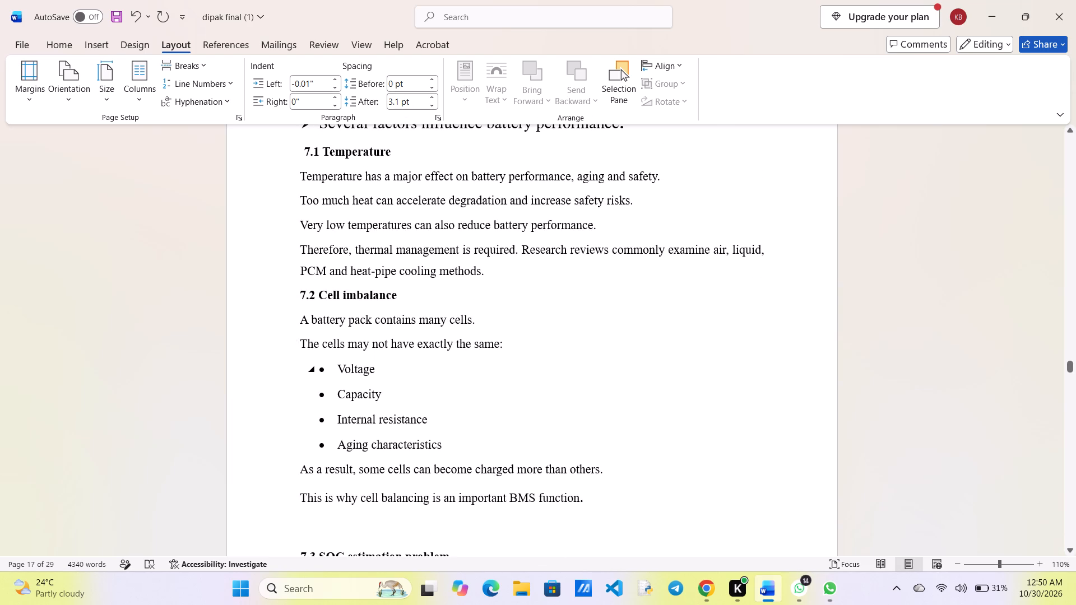
scroll(369, 372, up, 1)
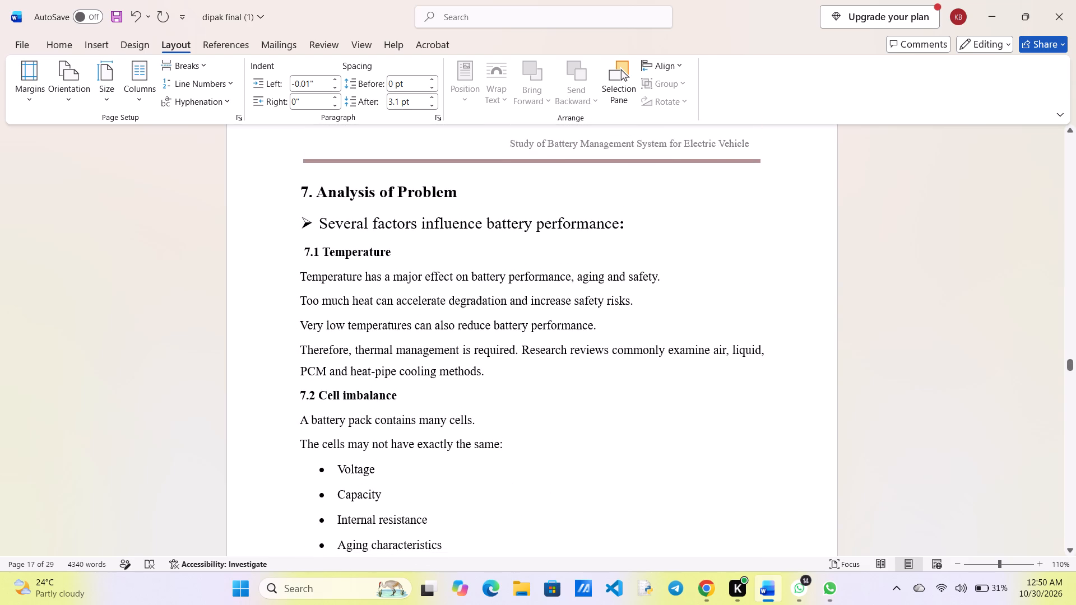
drag(299, 269, 431, 358)
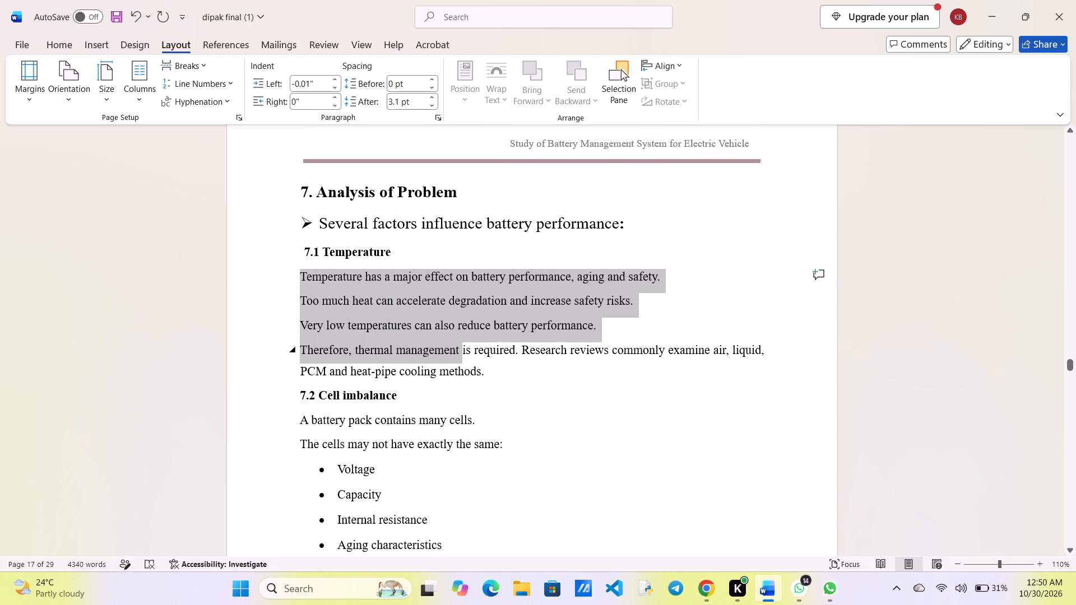
drag(431, 358, 466, 366)
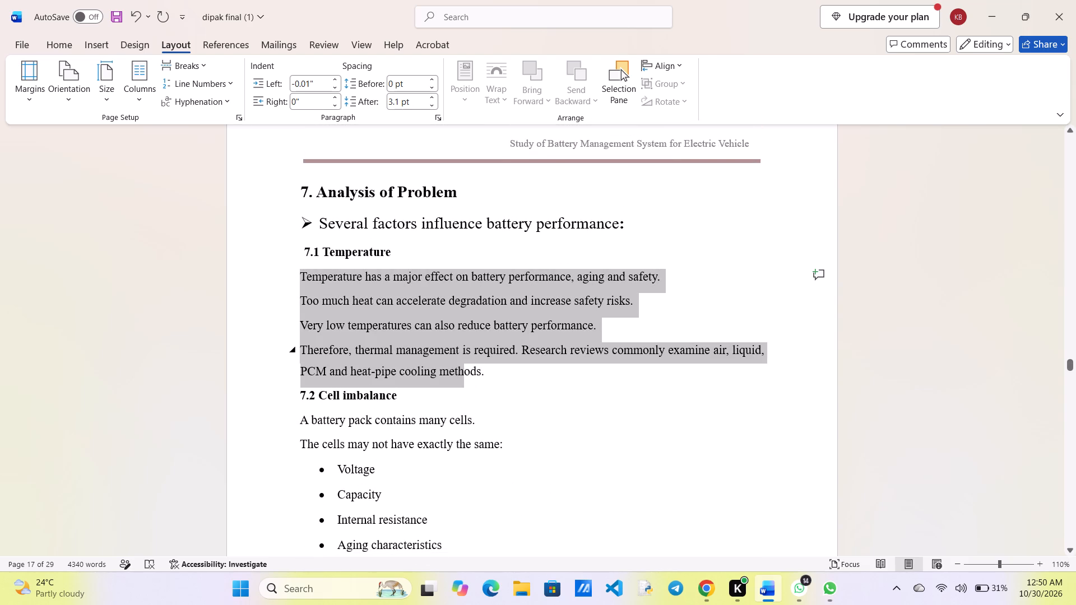
drag(466, 366, 484, 371)
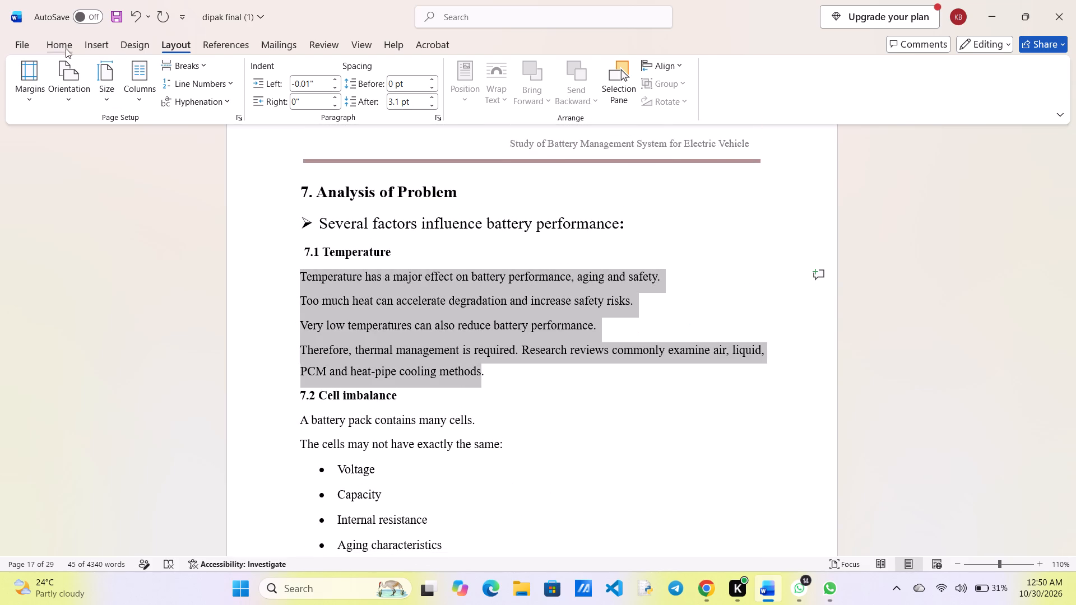
click(64, 43)
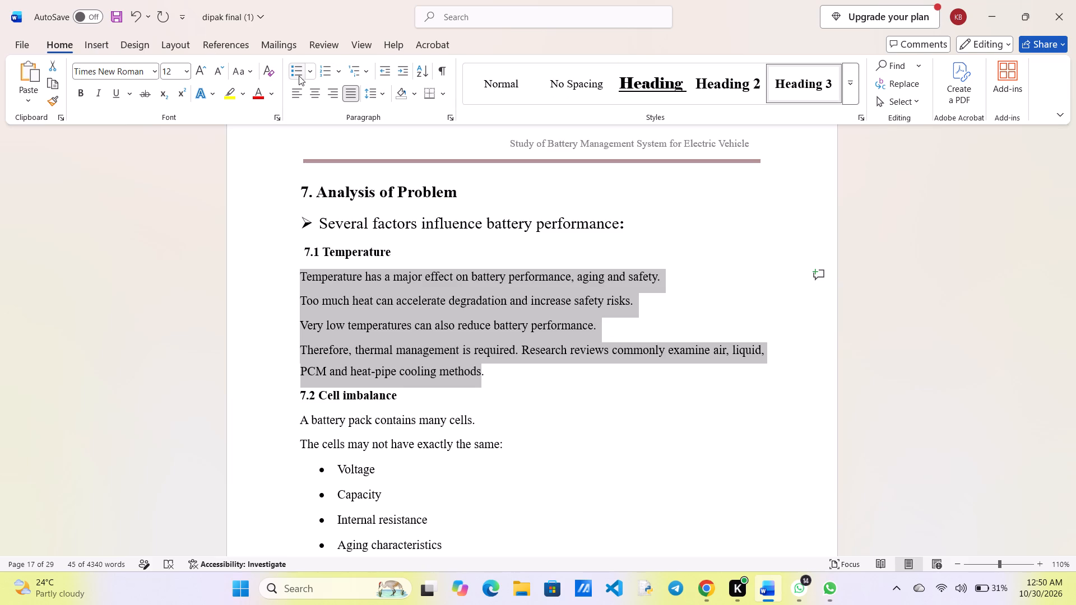
click(299, 76)
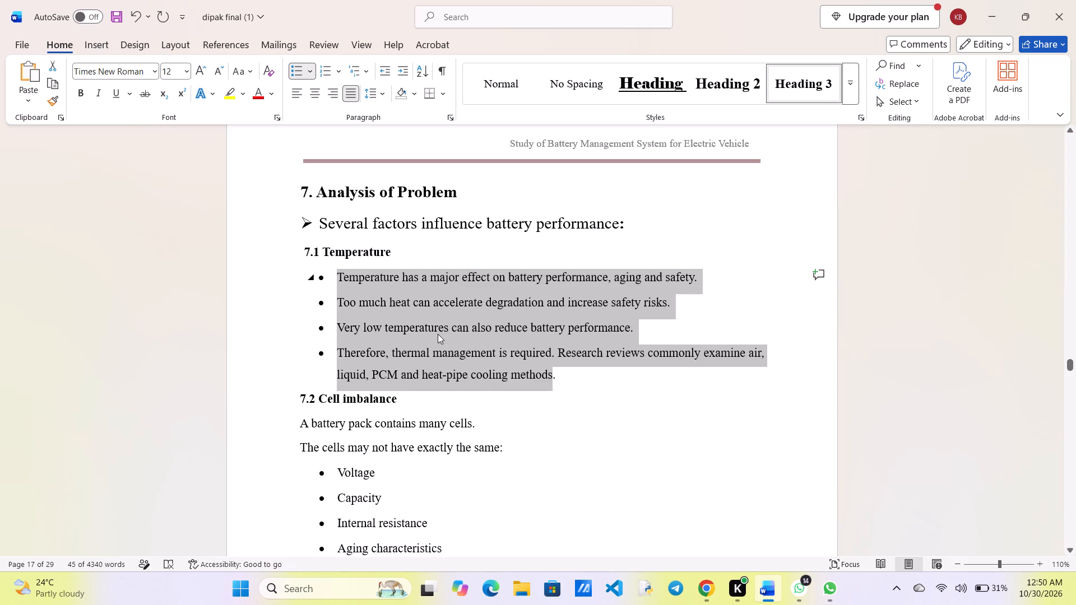
click(560, 396)
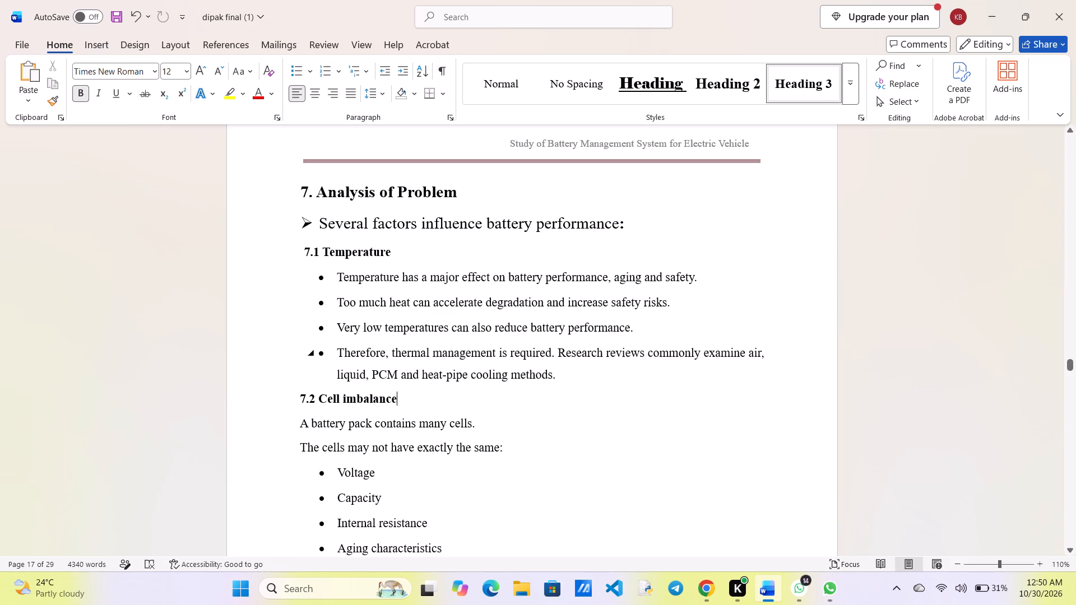
Set the left indent of the four bullets under "7.1 Temperature" to 0.1" and deselect them.
drag(316, 270, 486, 400)
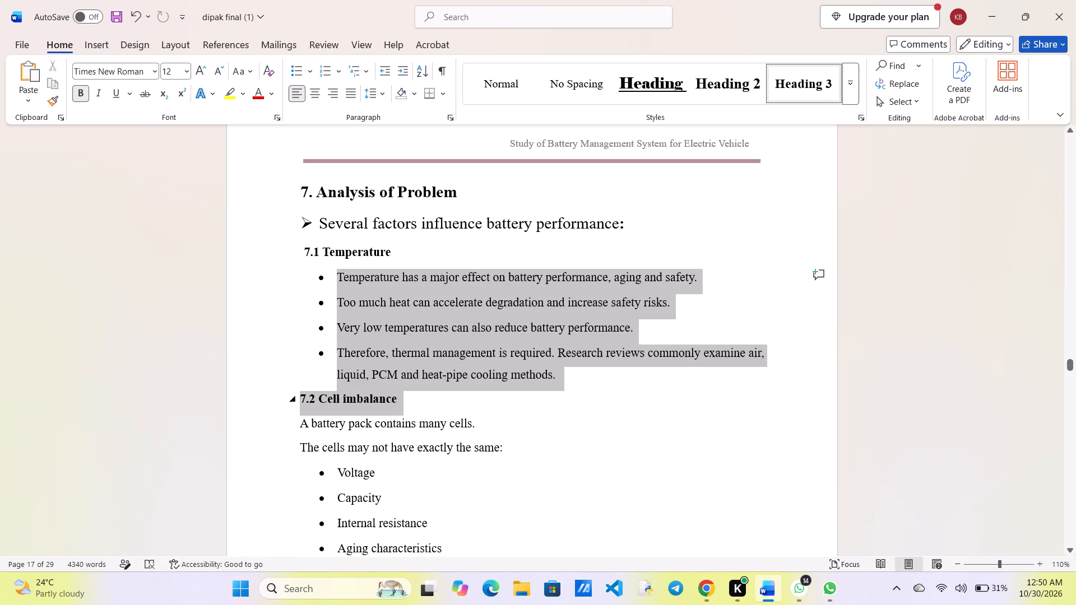
drag(486, 400, 540, 378)
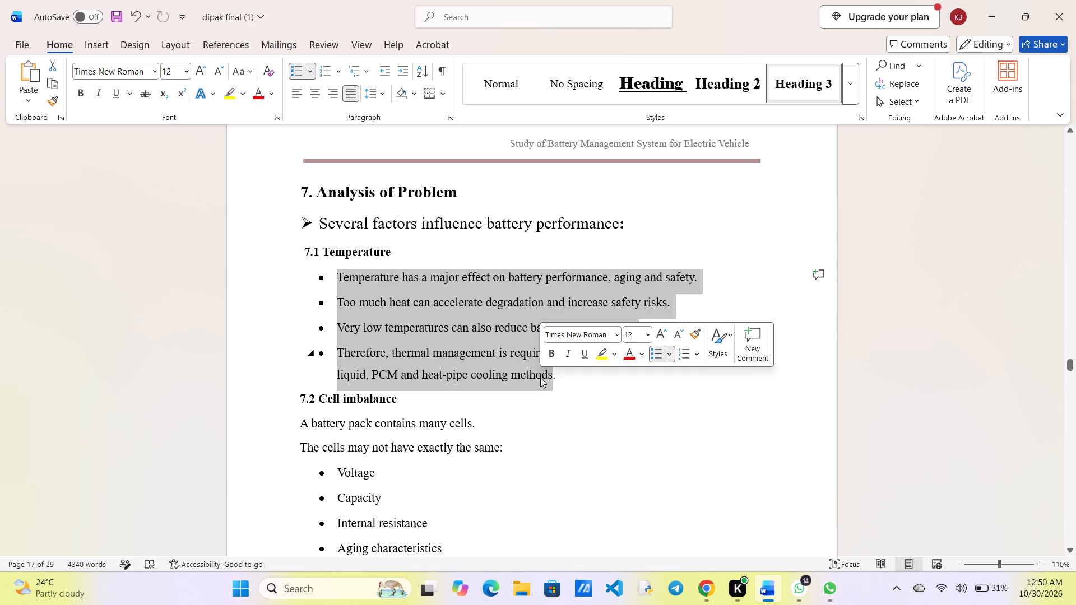
click(175, 51)
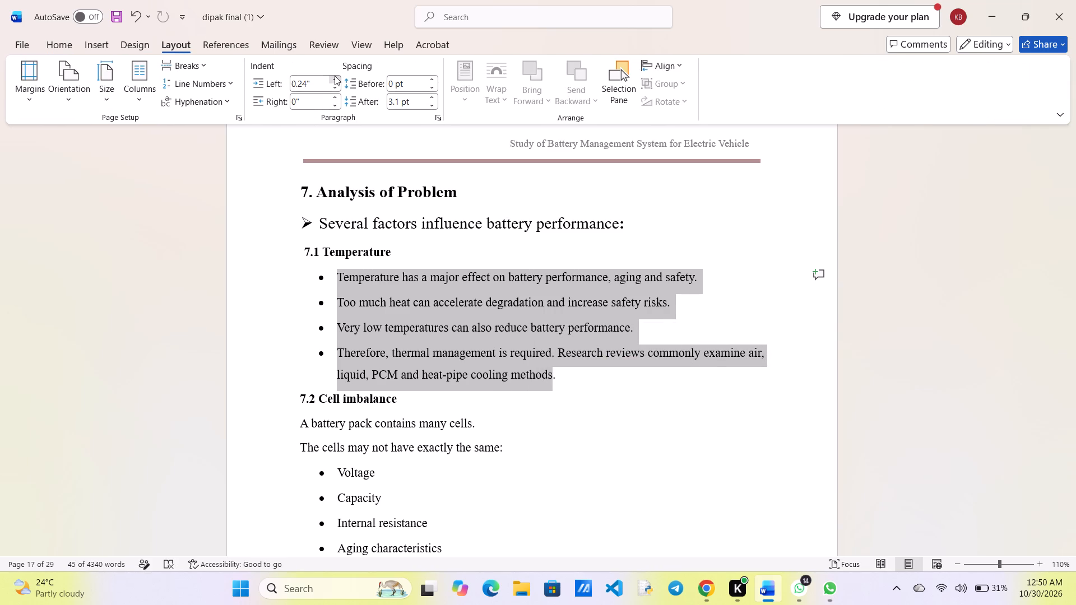
click(335, 76)
click(335, 91)
click(335, 91)
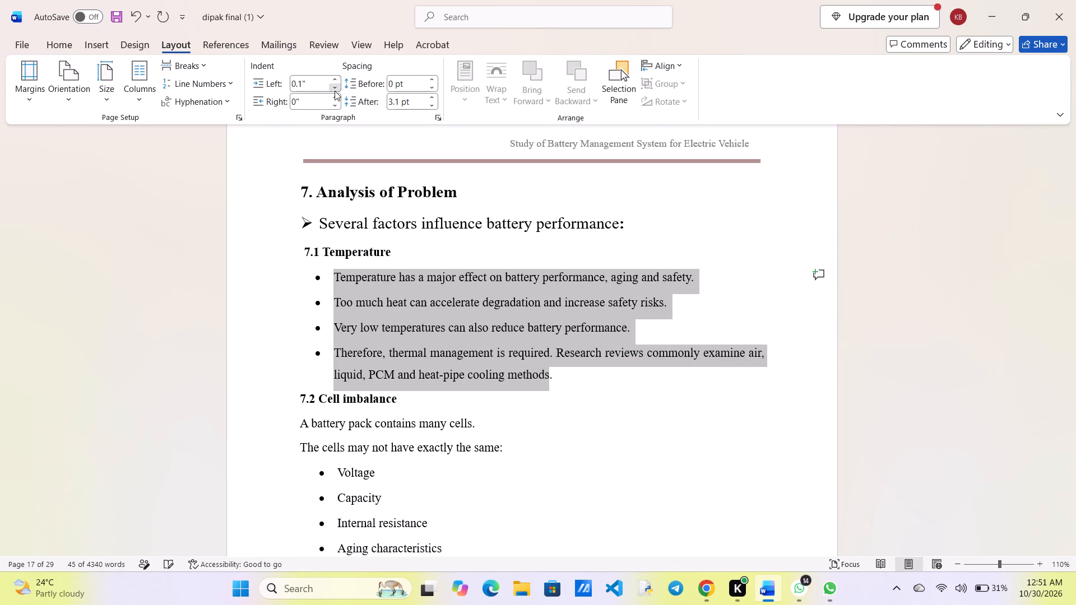
click(335, 91)
click(335, 91)
click(335, 91)
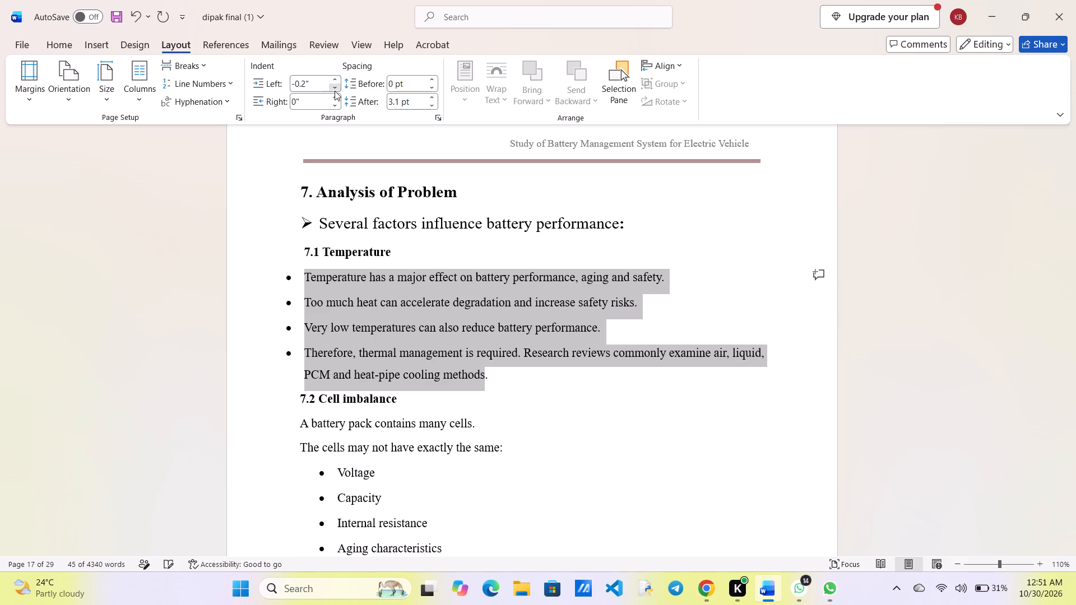
click(336, 81)
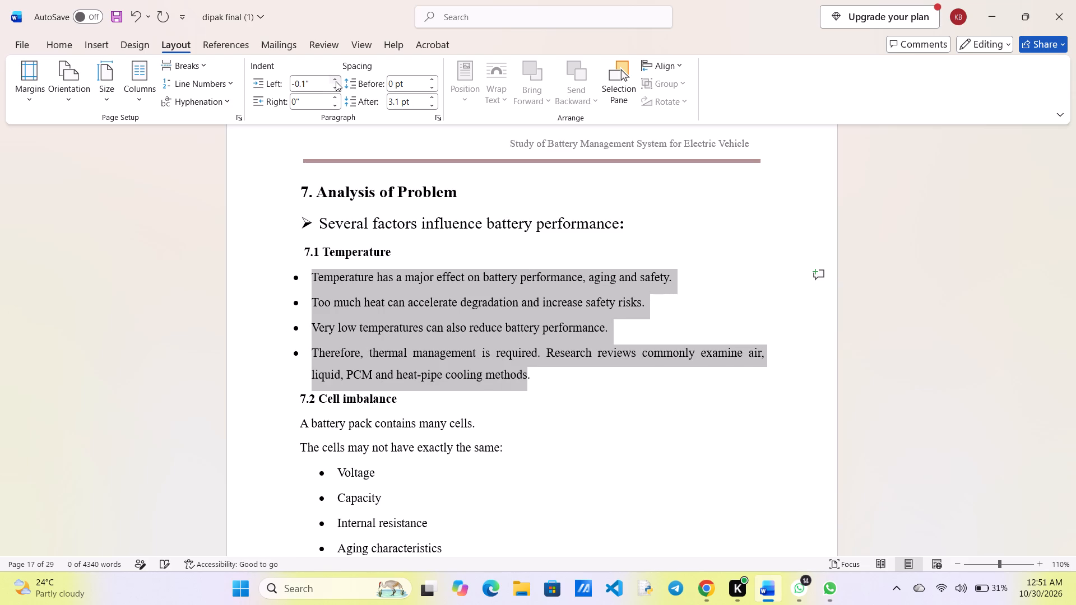
click(336, 81)
click(336, 81)
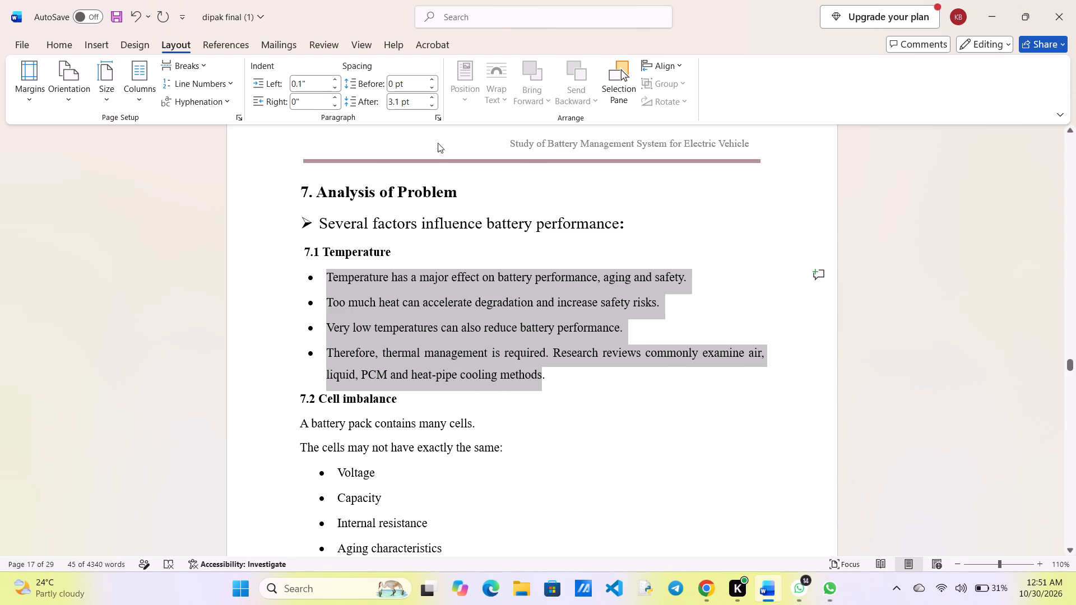
click(334, 79)
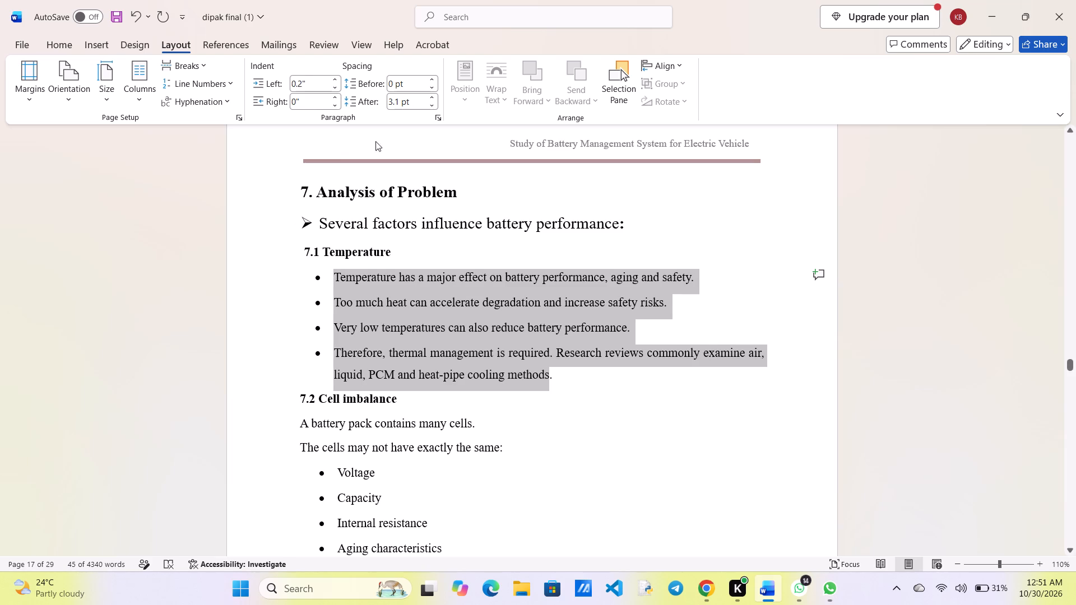
scroll(464, 334, up, 1)
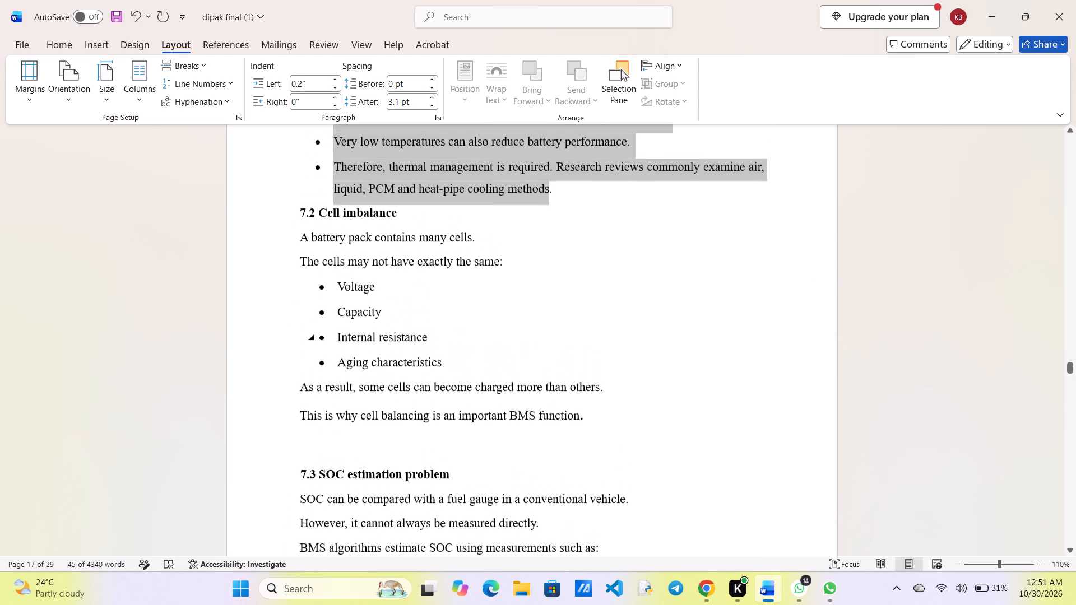
scroll(464, 334, up, 1)
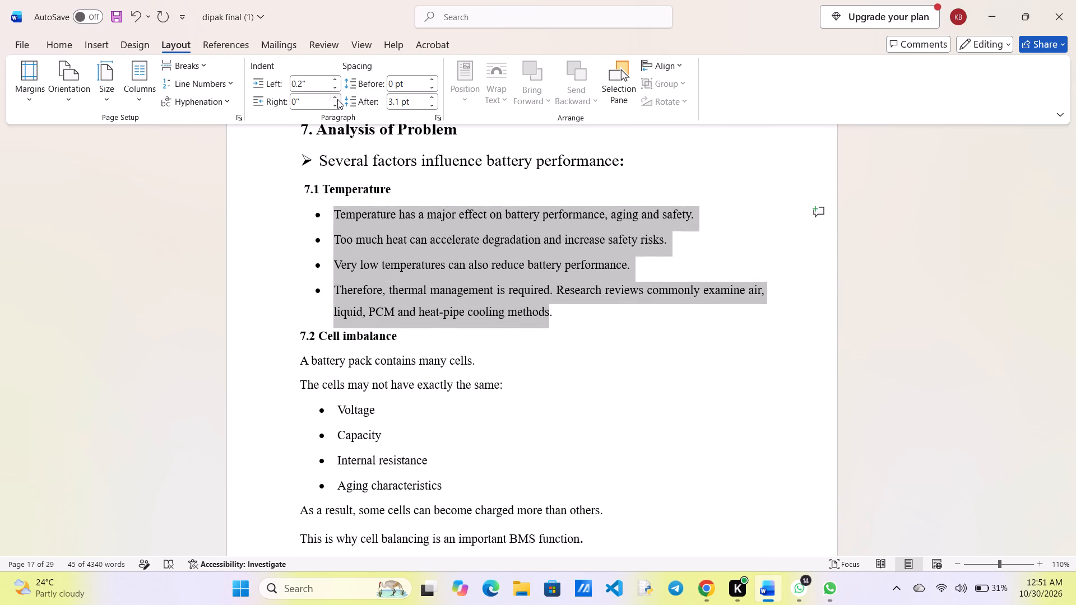
click(334, 91)
click(334, 90)
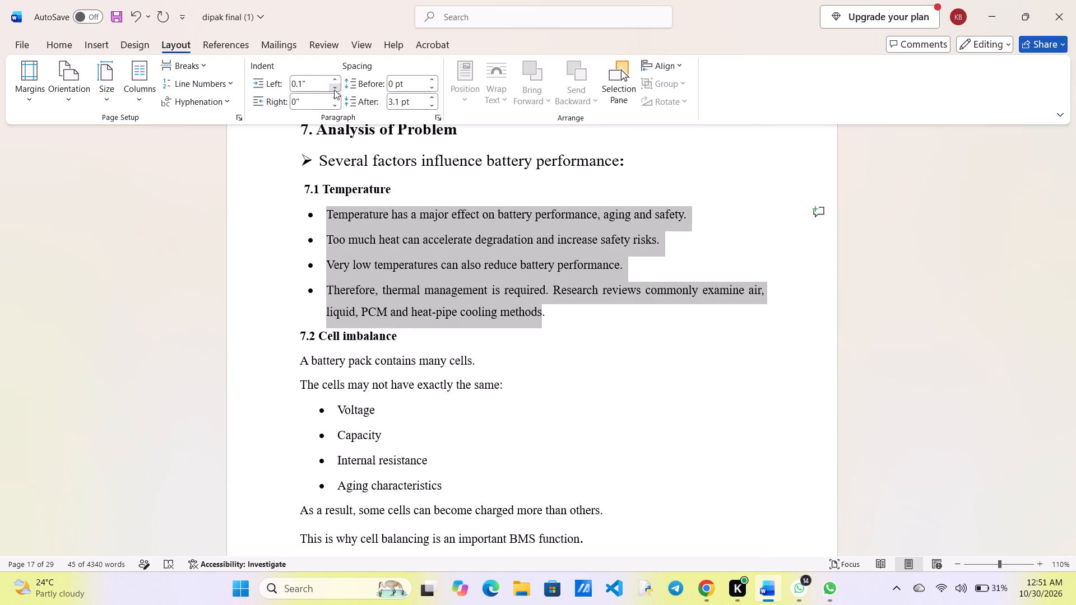
click(334, 90)
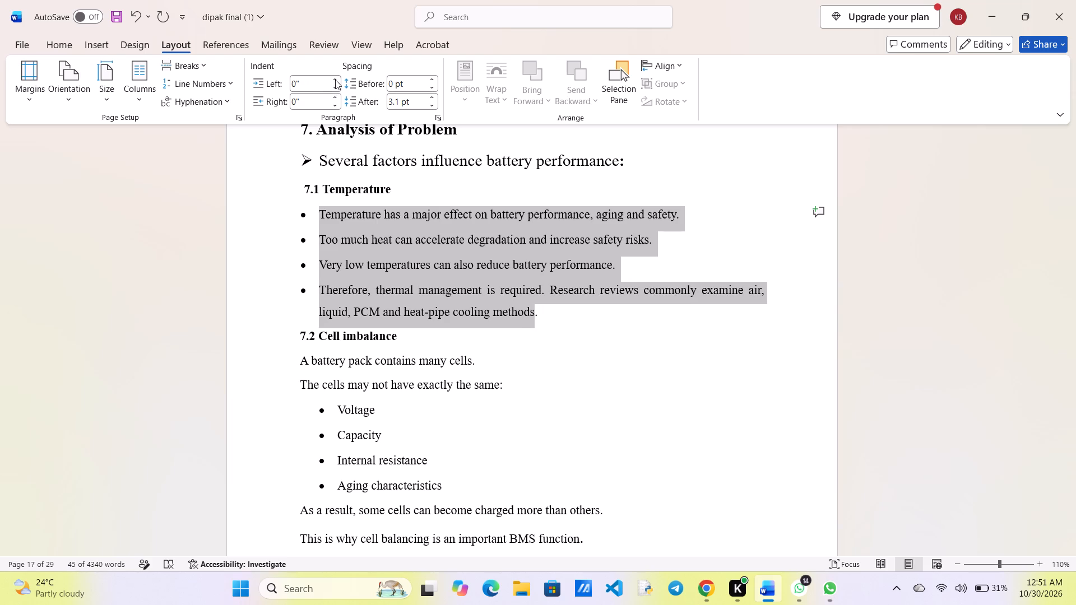
click(335, 80)
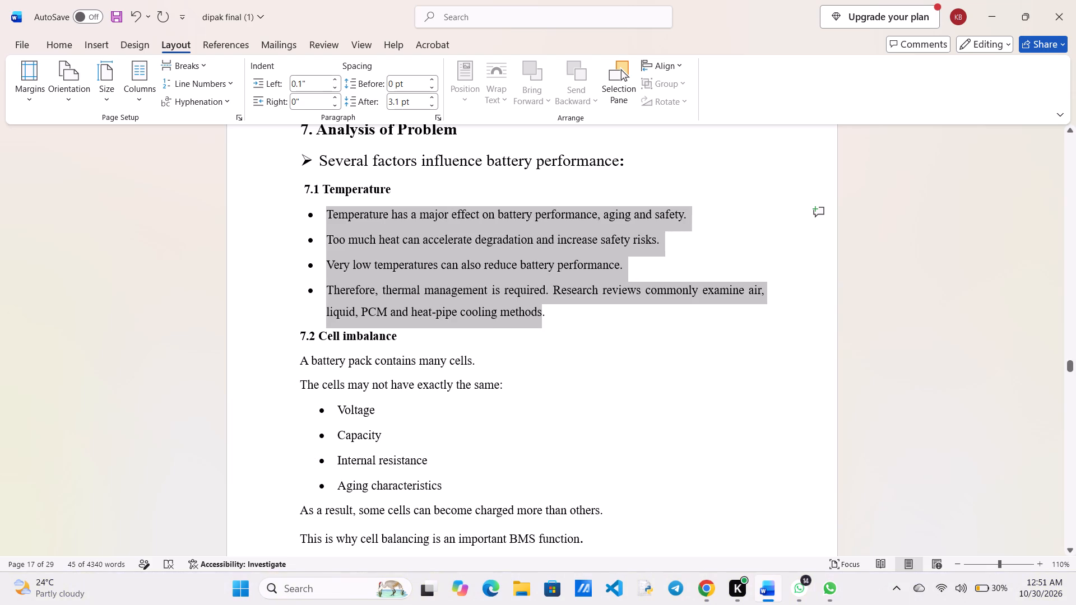
click(883, 389)
Set the left indent of the four bullets under "7.2 Cell imbalance", from Voltage to Aging characteristics, to 0".
scroll(717, 356, down, 1)
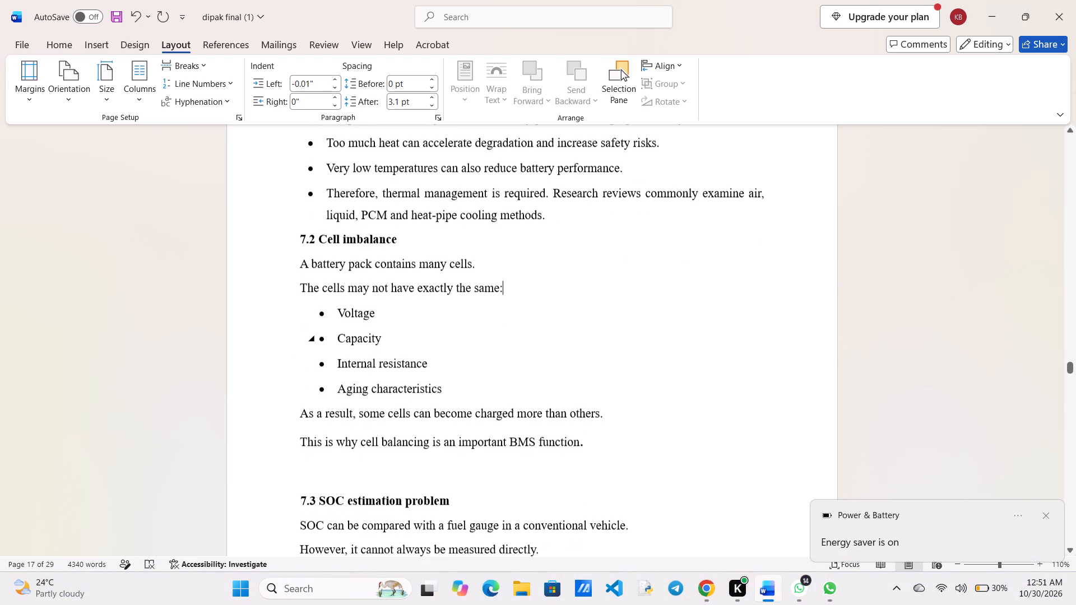
drag(319, 311, 424, 394)
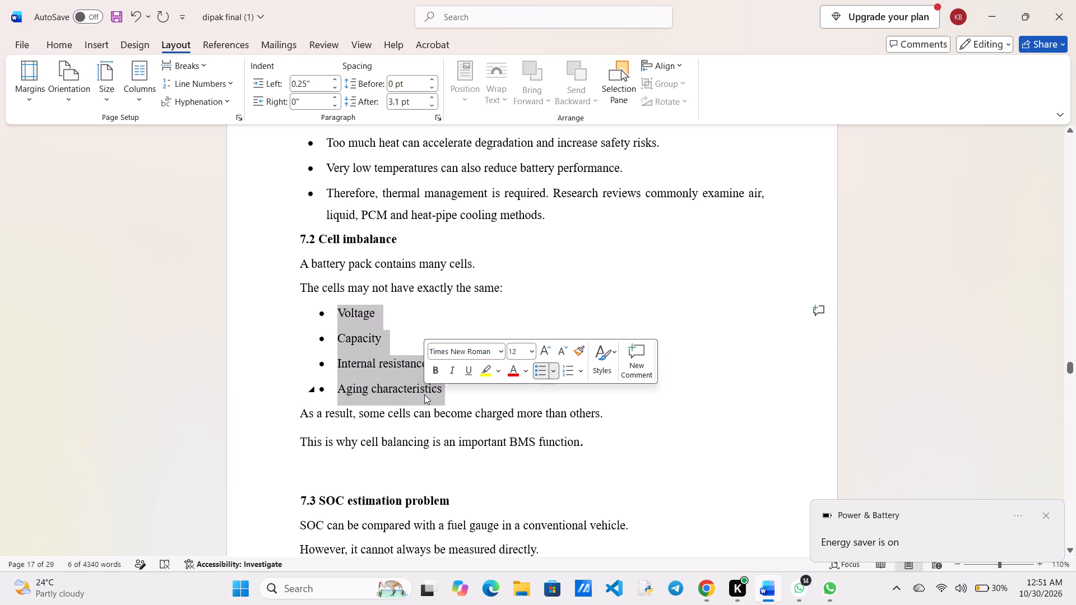
click(334, 91)
click(334, 91)
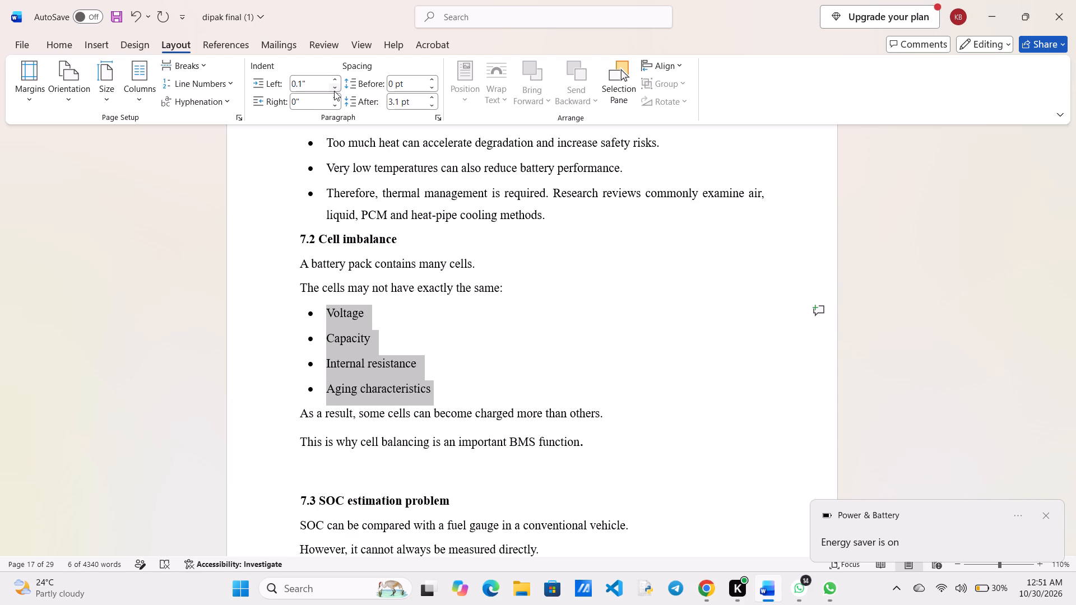
click(334, 91)
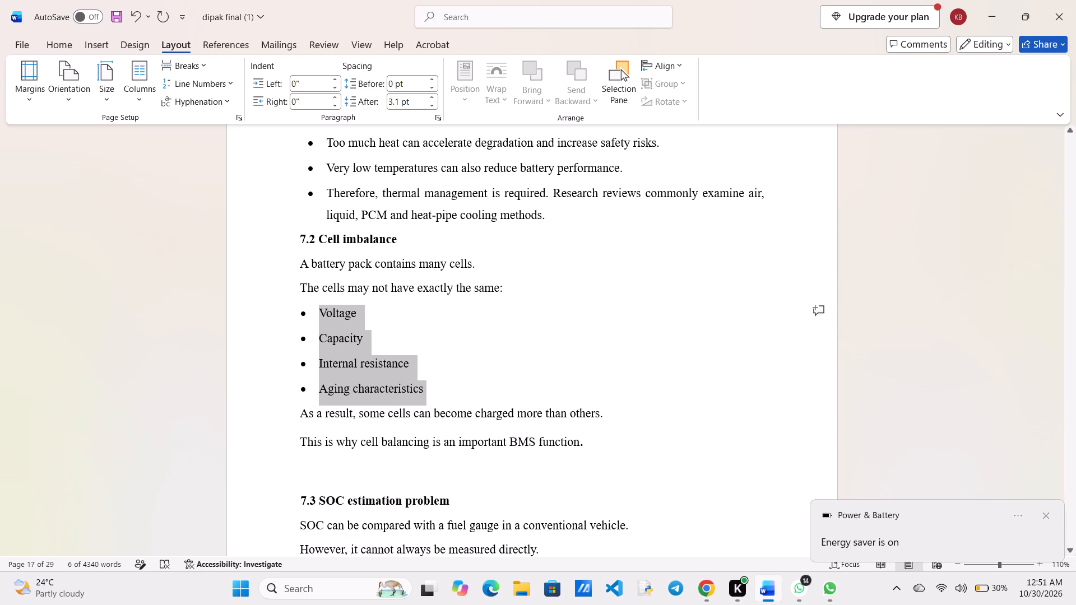
Remove the leading space before the "7.1 Temperature" heading, keeping the heading on its own line.
scroll(382, 257, down, 1)
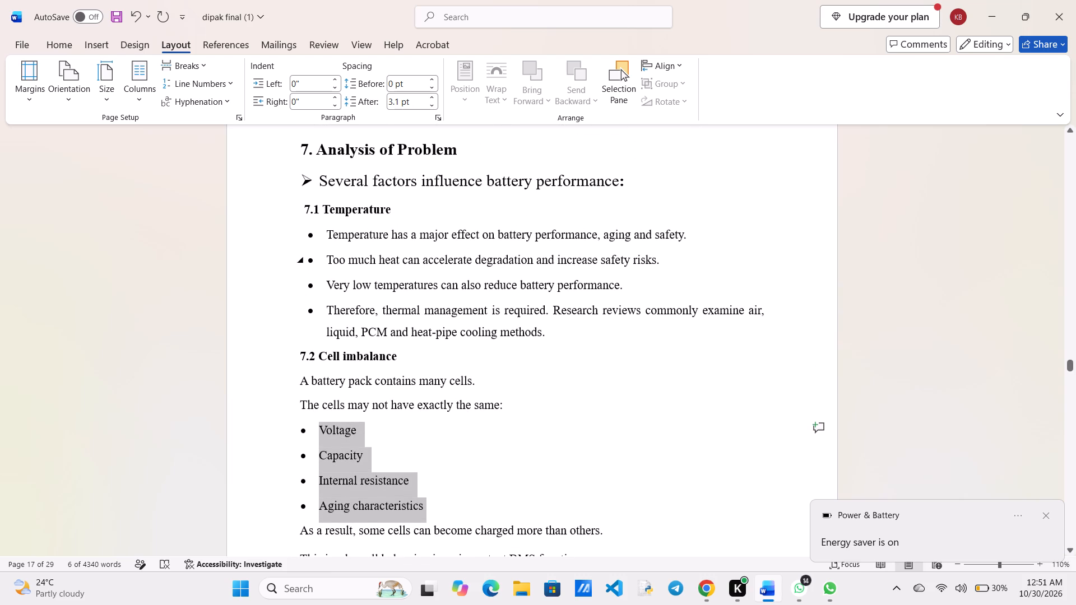
scroll(382, 257, down, 2)
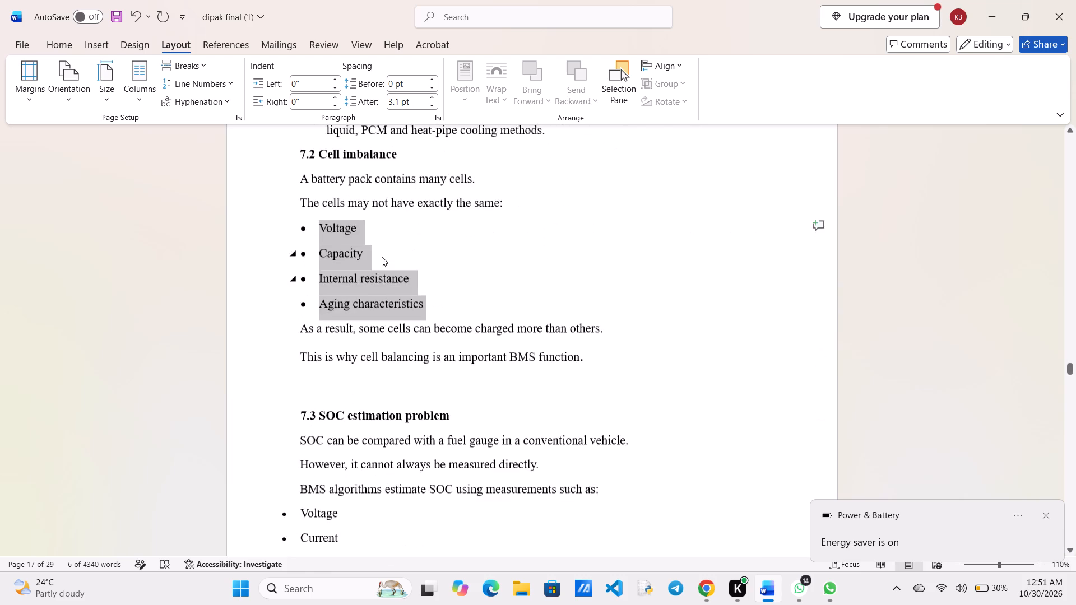
scroll(382, 257, down, 1)
scroll(809, 248, up, 1)
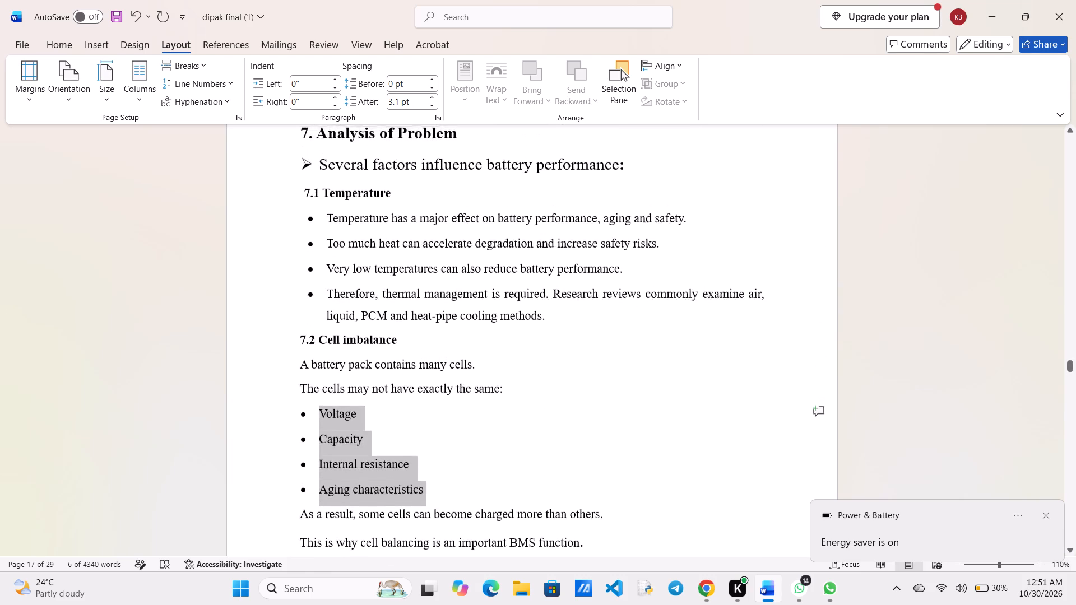
scroll(809, 248, up, 1)
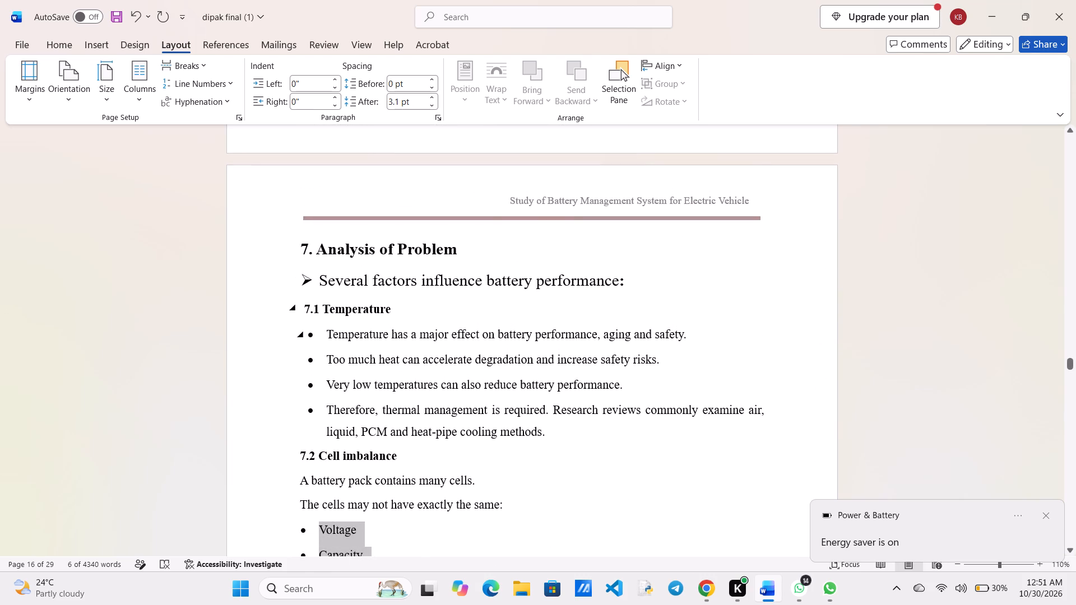
click(307, 308)
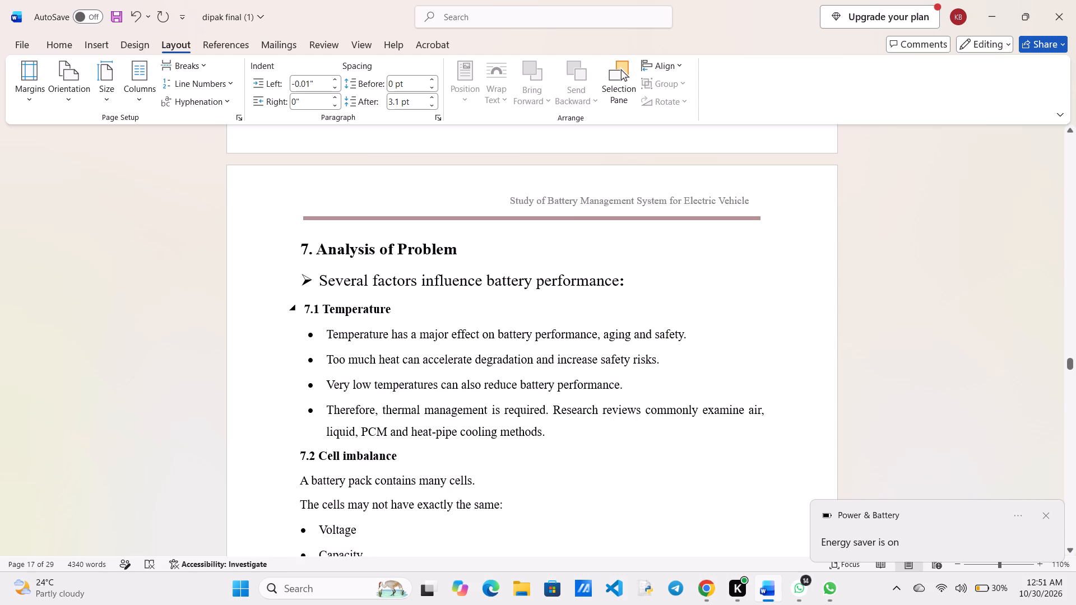
key(Left)
key(BackSpace)
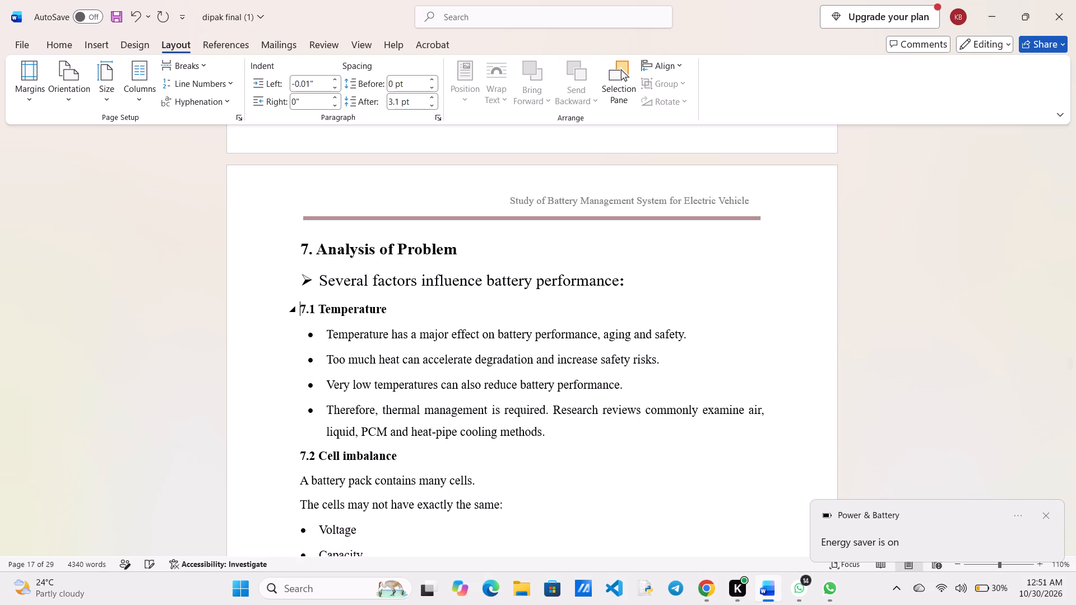
key(BackSpace)
key(BackSpace)
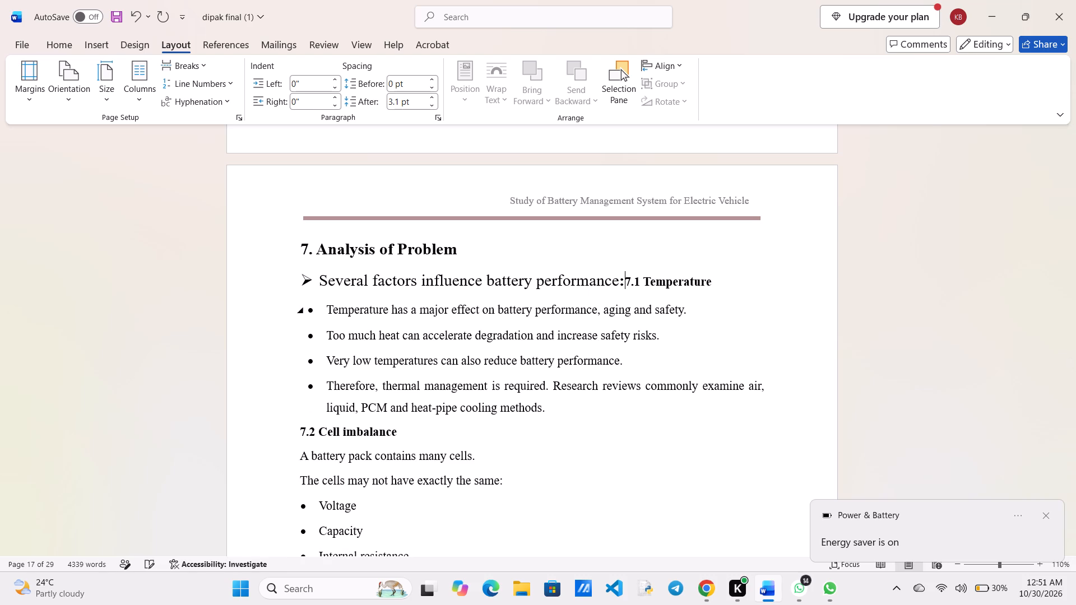
key(ctrl+z)
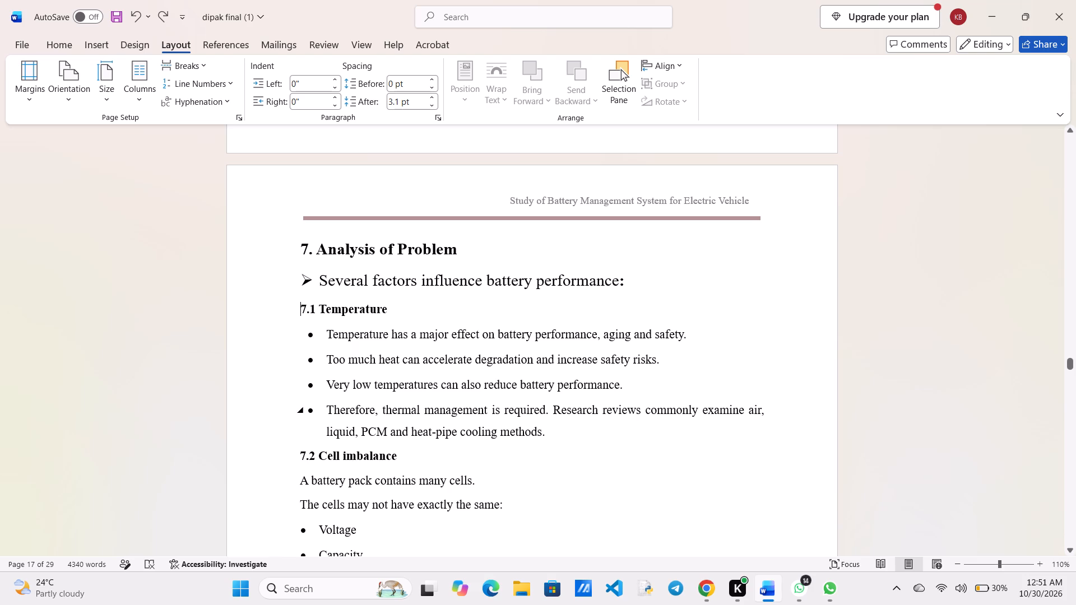
Set the left indent of the four bullets under "7.1 Temperature" to 0" and deselect them.
drag(555, 440, 308, 328)
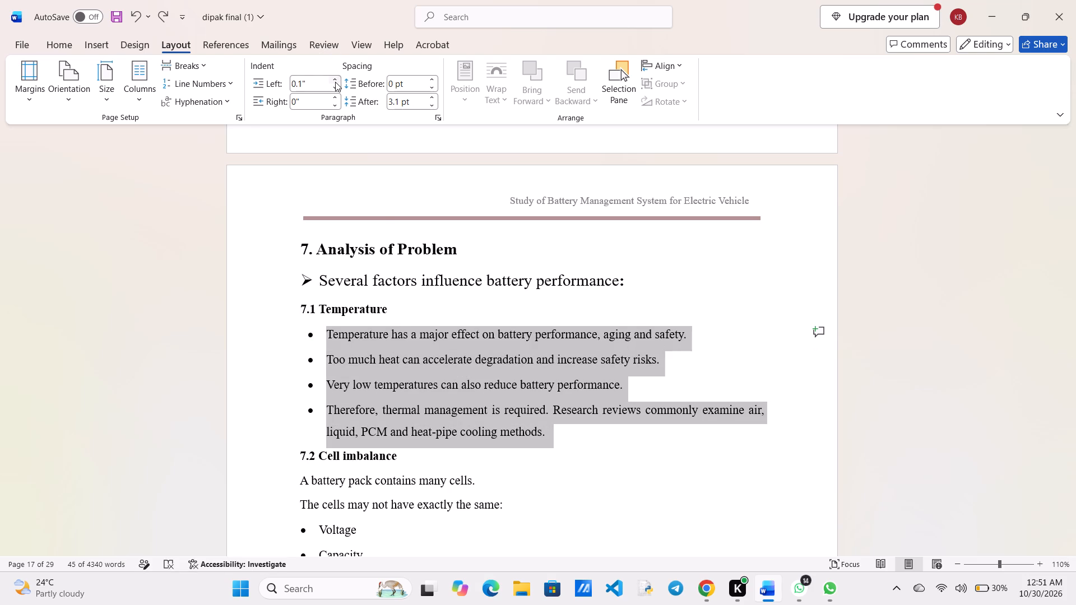
click(335, 85)
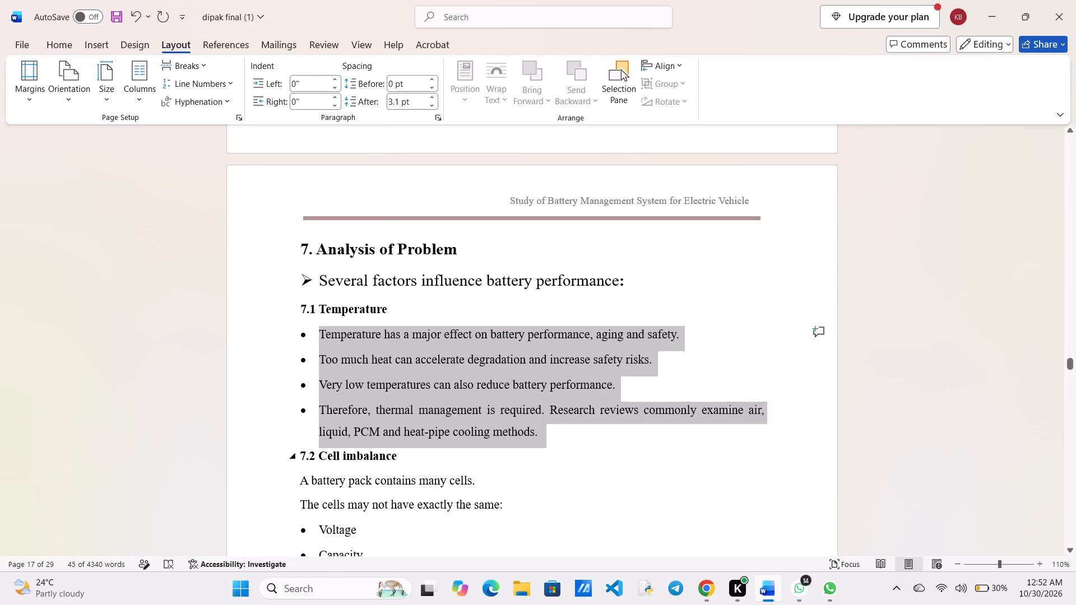
click(338, 373)
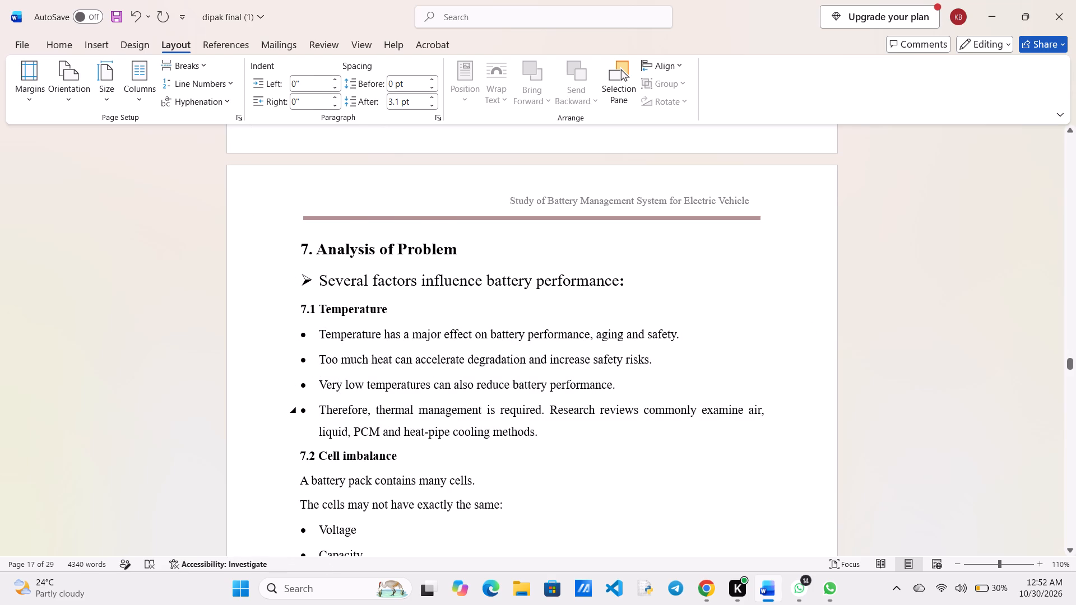
Review the layout of sections 5 to 9, comparing headings, bullet lists and spacing across facing pages.
scroll(344, 403, down, 1)
scroll(344, 403, up, 2)
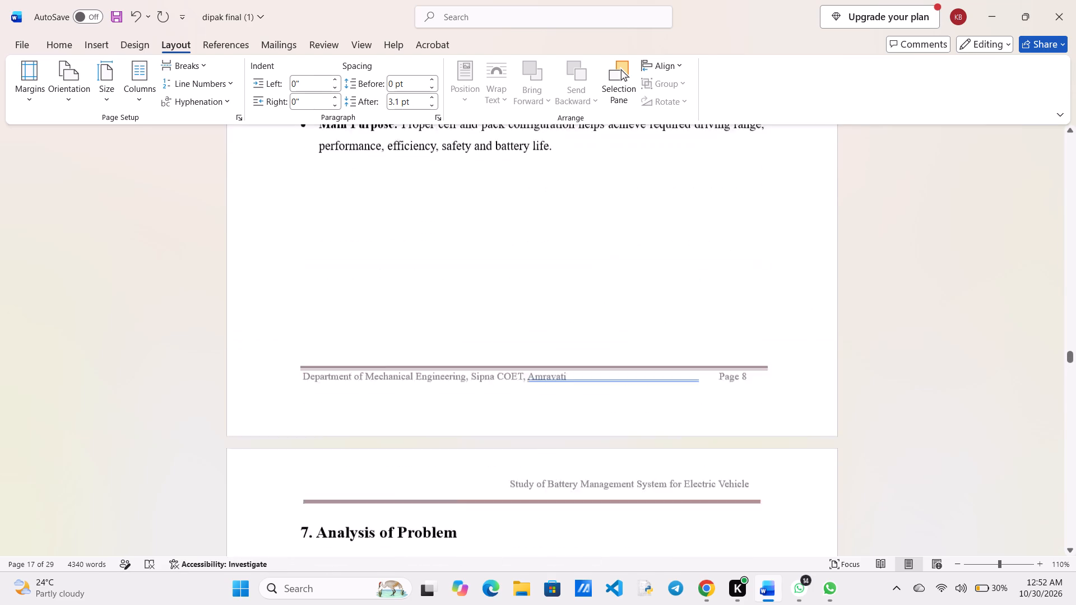
scroll(344, 403, up, 5)
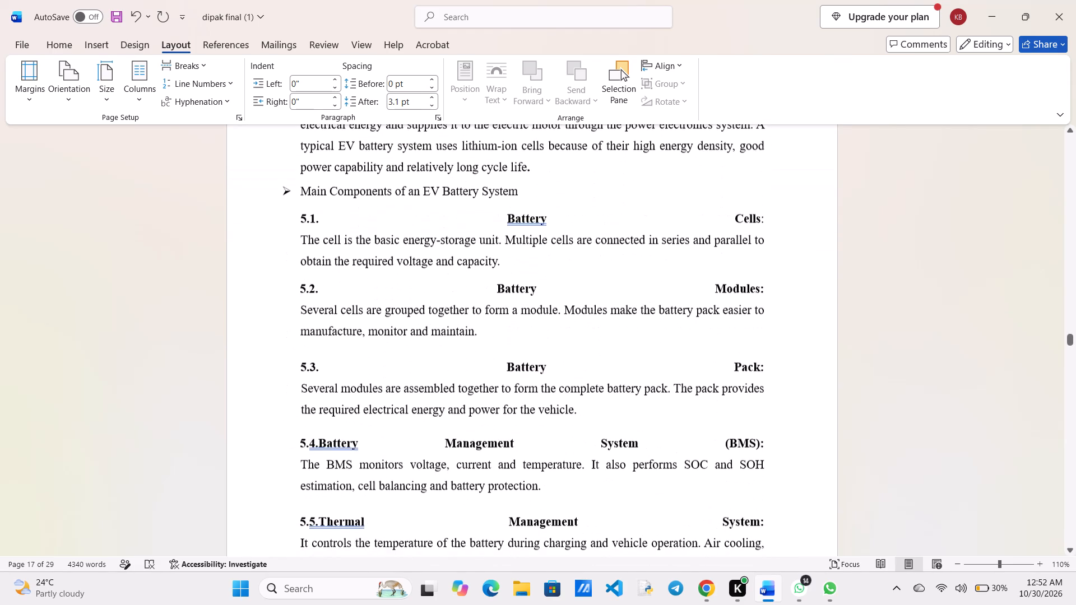
scroll(344, 403, down, 3)
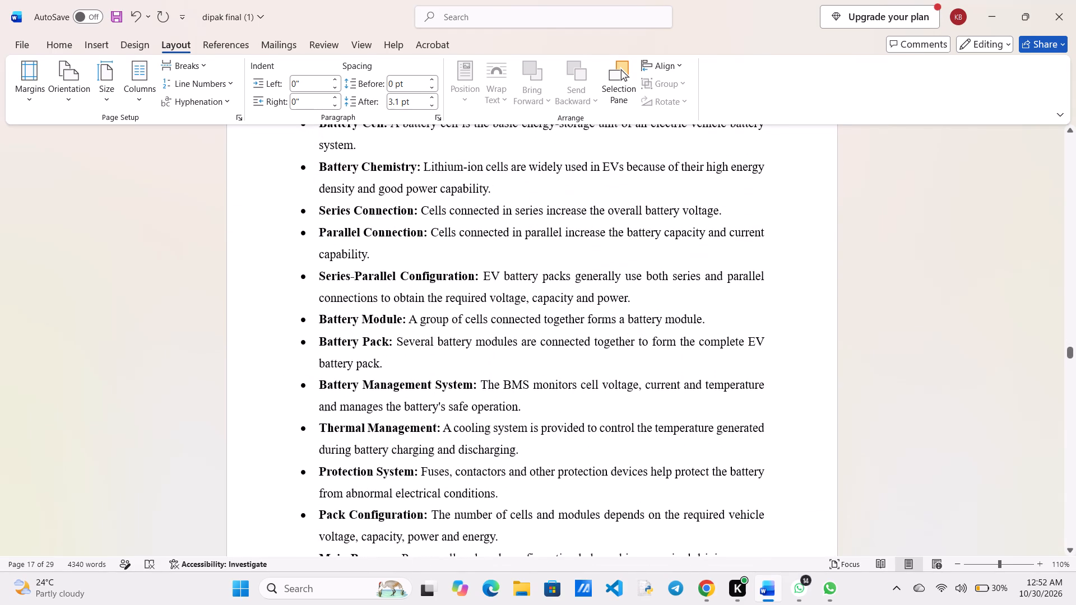
scroll(344, 403, down, 3)
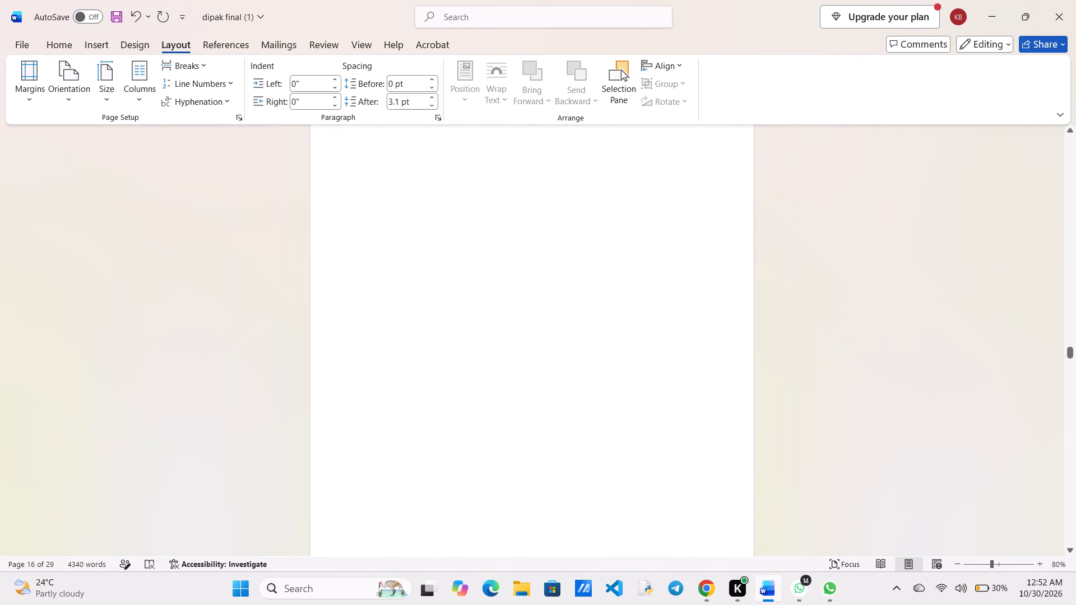
scroll(344, 403, down, 3)
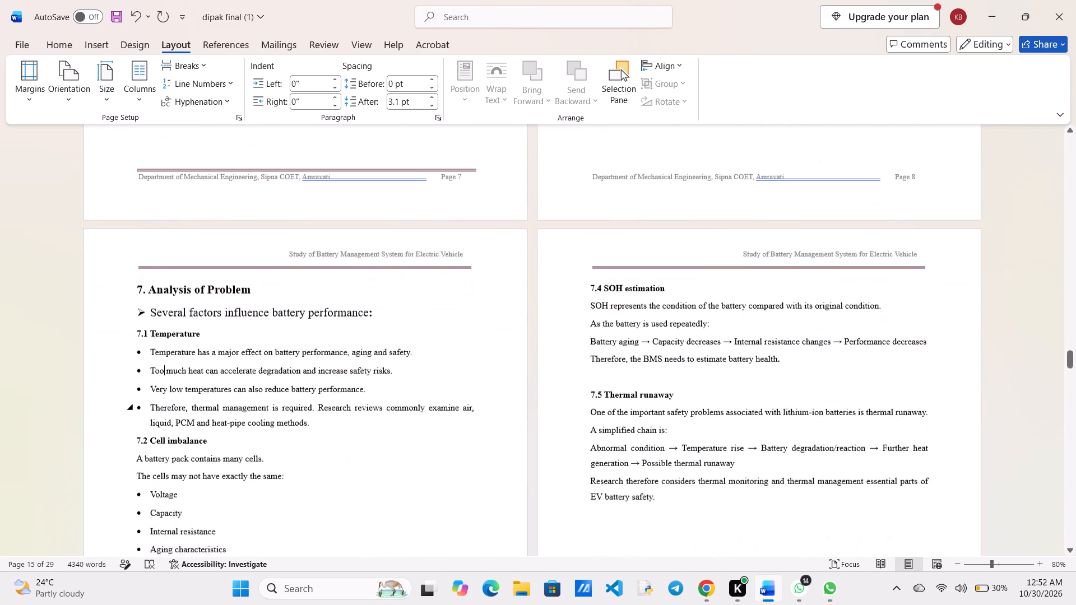
scroll(344, 403, down, 5)
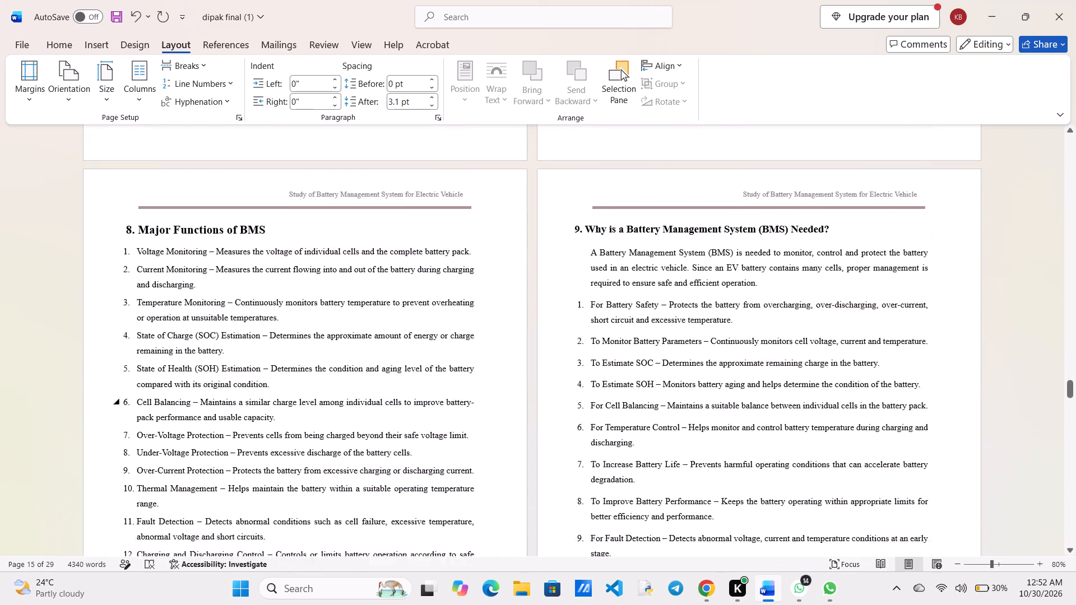
scroll(344, 403, down, 1)
scroll(344, 403, up, 3)
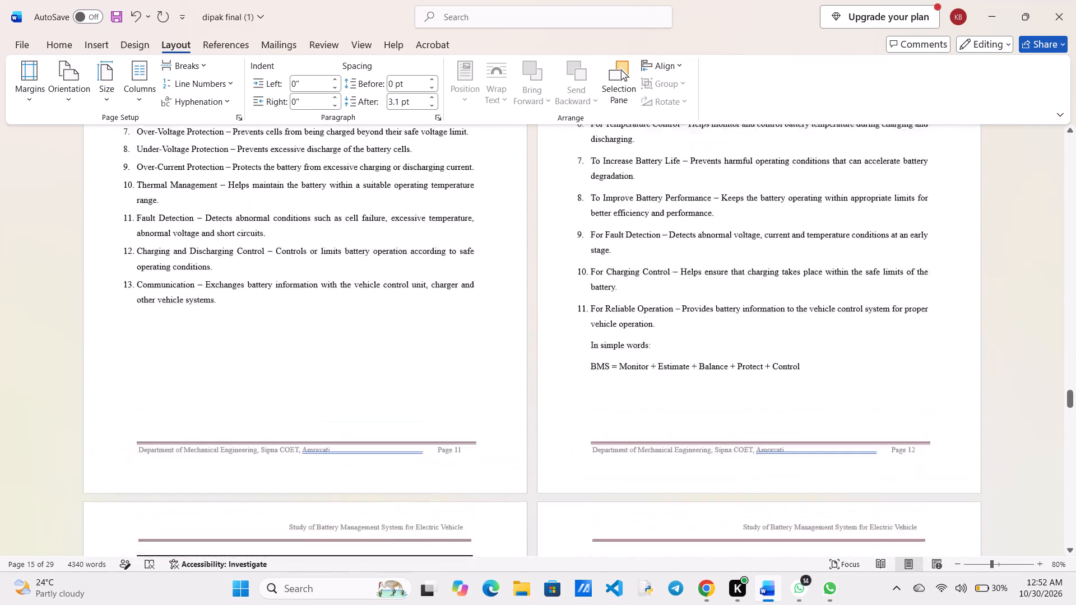
scroll(344, 403, up, 5)
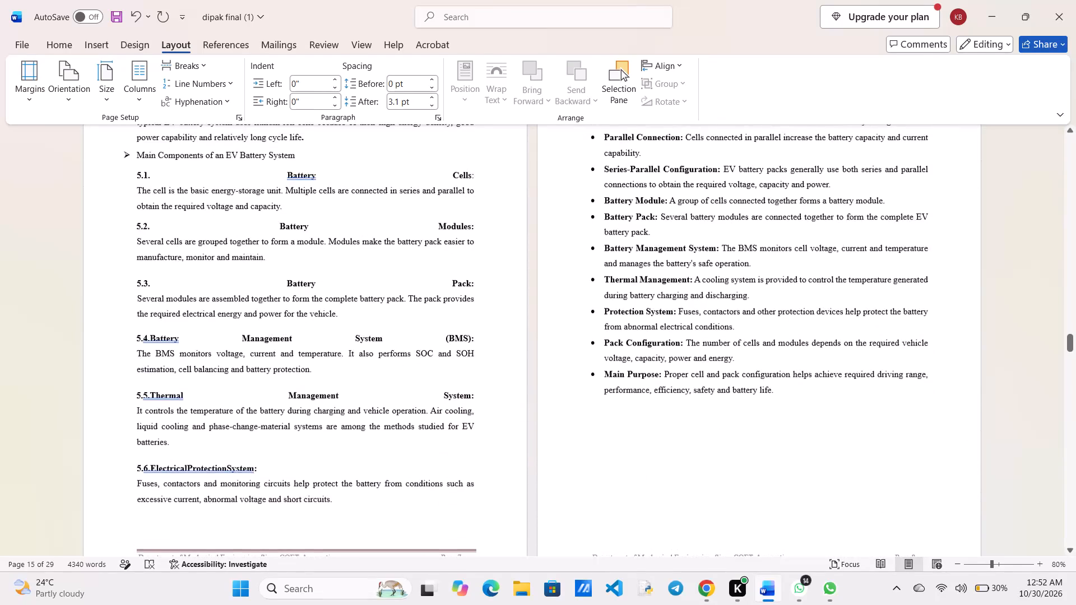
scroll(344, 403, up, 2)
scroll(344, 403, right, 5)
ctrl+scroll(659, 339, up, 2)
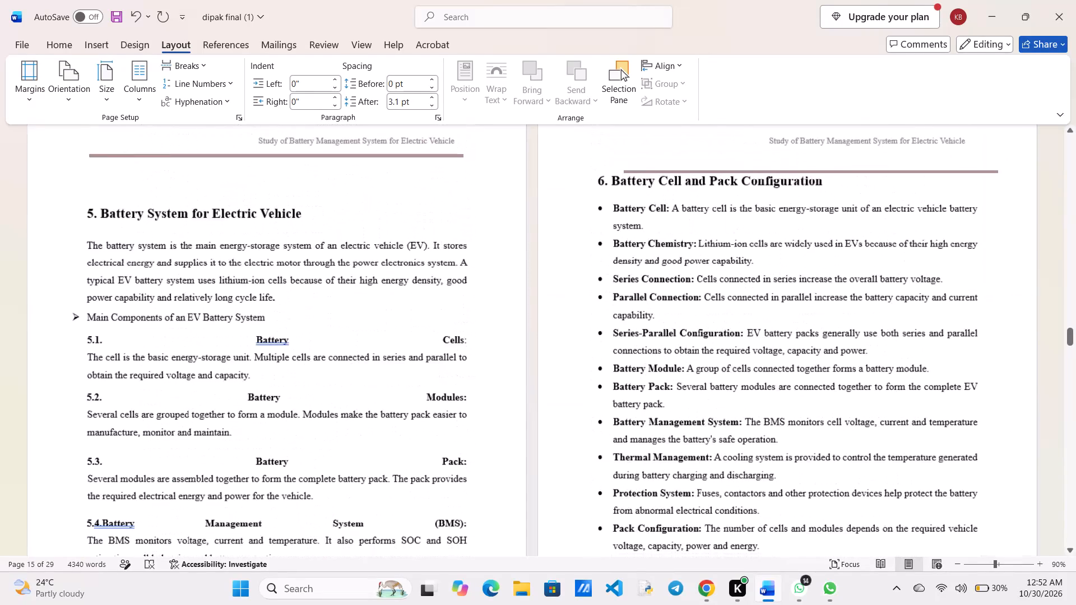
ctrl+scroll(659, 339, up, 1)
scroll(659, 339, down, 2)
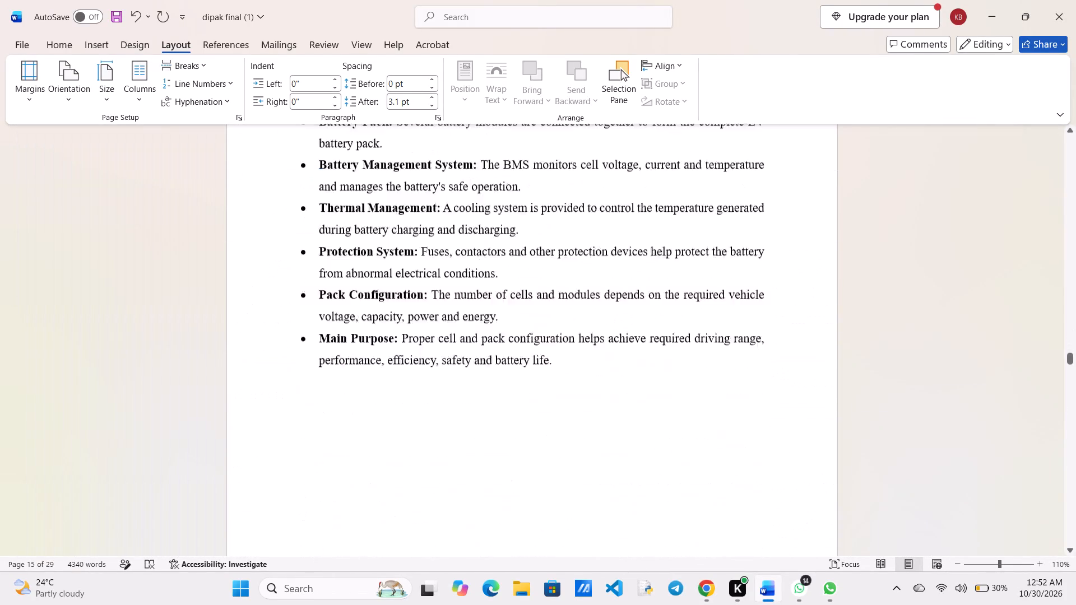
scroll(659, 339, down, 3)
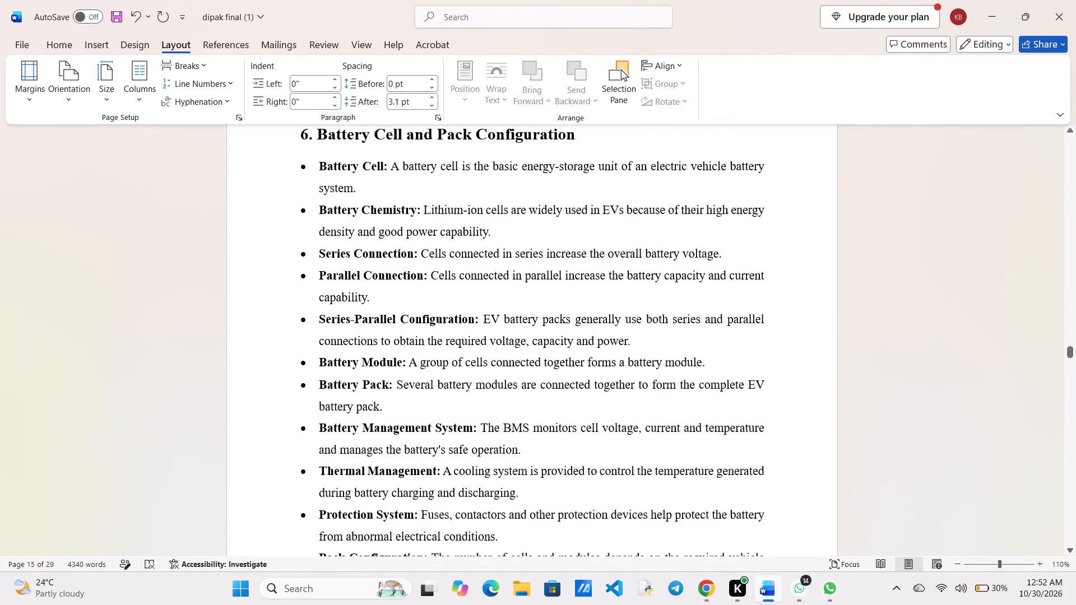
ctrl+scroll(659, 339, down, 2)
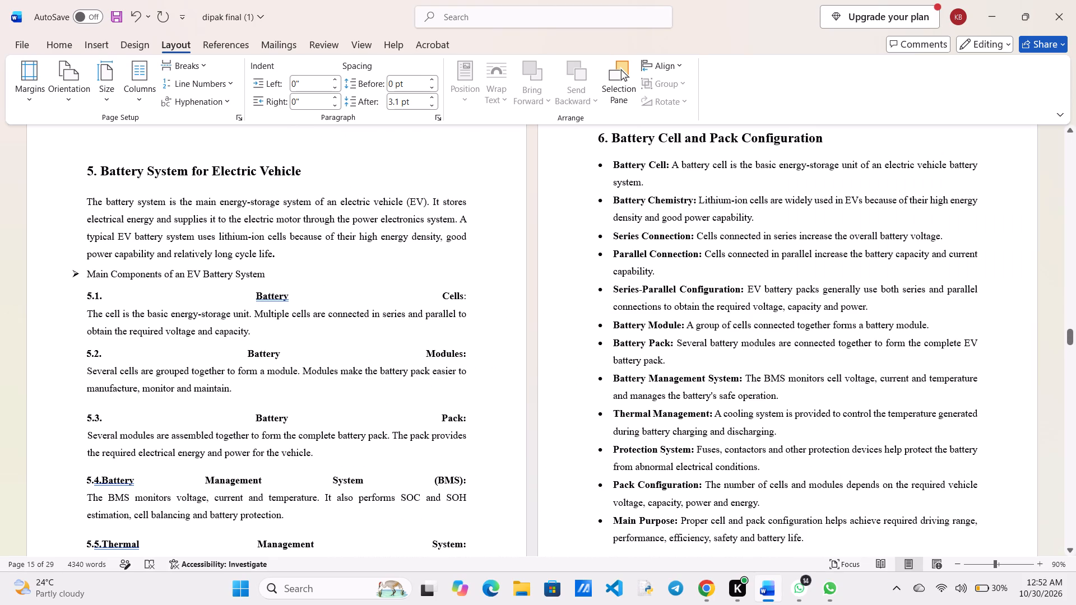
scroll(647, 210, down, 3)
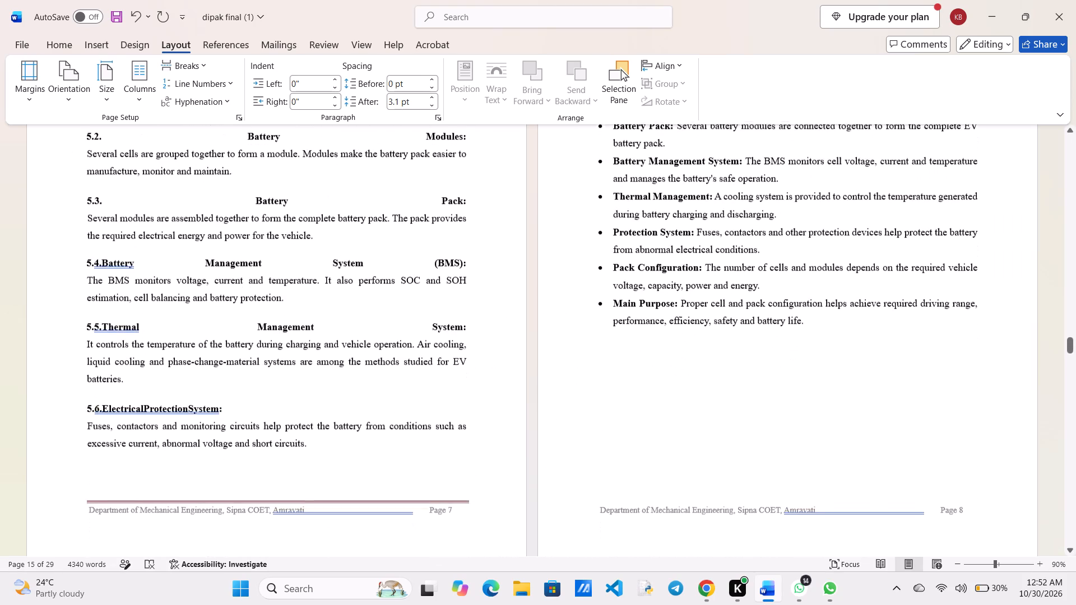
scroll(647, 210, up, 2)
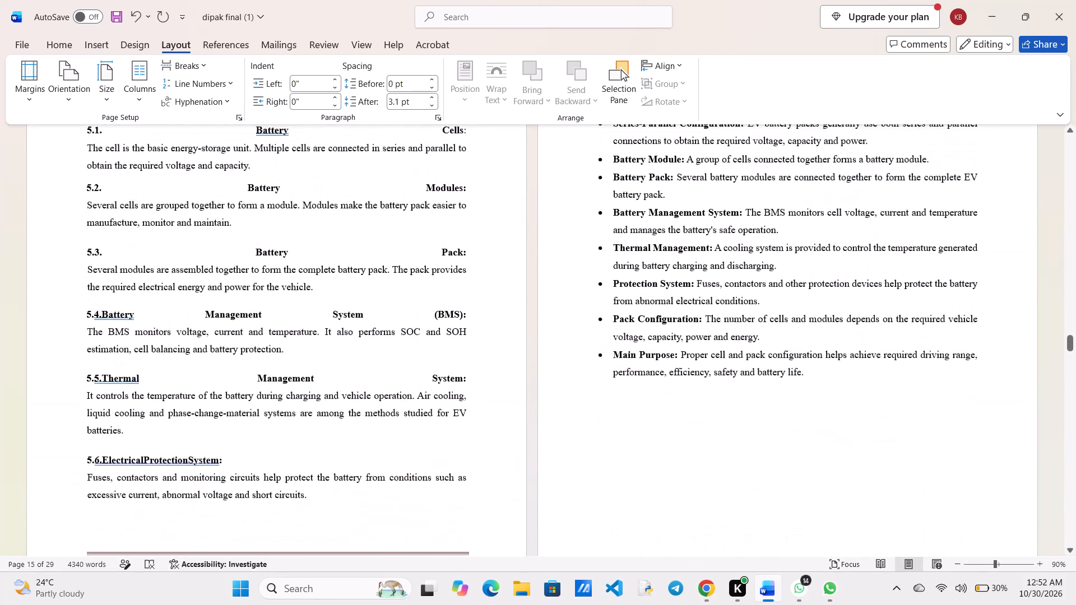
scroll(647, 210, up, 1)
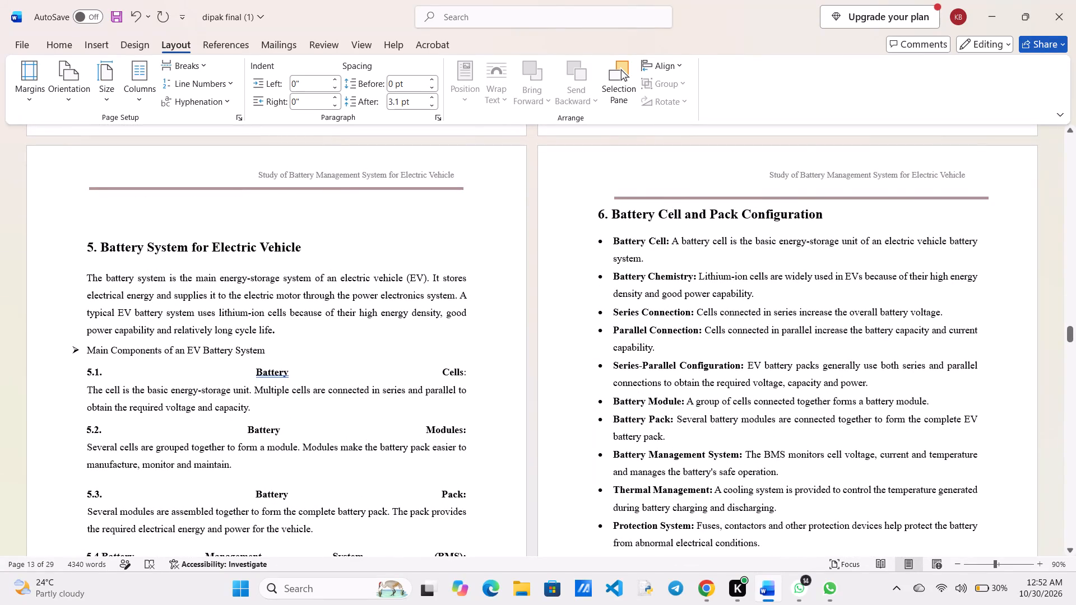
scroll(249, 321, down, 3)
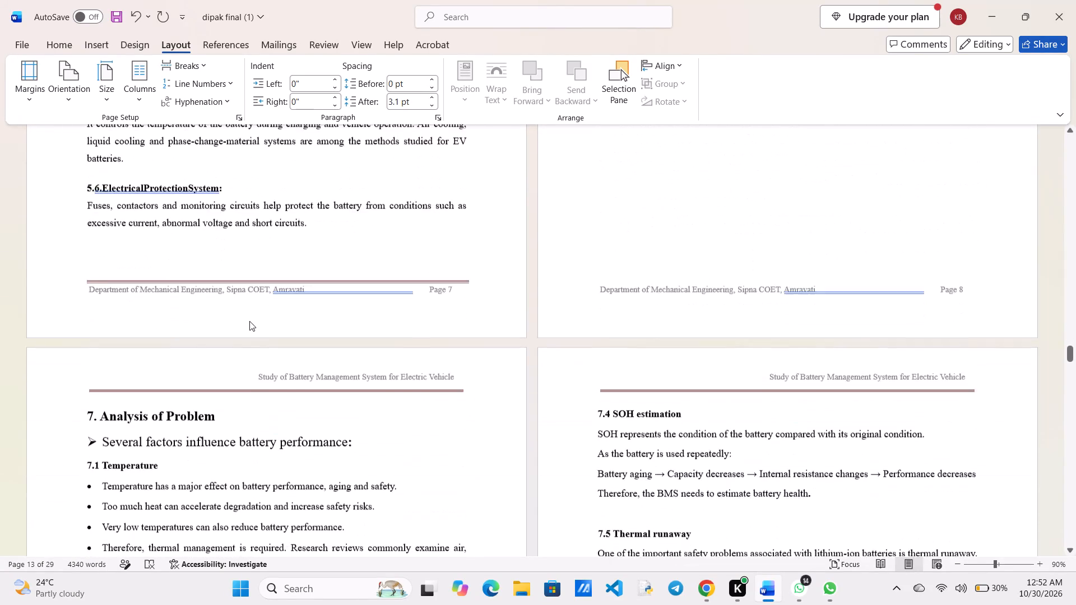
scroll(249, 321, down, 1)
Compare the line and paragraph spacing of the bullets under "6. Battery Cell and Pack Configuration" with that of sections 7.4 and 7.5.
scroll(512, 311, up, 1)
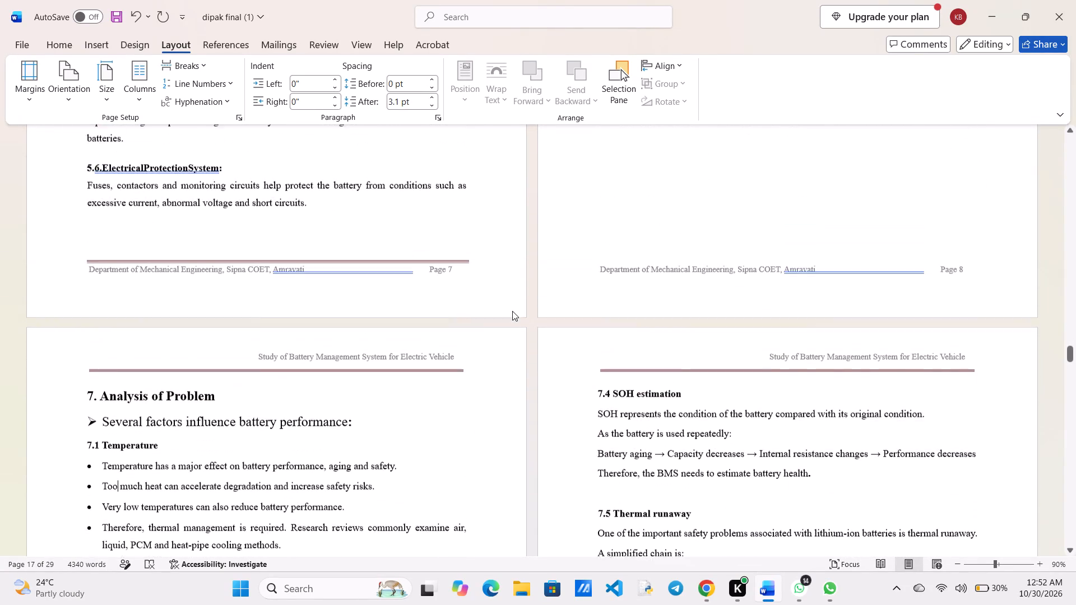
scroll(512, 311, up, 2)
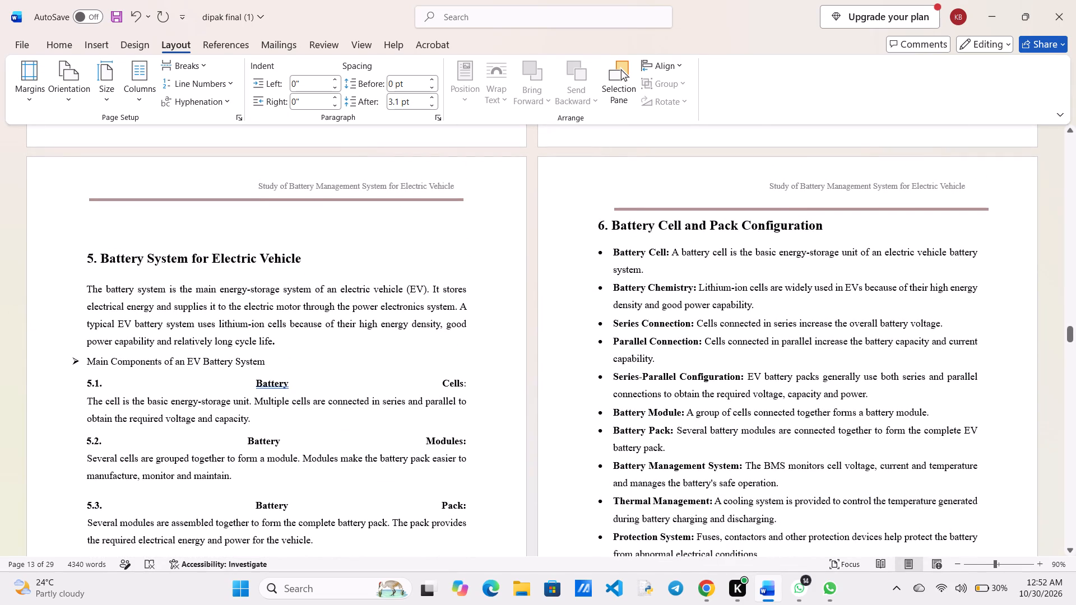
drag(609, 250, 757, 576)
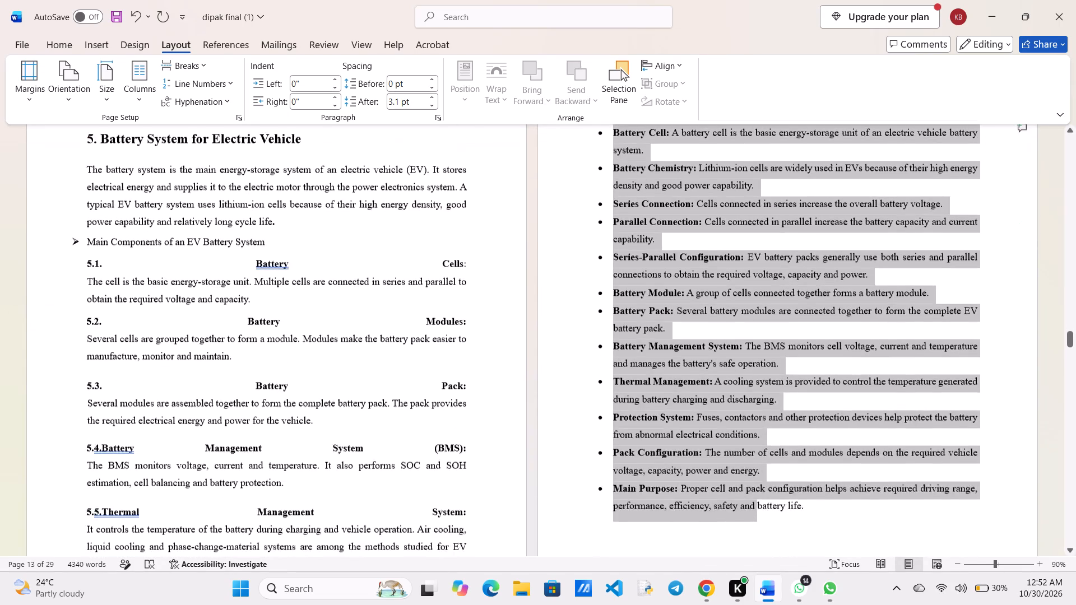
drag(757, 576, 810, 432)
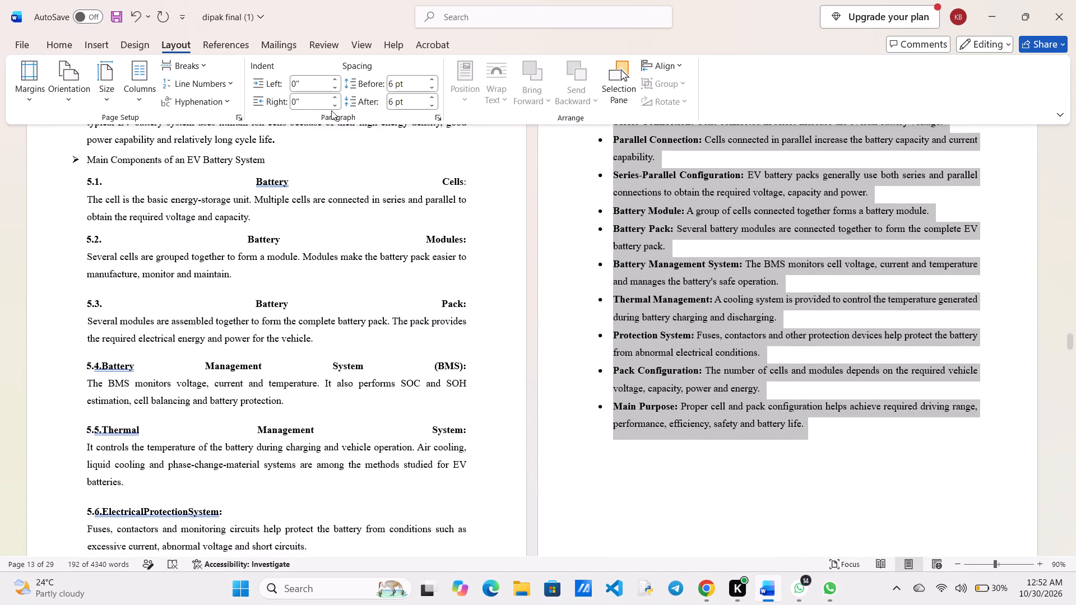
click(66, 40)
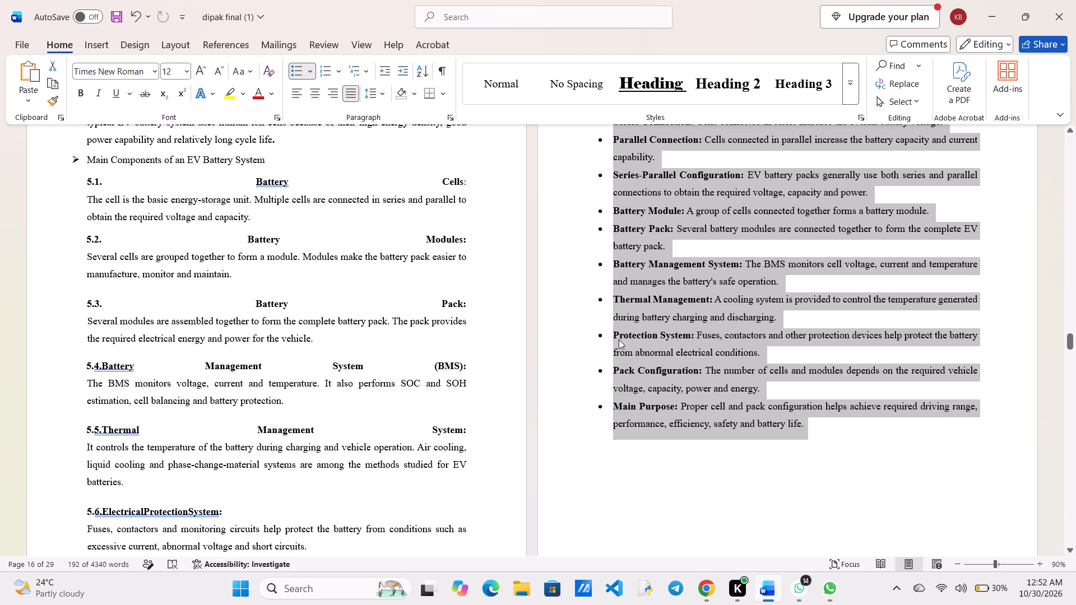
click(366, 89)
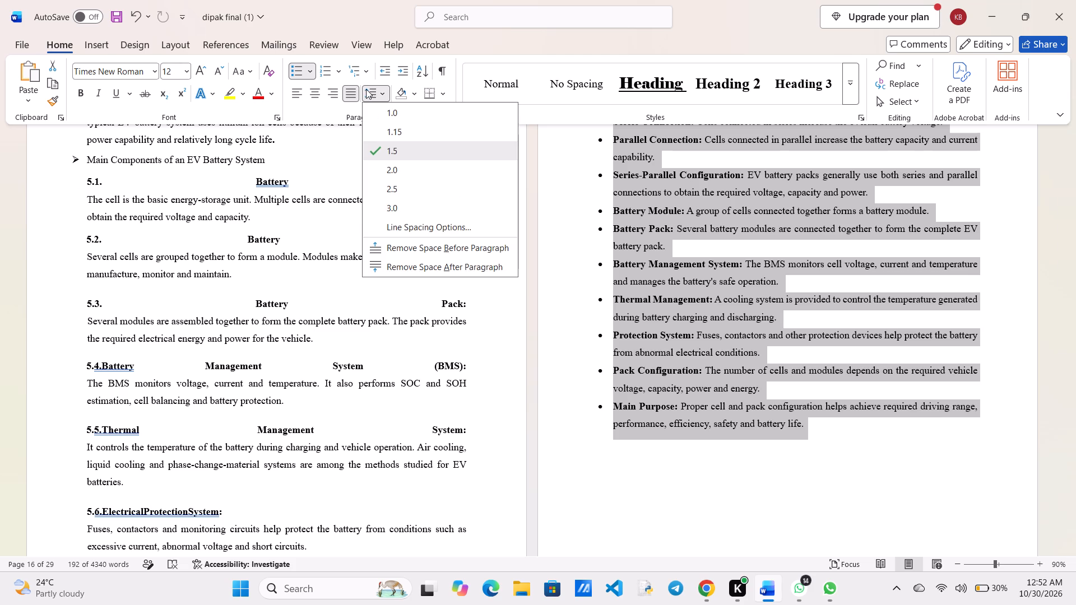
click(366, 89)
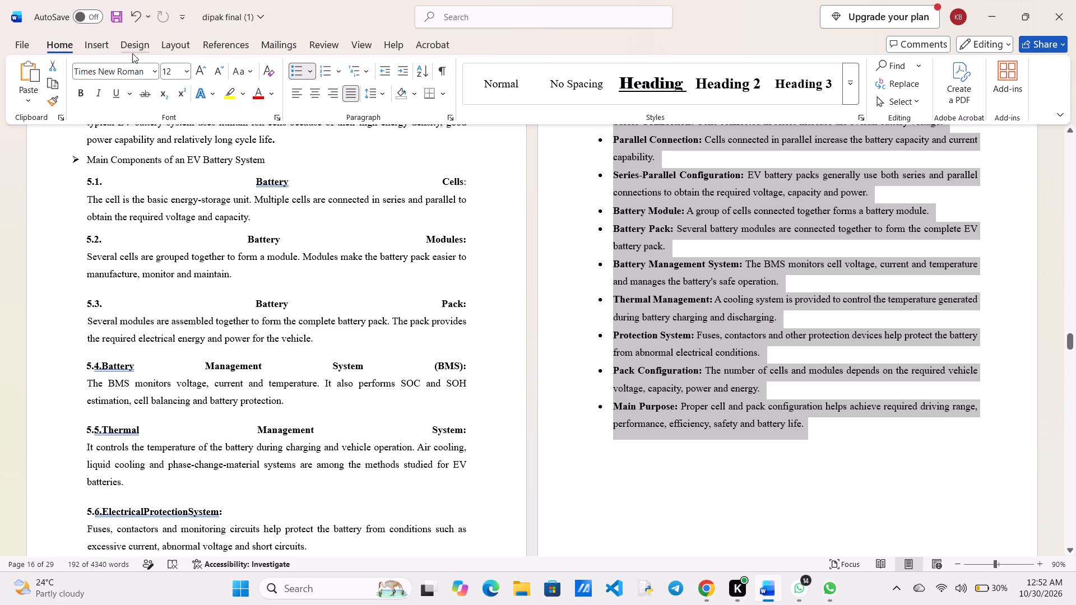
click(182, 39)
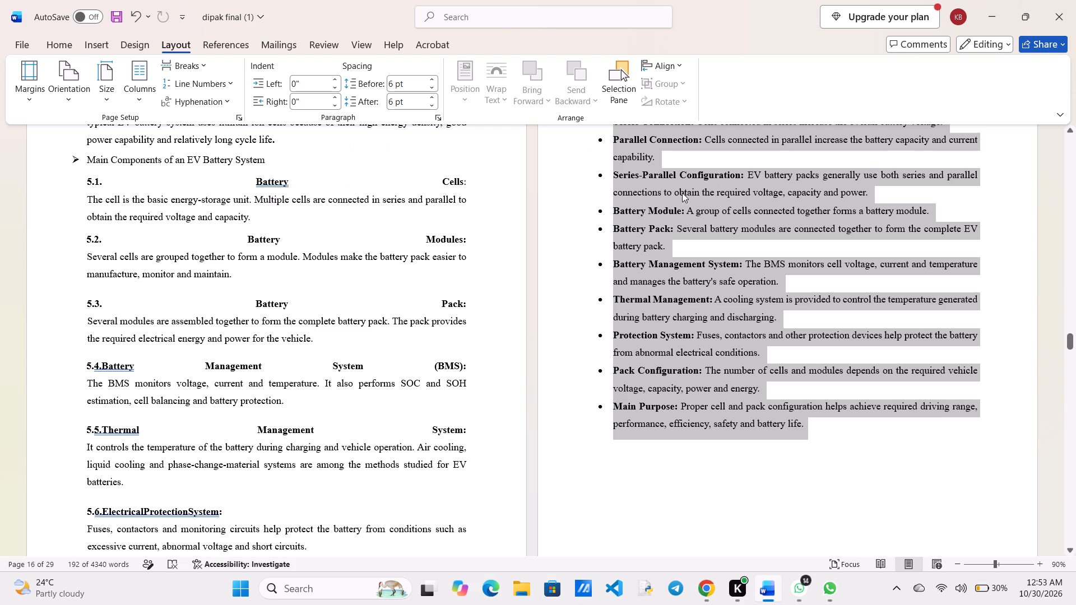
click(788, 447)
scroll(788, 447, down, 2)
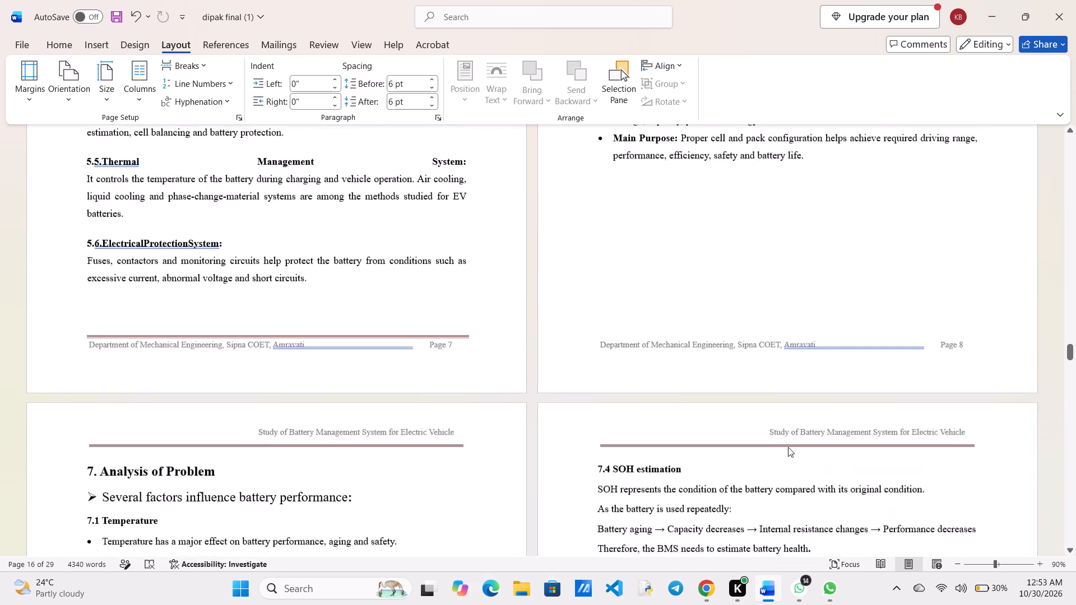
scroll(788, 447, down, 1)
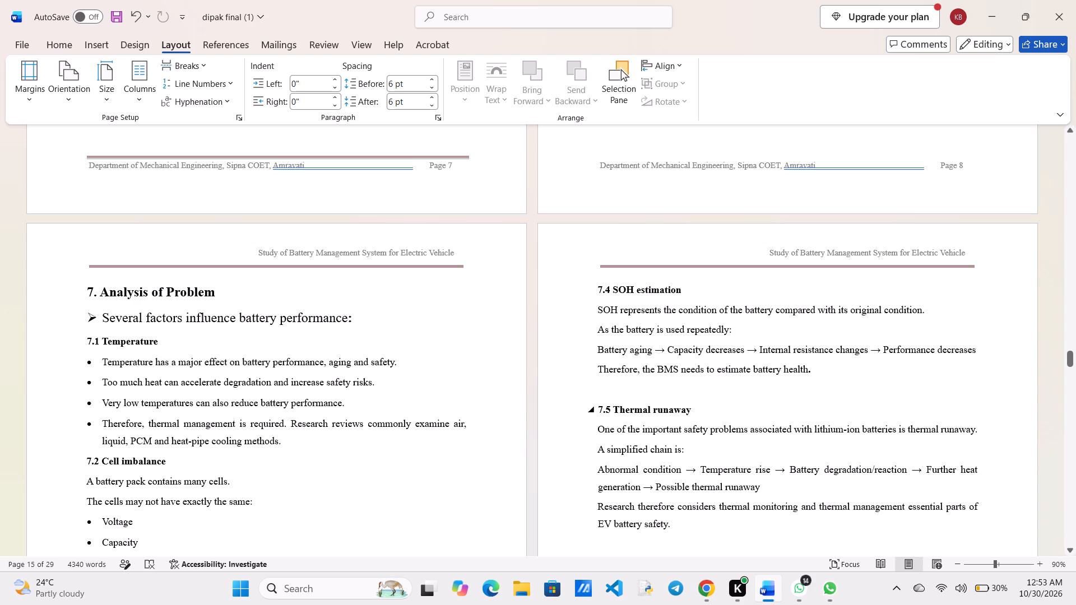
drag(597, 409, 710, 530)
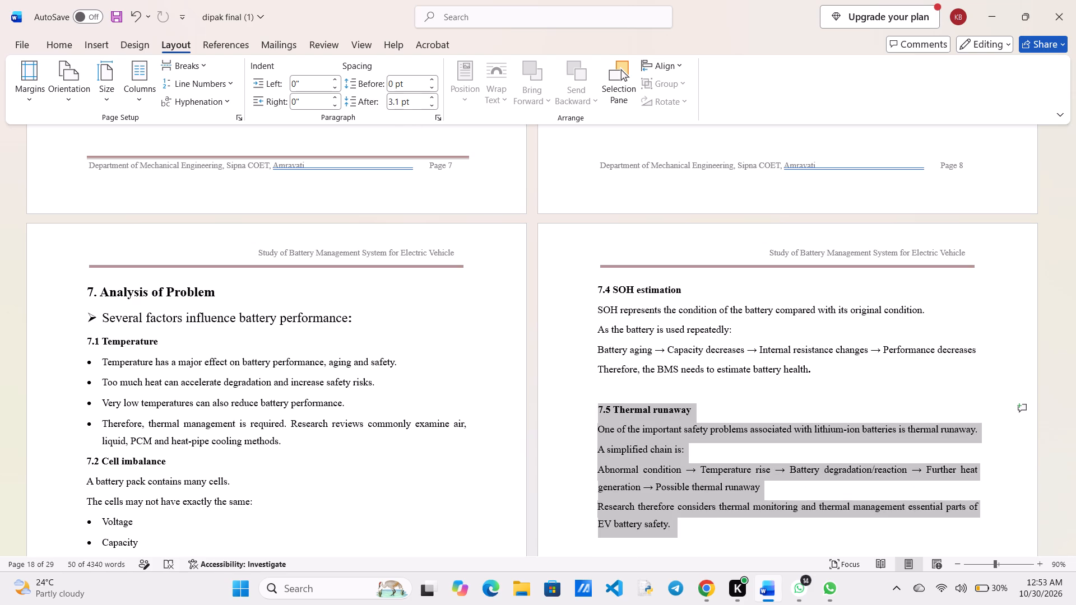
click(549, 266)
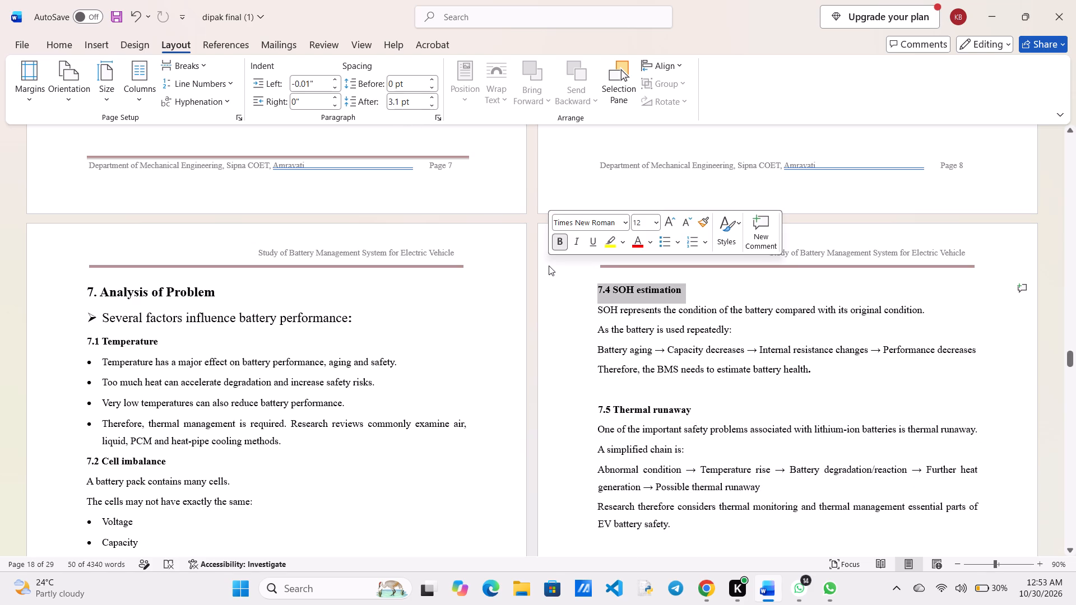
scroll(549, 266, up, 1)
click(633, 337)
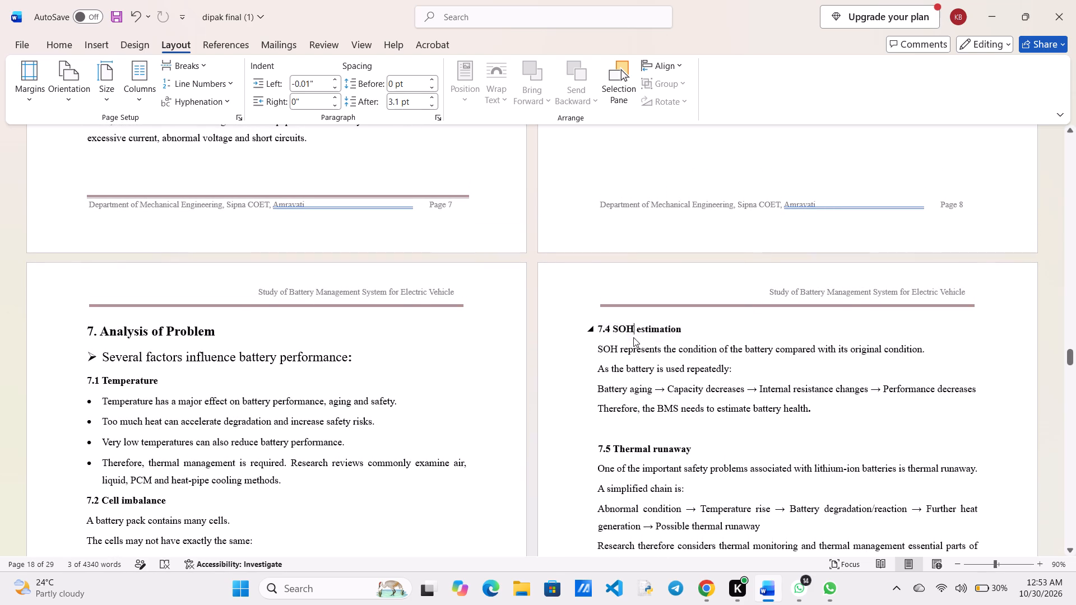
Set the spacing before and after the last three section 6 bullets, from Protection System to Main Purpose, to 3 pt.
scroll(633, 337, up, 1)
scroll(574, 272, up, 1)
scroll(574, 272, right, 1)
drag(811, 239, 606, 136)
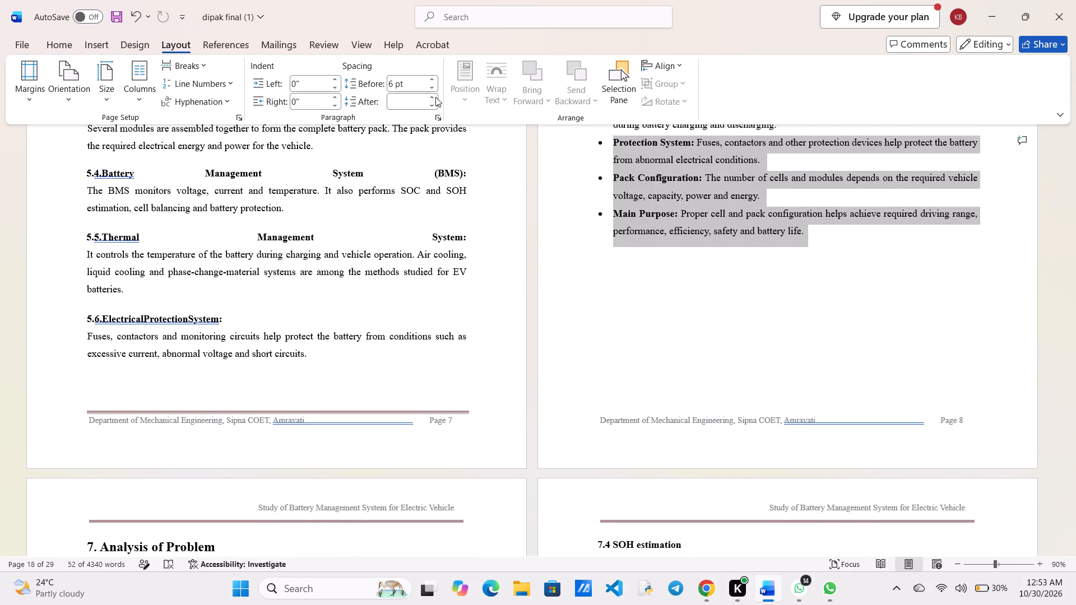
click(413, 106)
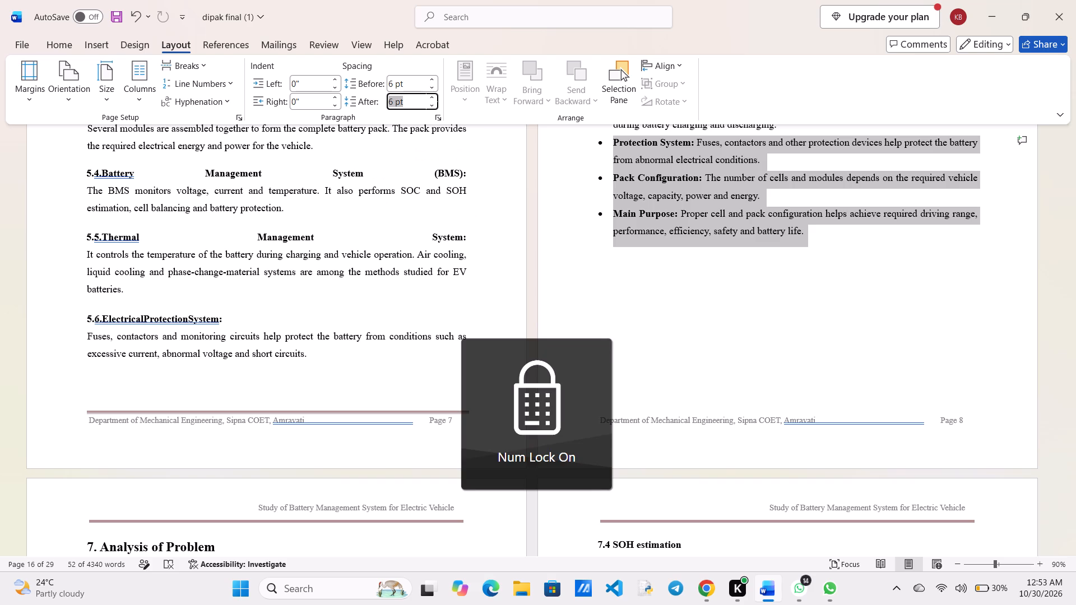
key(3)
key(Return)
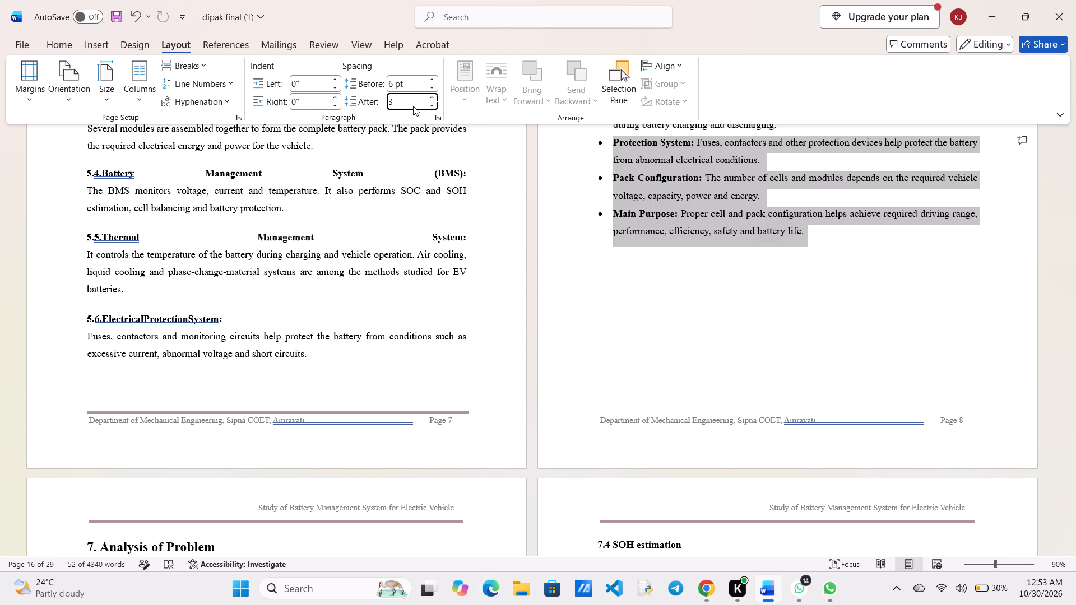
click(406, 89)
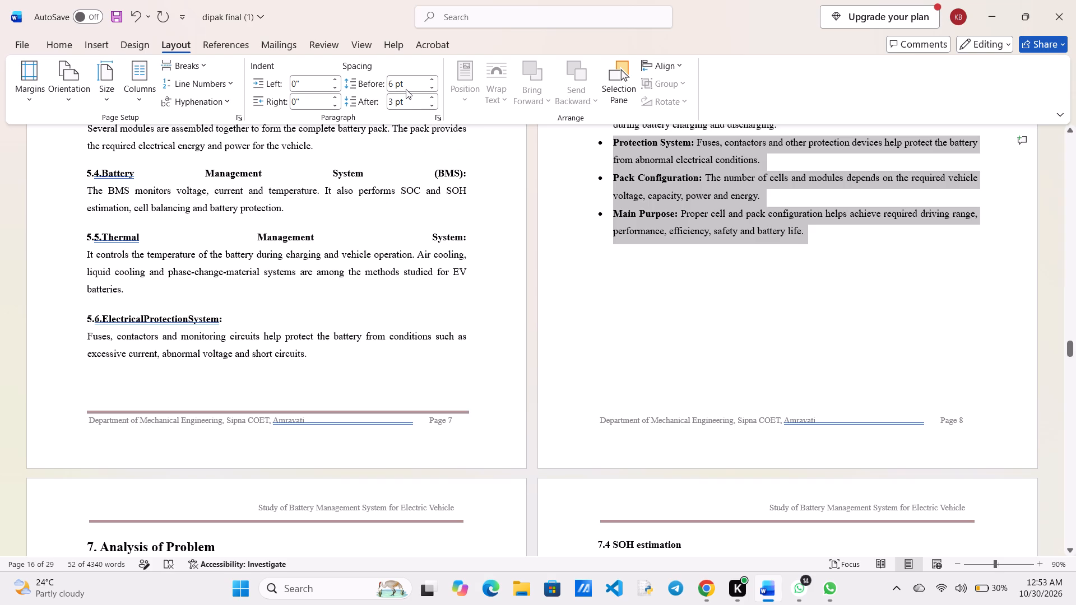
click(406, 87)
key(3)
key(Return)
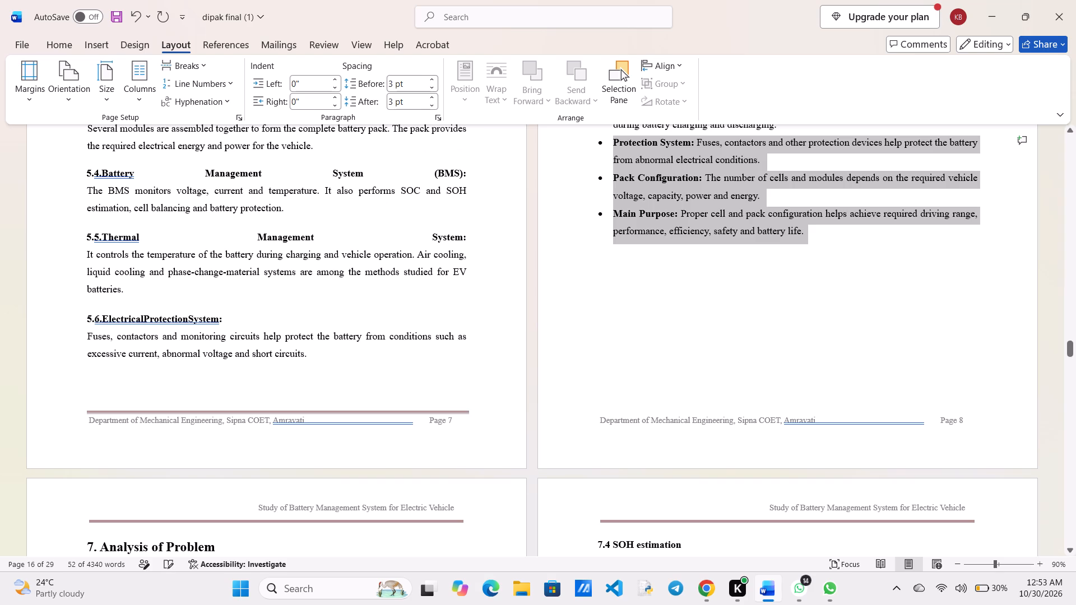
Set the spacing before the "Main Purpose" bullet in section 6 to 0 pt.
click(739, 242)
scroll(739, 242, up, 1)
click(412, 87)
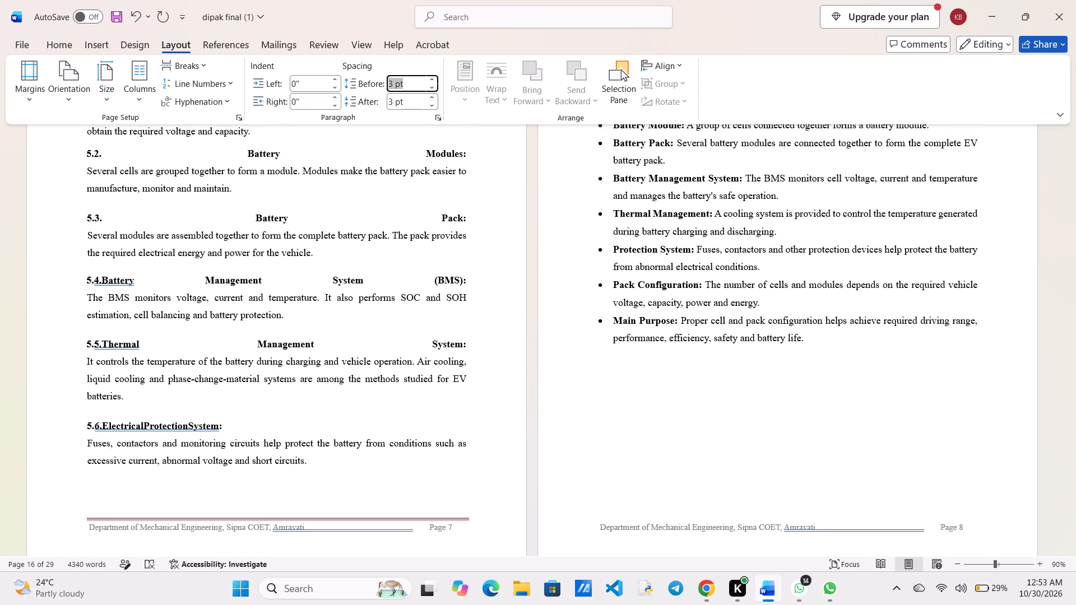
key(0)
key(Return)
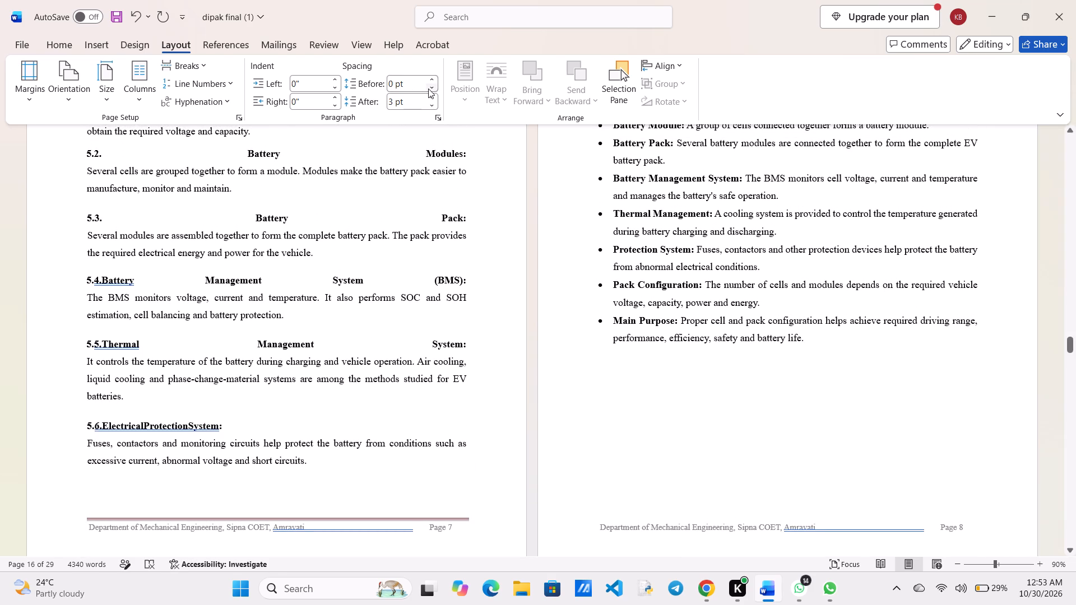
Check the paragraph indent and spacing of sections 7.4 and 7.5 against the bullet list in section 6.
scroll(428, 89, up, 1)
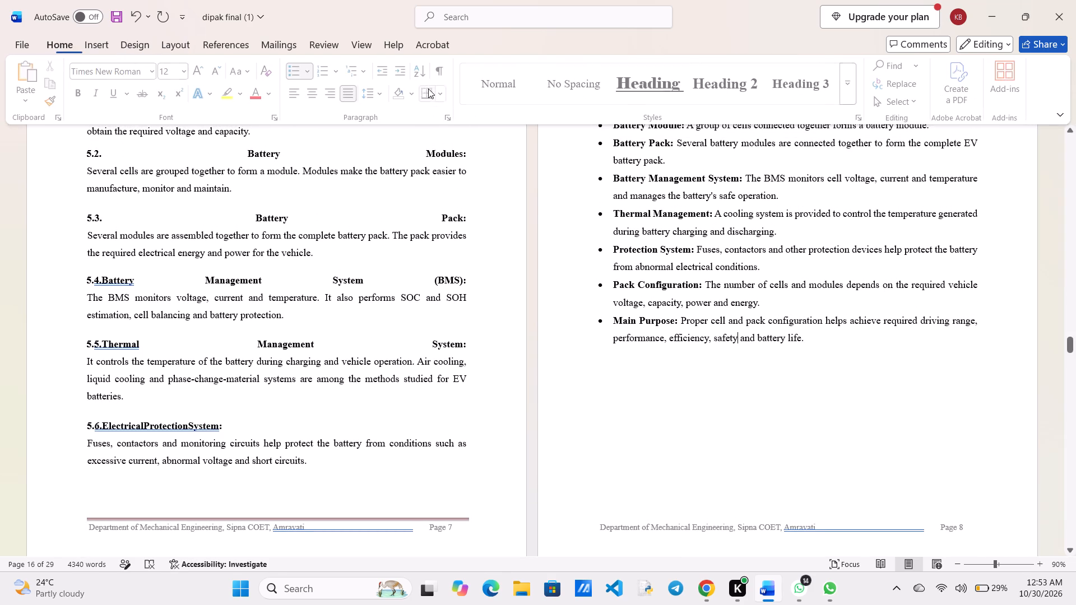
scroll(428, 89, up, 1)
scroll(551, 216, up, 1)
scroll(551, 216, down, 1)
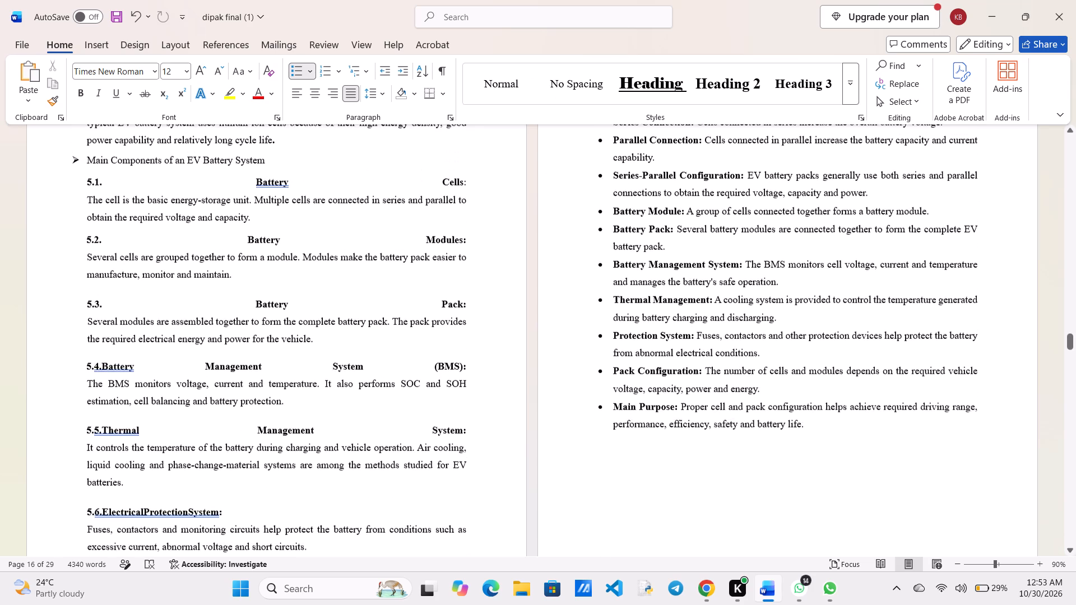
scroll(551, 216, down, 1)
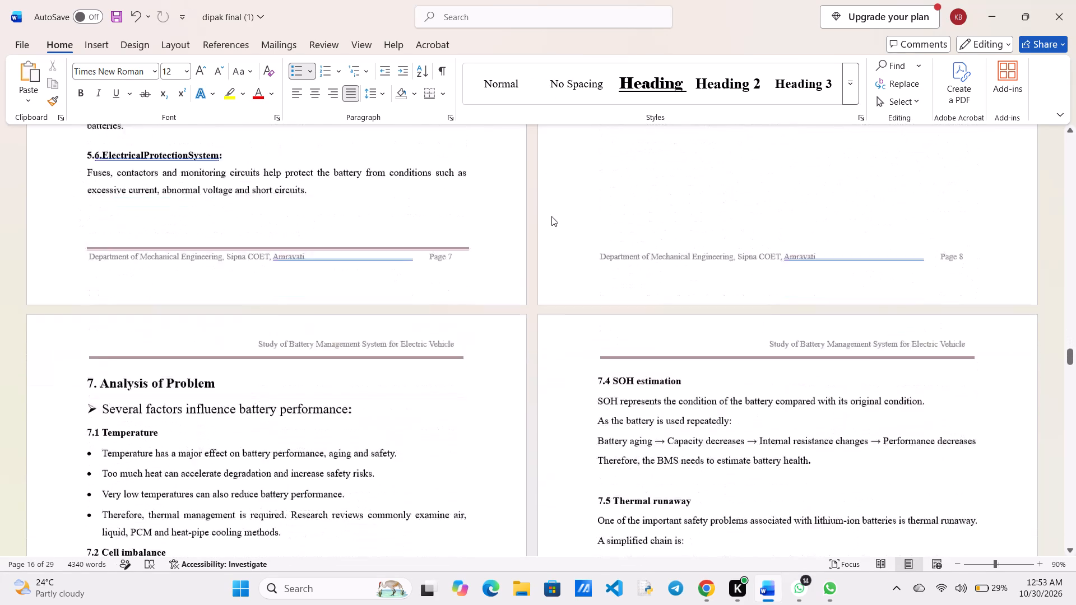
scroll(551, 216, down, 1)
drag(604, 328, 700, 500)
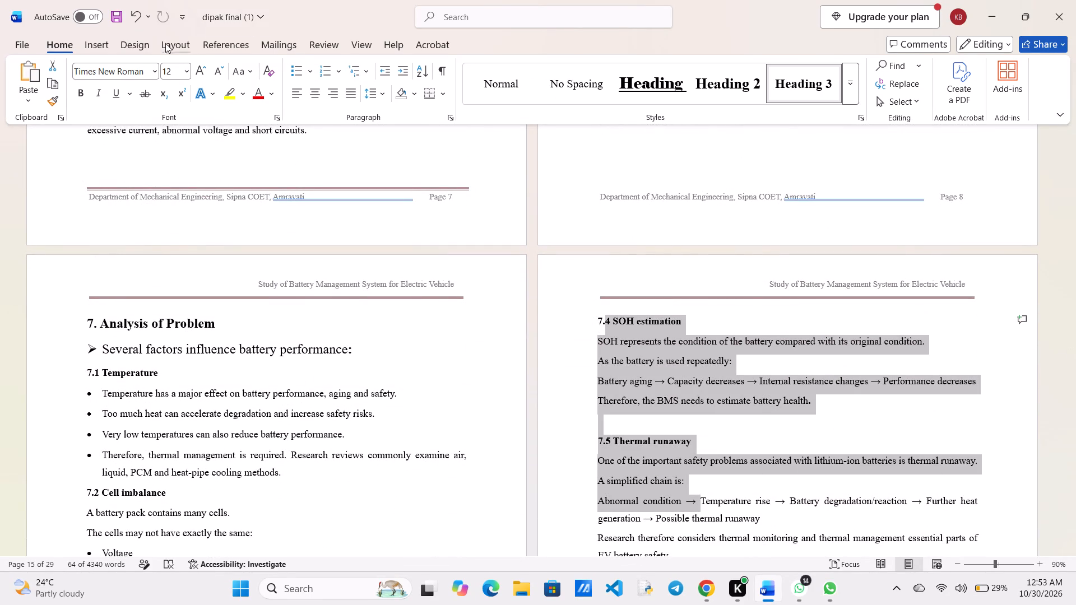
click(165, 42)
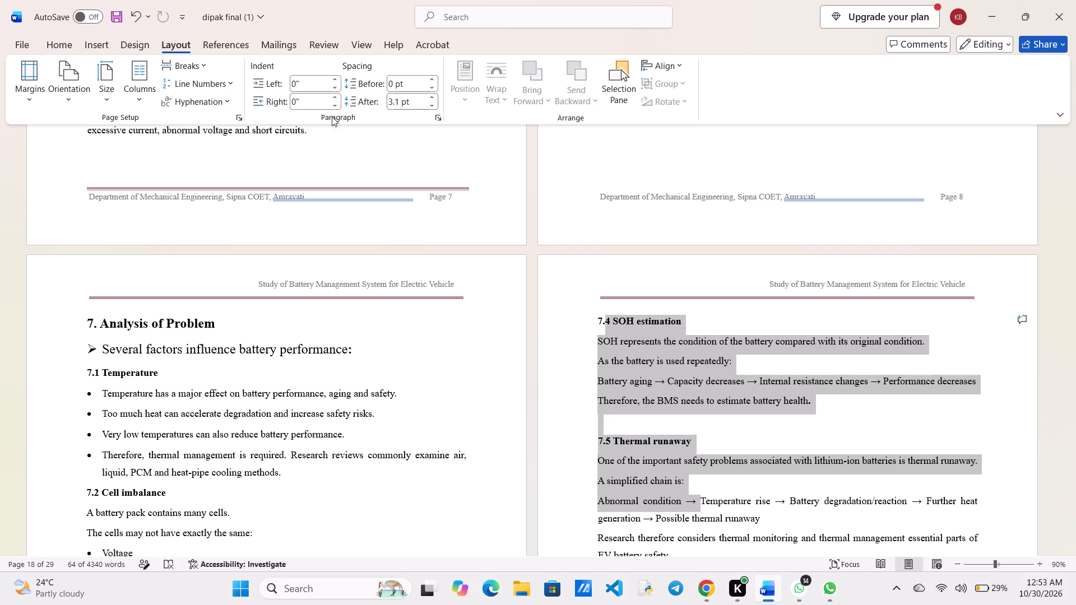
click(572, 265)
Set the spacing after all bullets under "6. Battery Cell and Pack Configuration", from Battery Cell to Main Purpose, to 0 pt.
scroll(572, 265, up, 6)
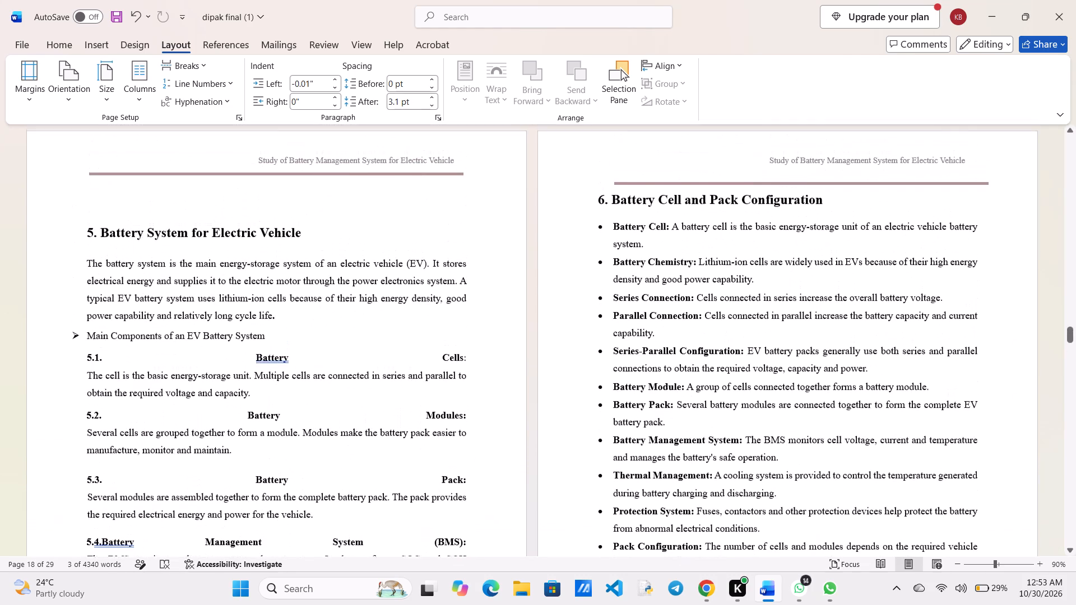
scroll(572, 265, up, 1)
drag(613, 207, 795, 435)
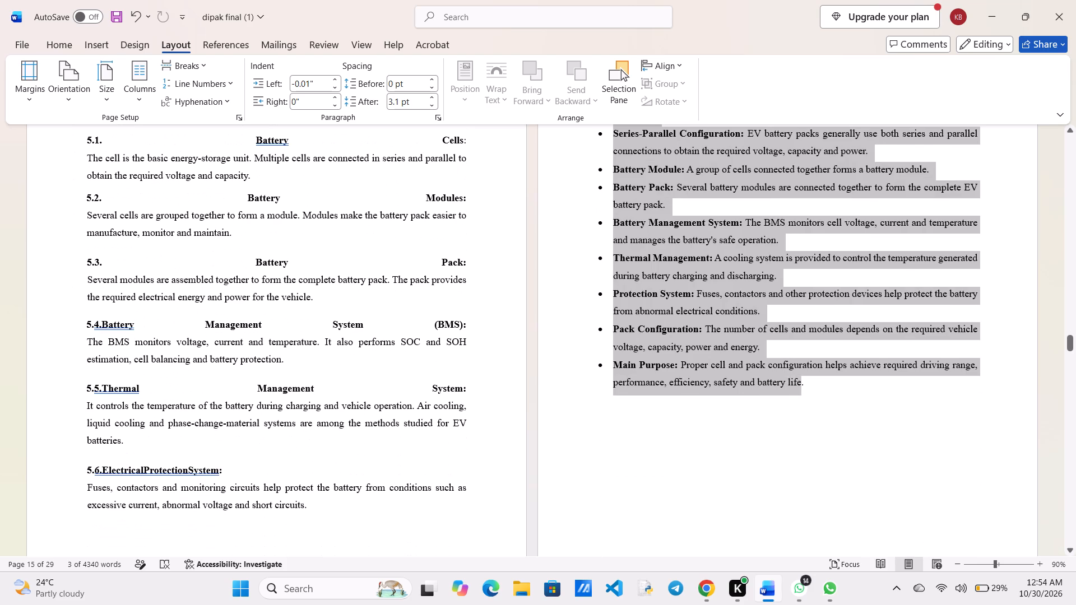
drag(795, 435, 800, 433)
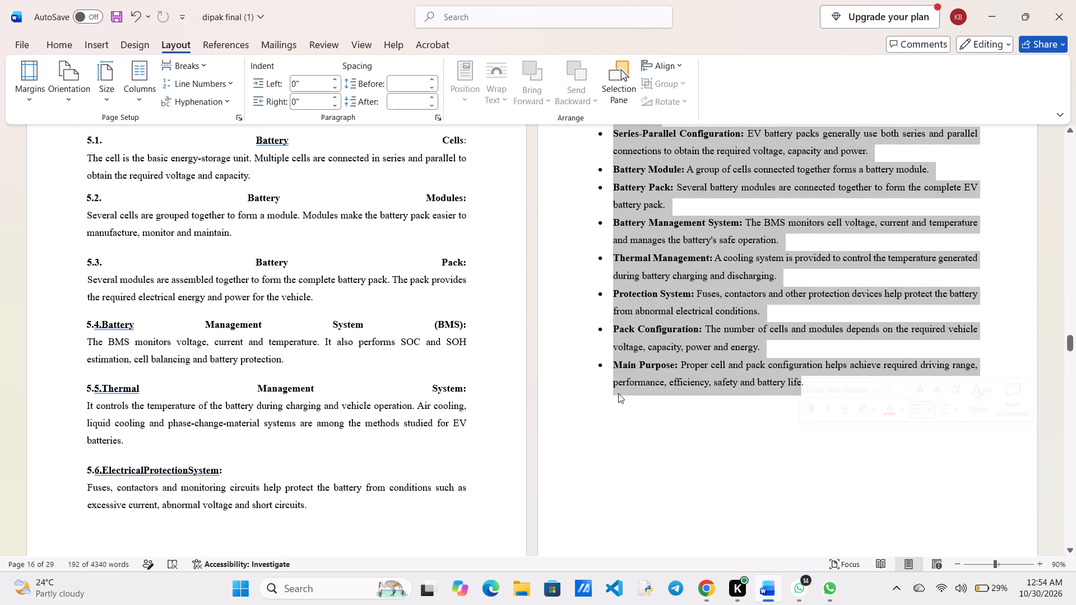
scroll(618, 393, up, 1)
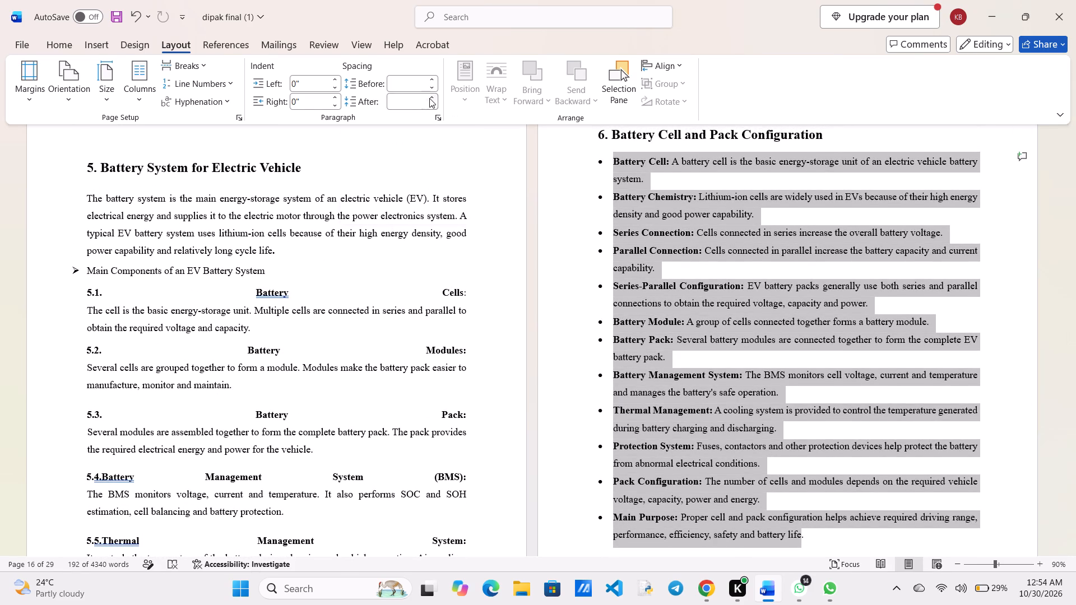
click(429, 98)
click(429, 98)
click(429, 98)
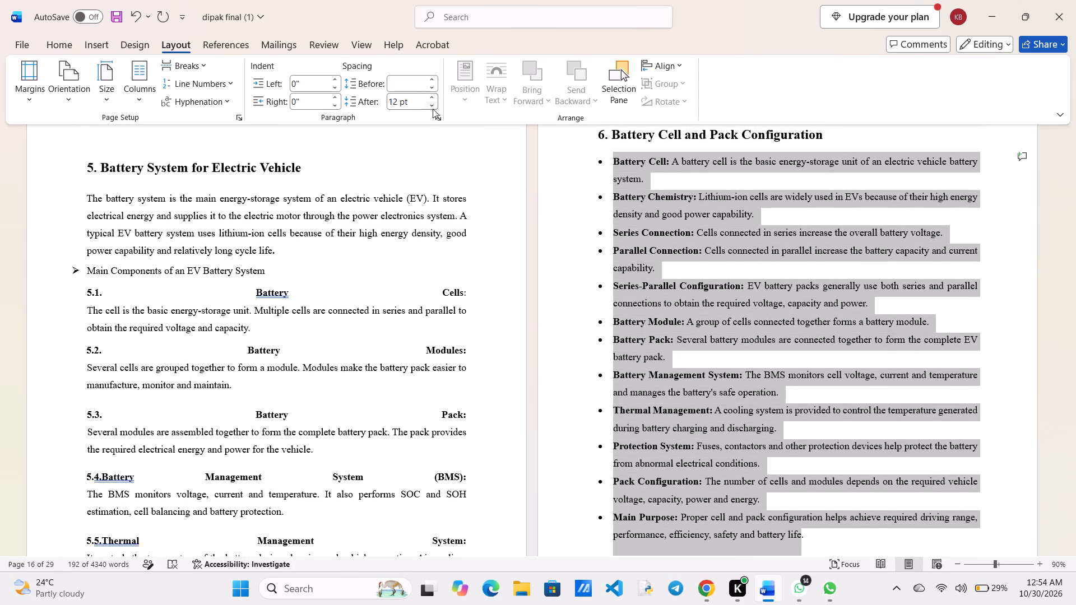
click(433, 103)
click(433, 103)
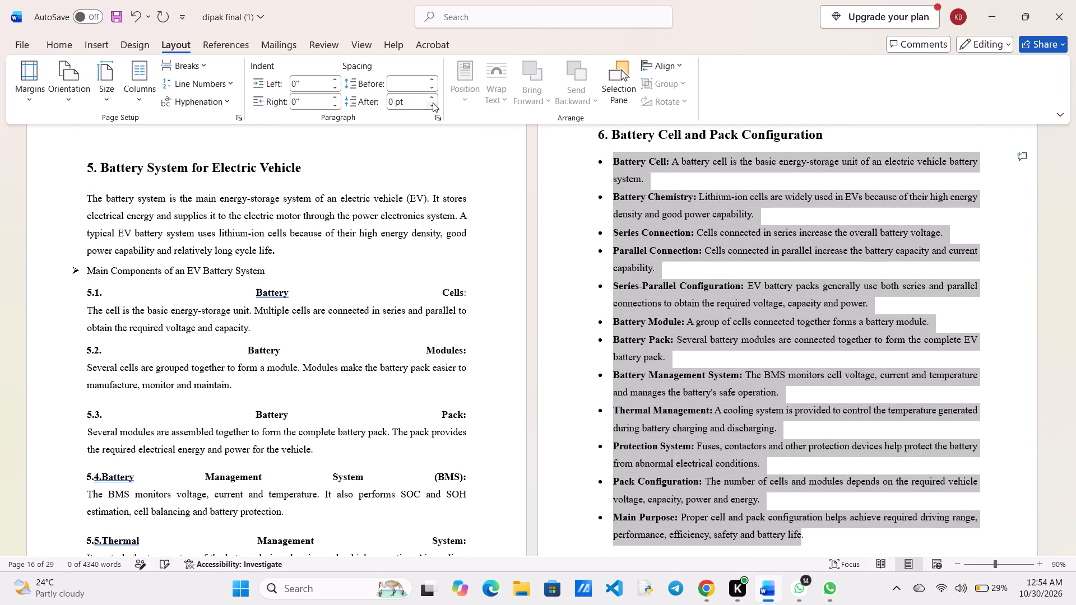
click(433, 96)
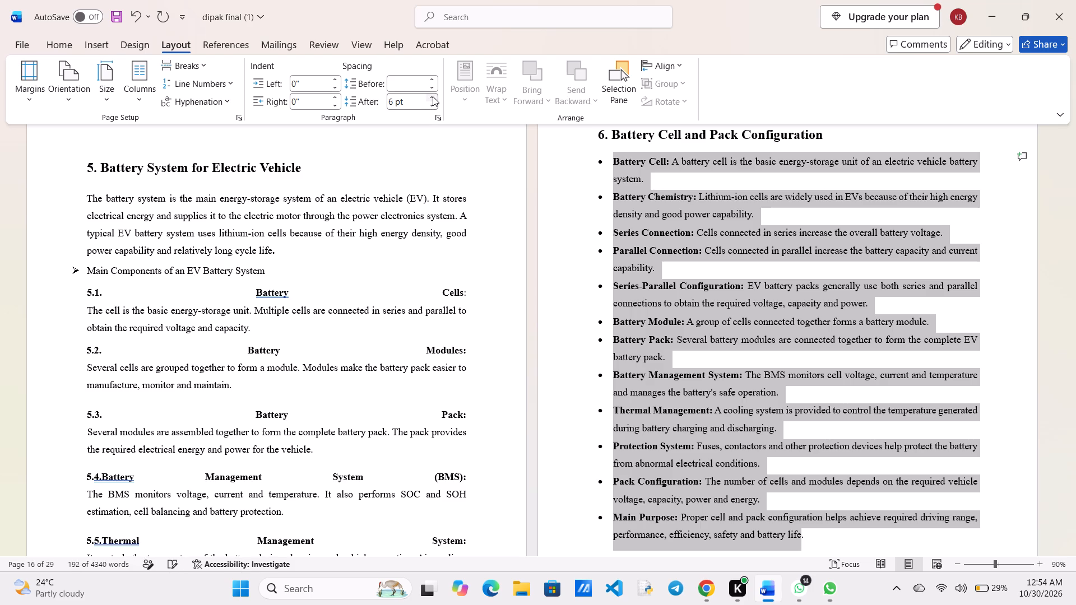
click(433, 96)
click(433, 96)
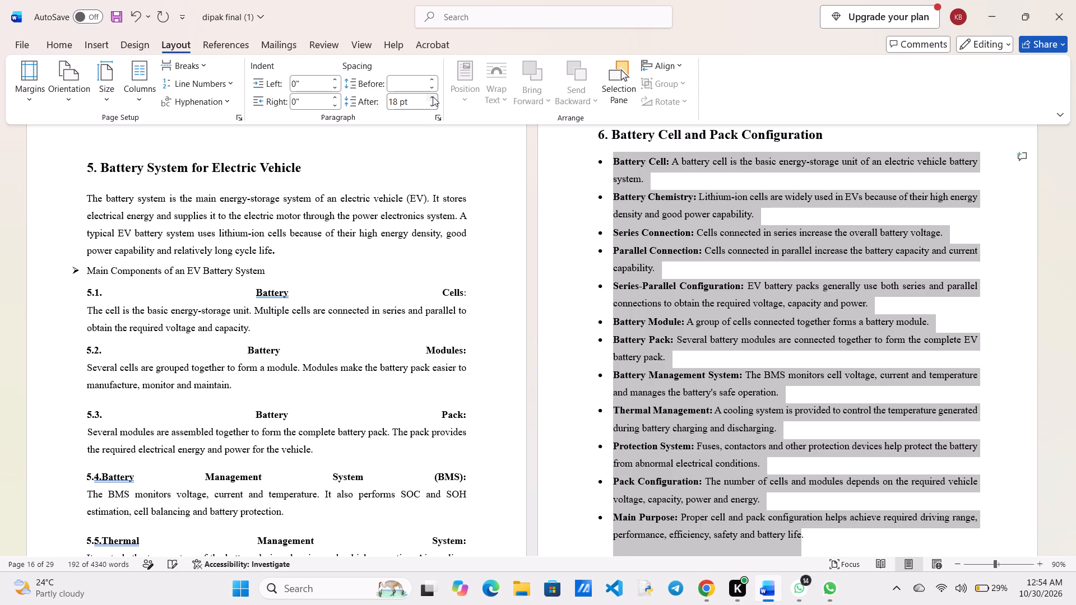
triple_click(429, 103)
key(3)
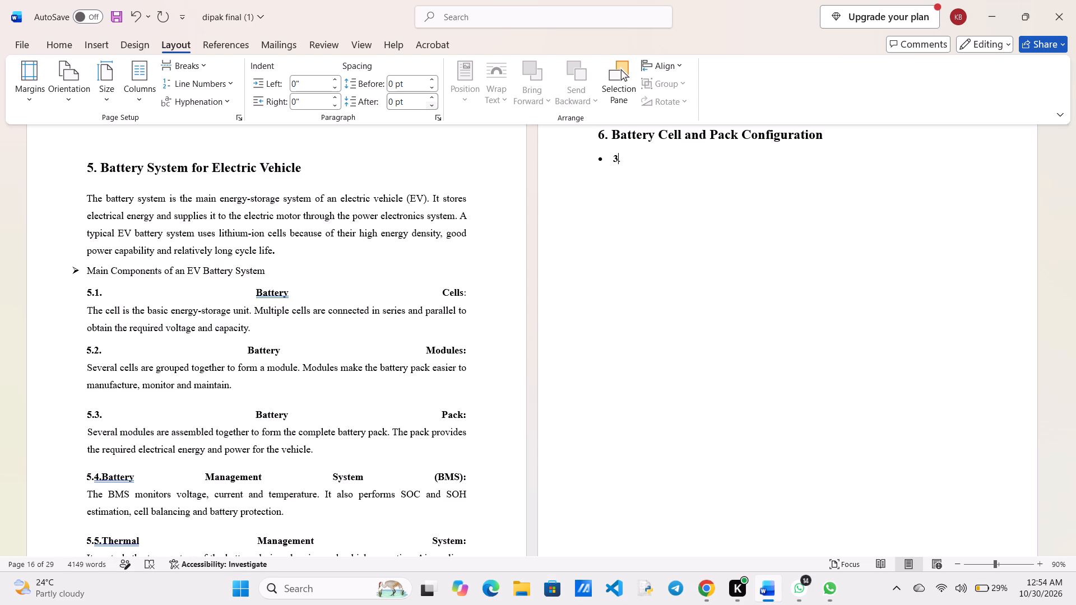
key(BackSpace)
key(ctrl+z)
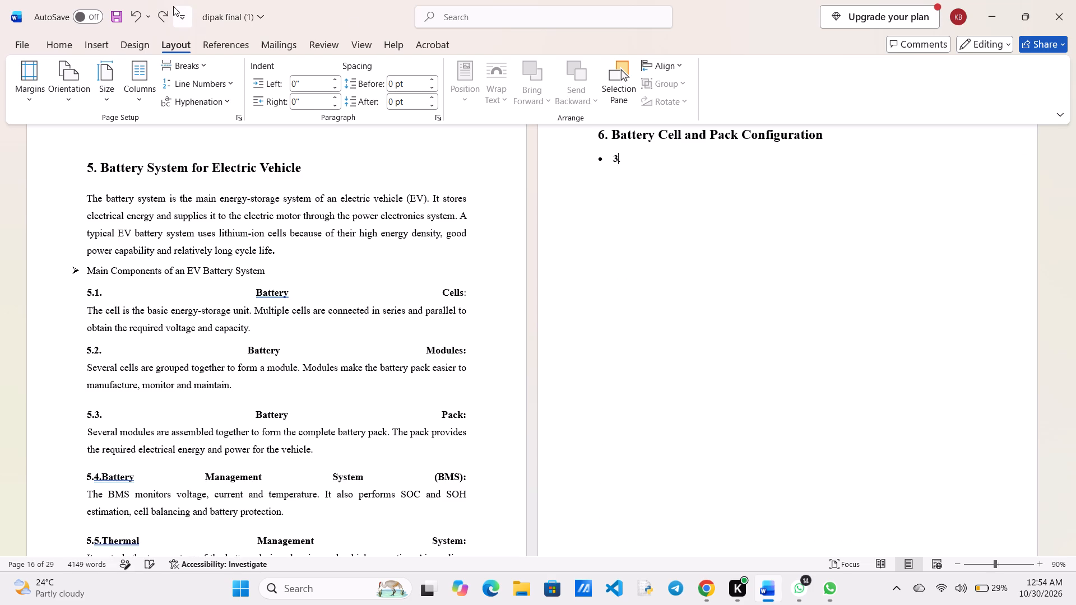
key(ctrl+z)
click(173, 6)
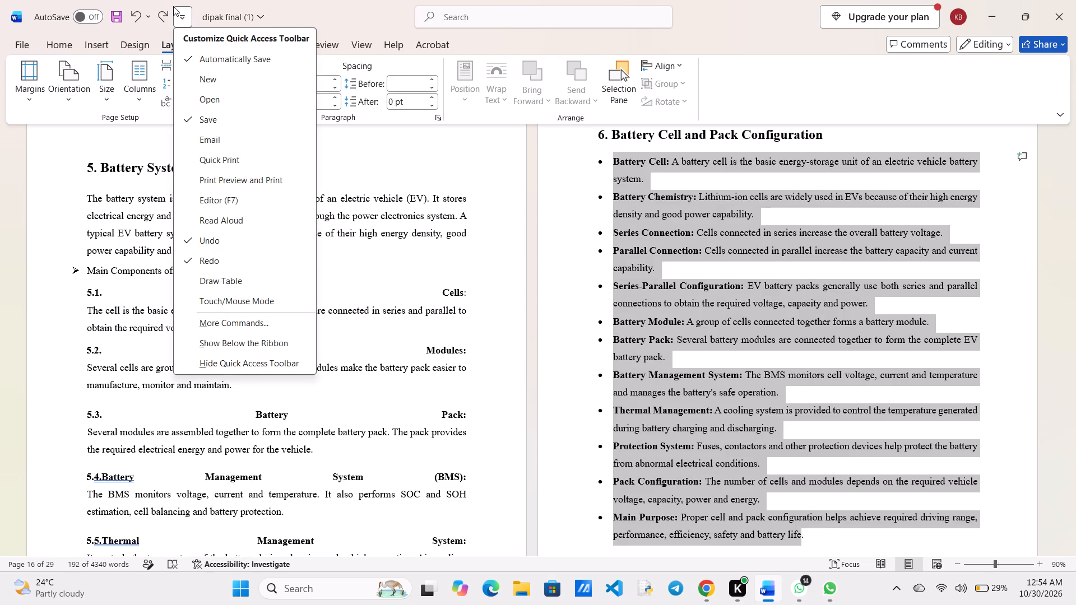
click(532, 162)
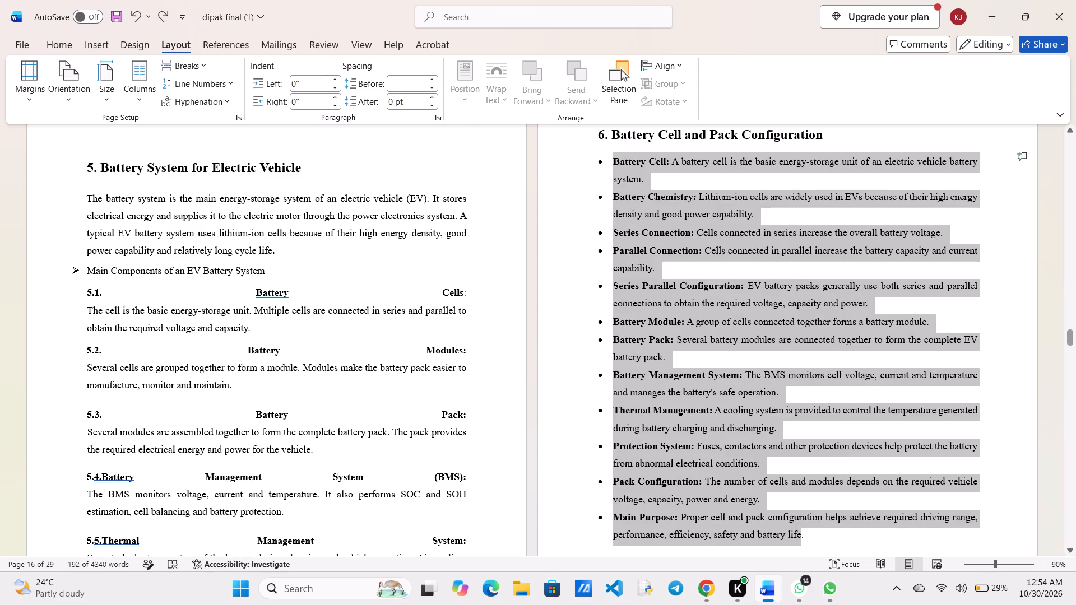
Save the report document under its existing name.
scroll(532, 162, up, 1)
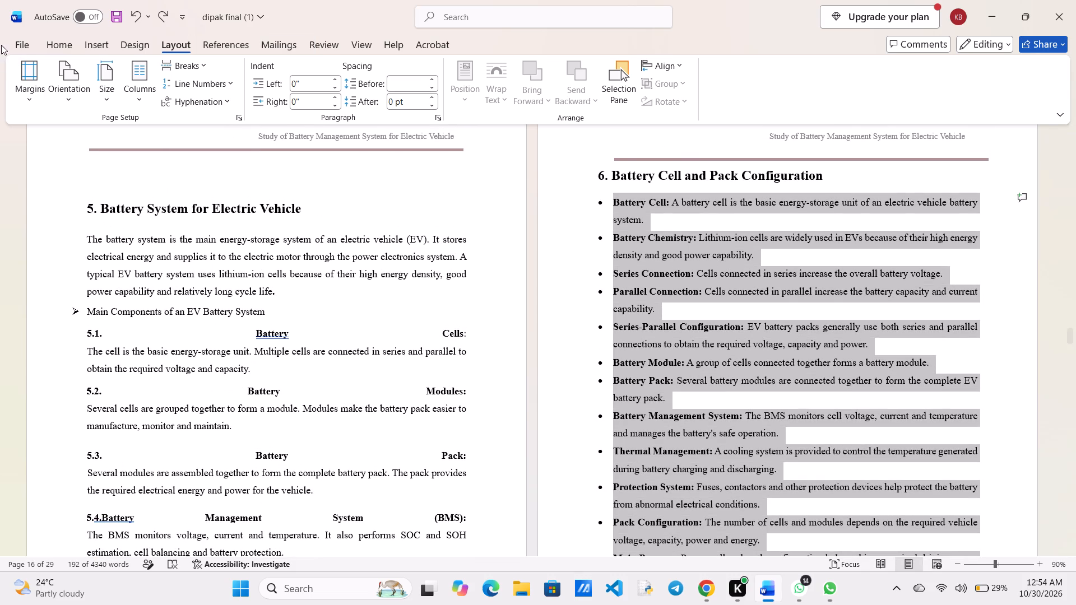
click(16, 41)
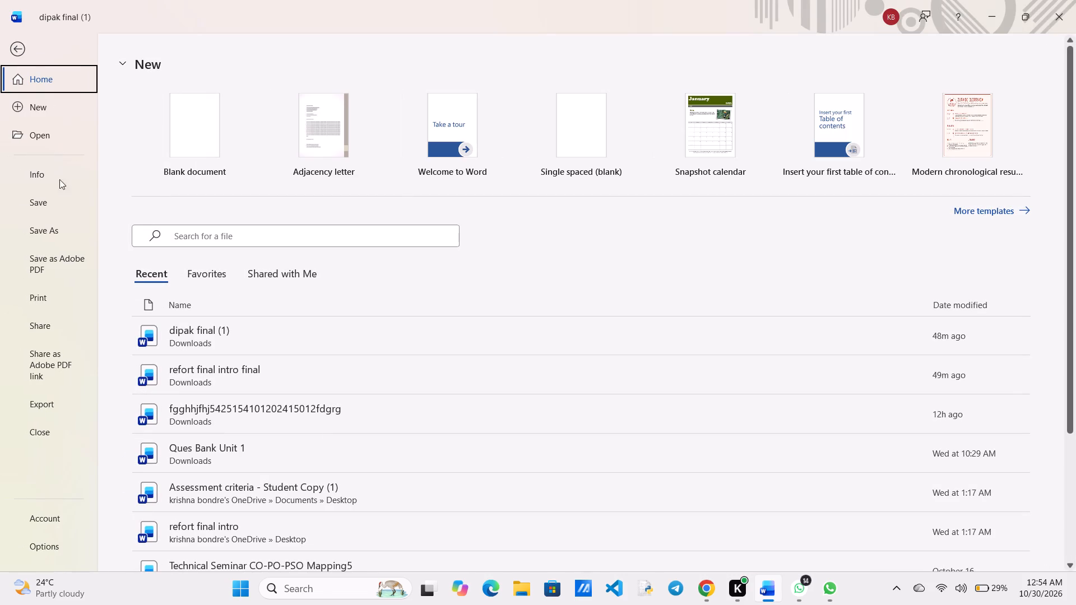
click(57, 206)
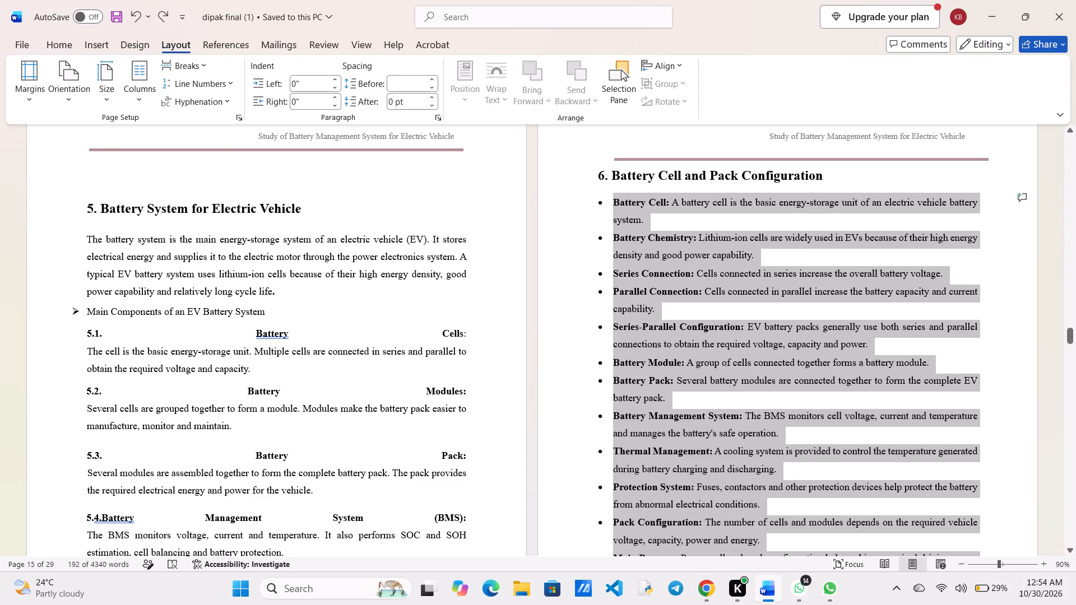
Review the layout and spacing of the bullet list under "6. Battery Cell and Pack Configuration".
ctrl+scroll(550, 242, up, 2)
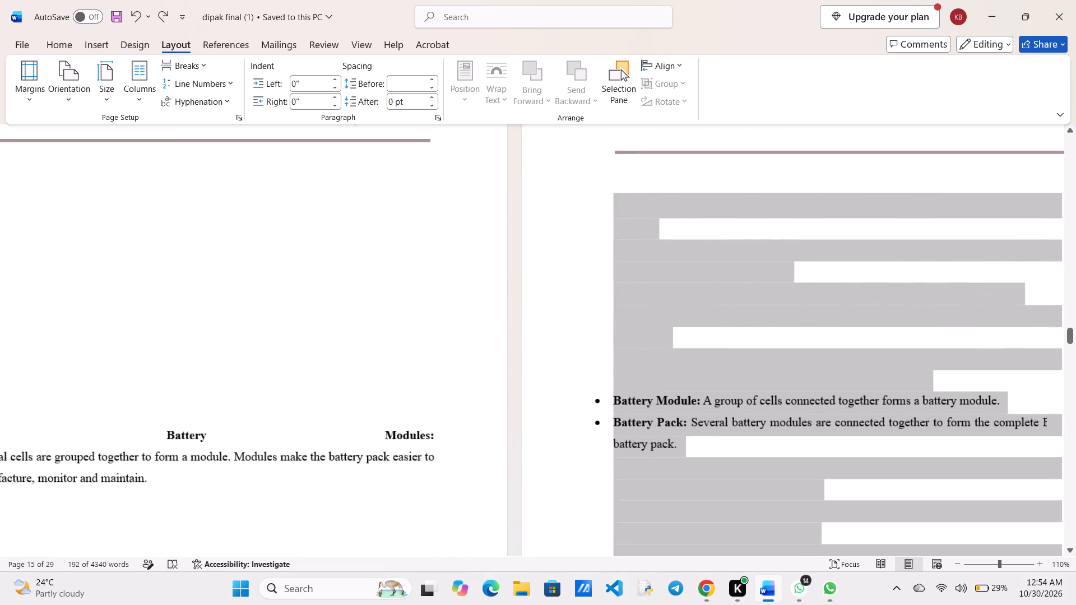
scroll(550, 242, down, 4)
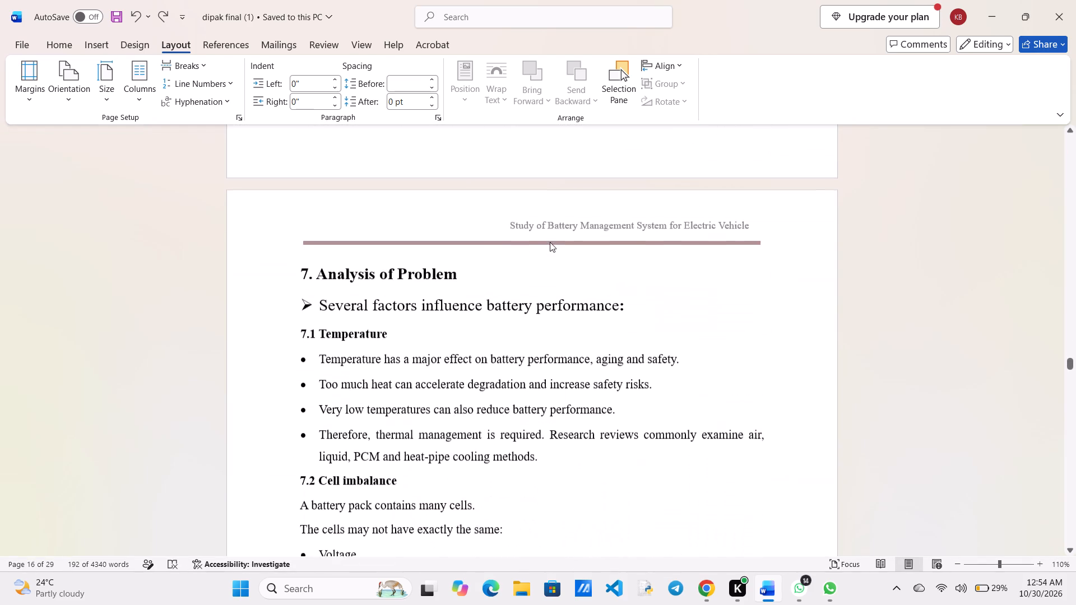
scroll(550, 242, up, 3)
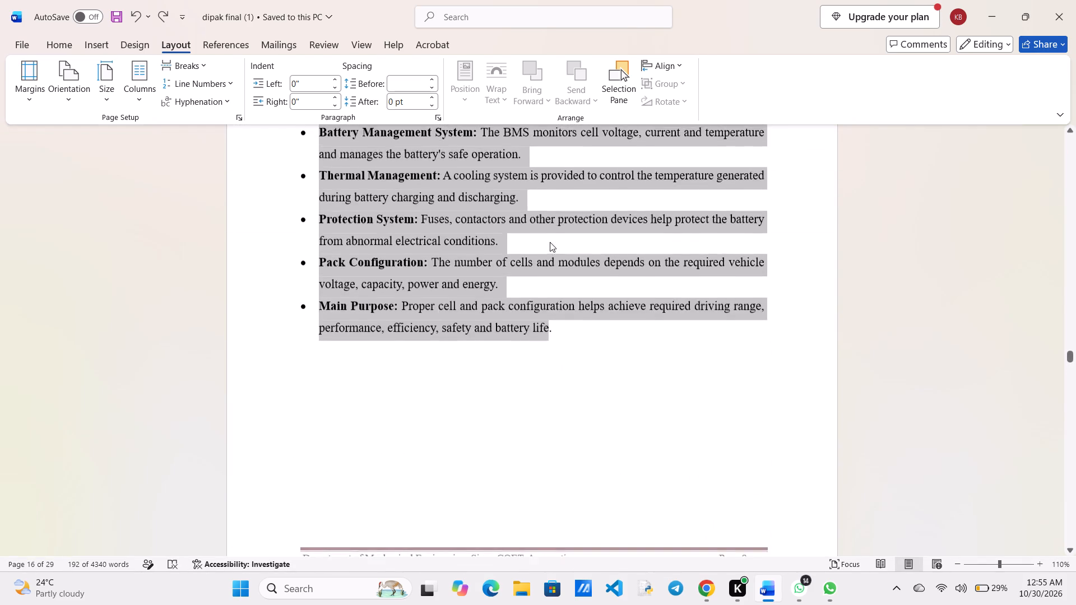
scroll(550, 242, up, 1)
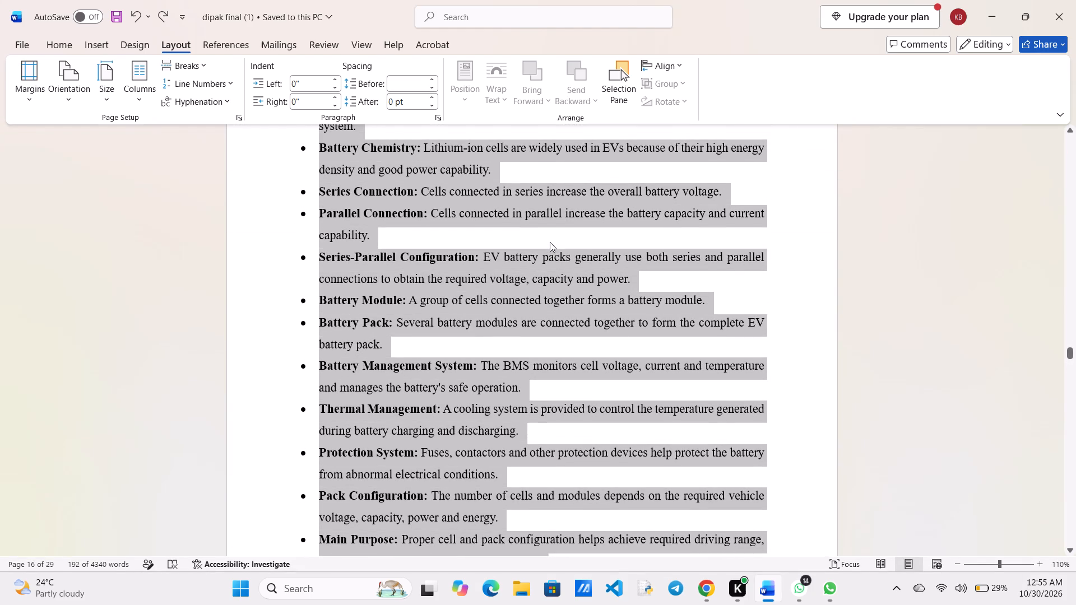
click(849, 269)
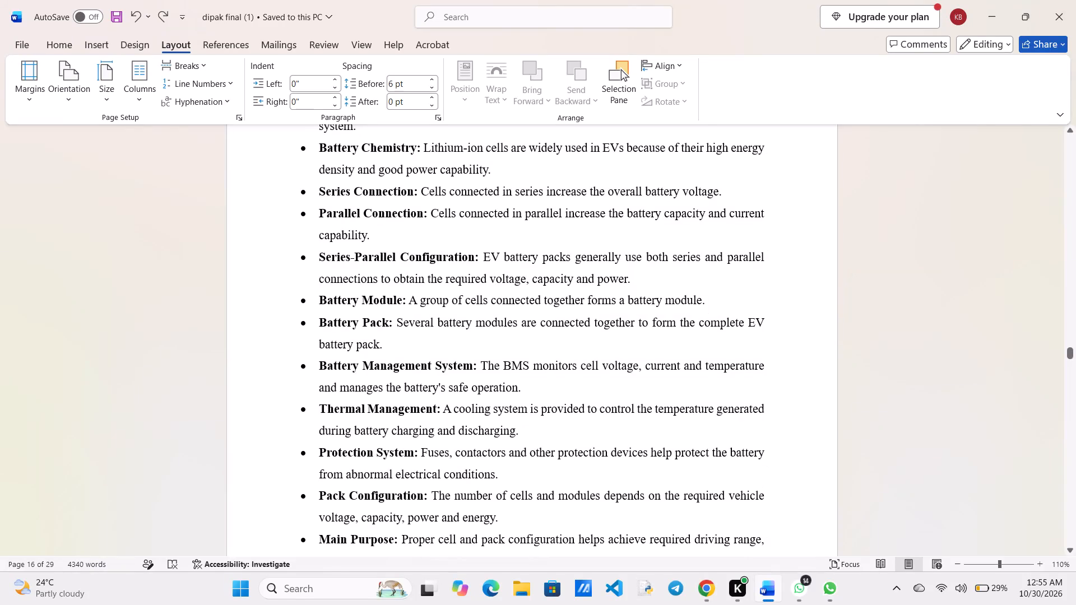
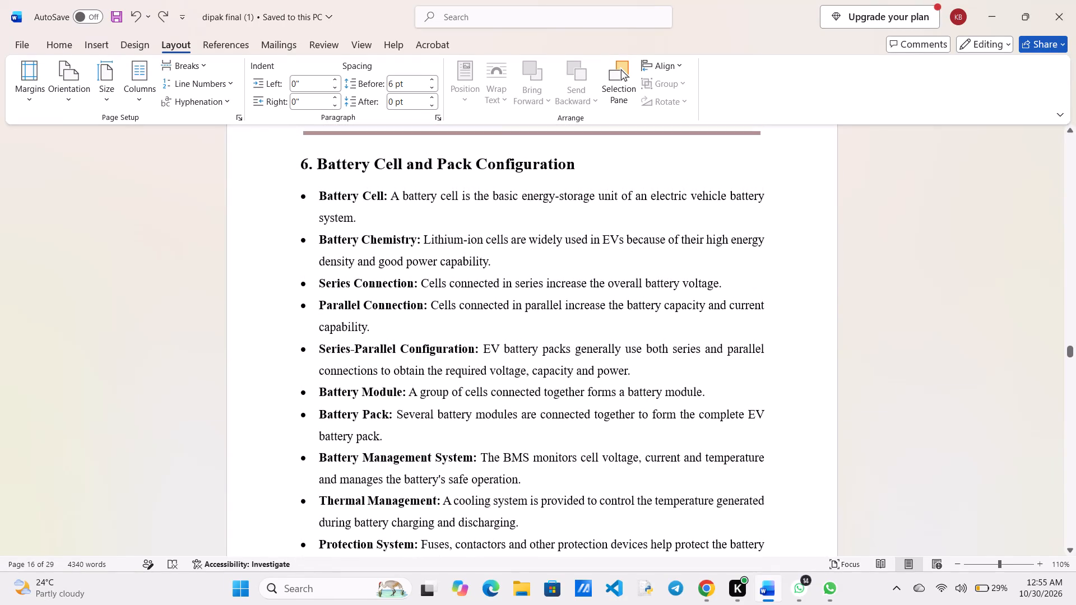
Review the page layout of section 6, Battery Cell and Pack Configuration, alongside the preceding section 5 page.
scroll(897, 218, down, 4)
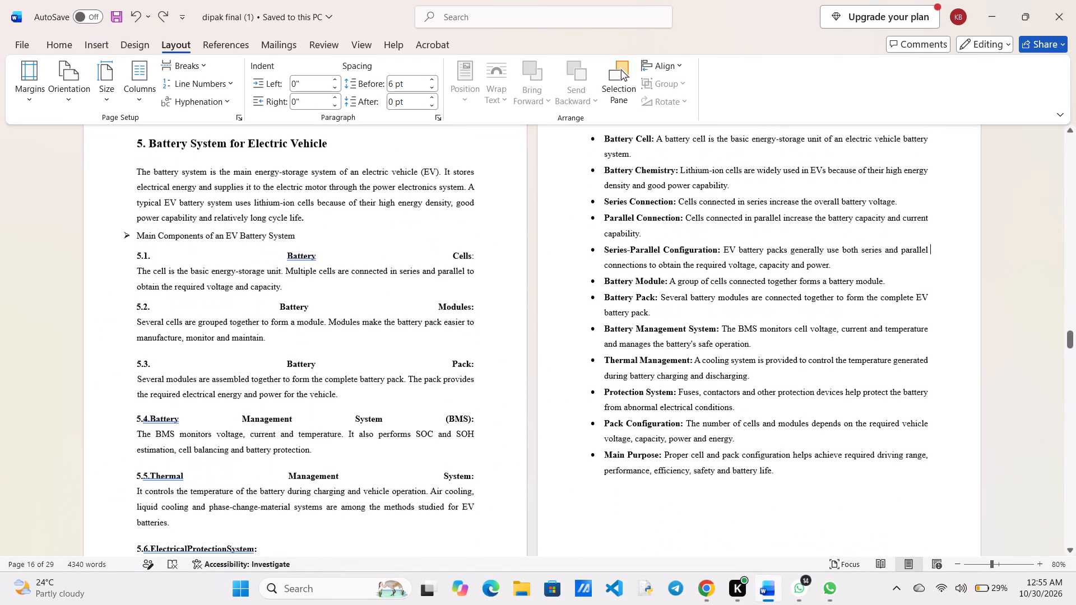
scroll(897, 218, down, 1)
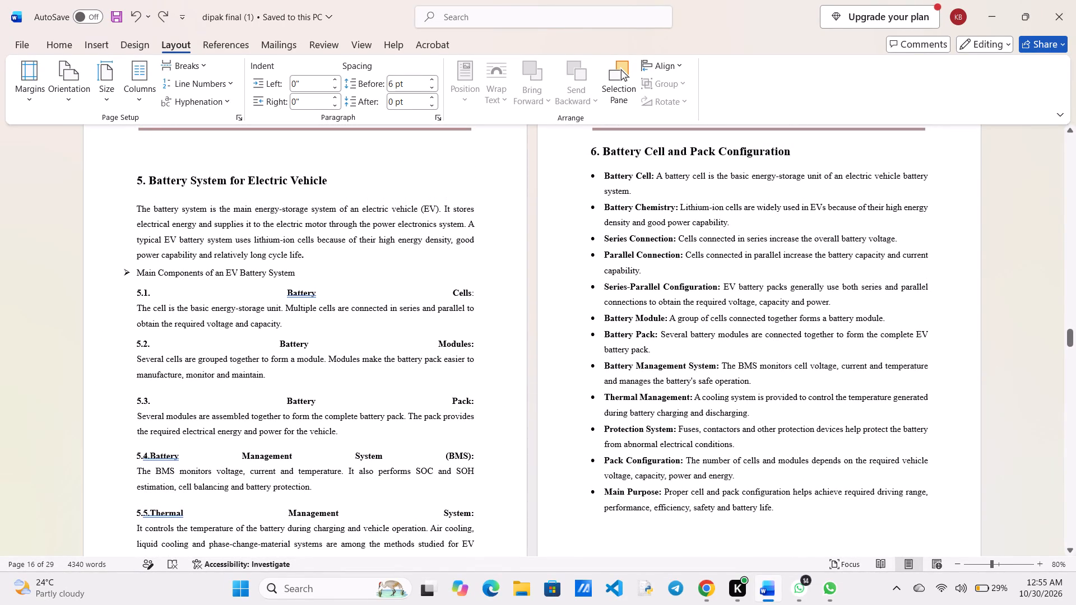
scroll(601, 175, down, 1)
scroll(752, 192, up, 1)
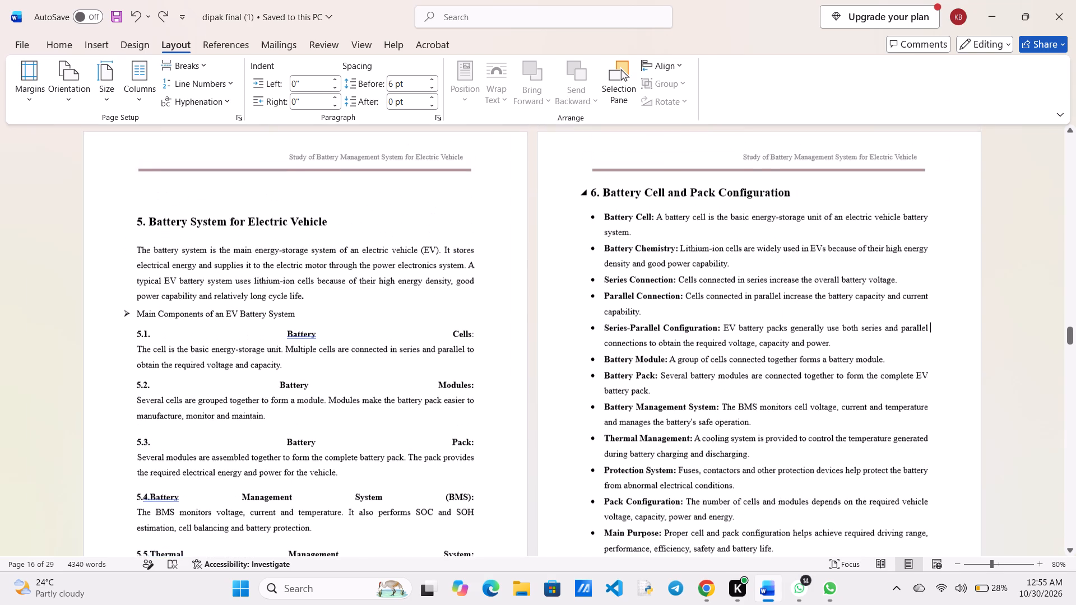
ctrl+scroll(752, 192, up, 3)
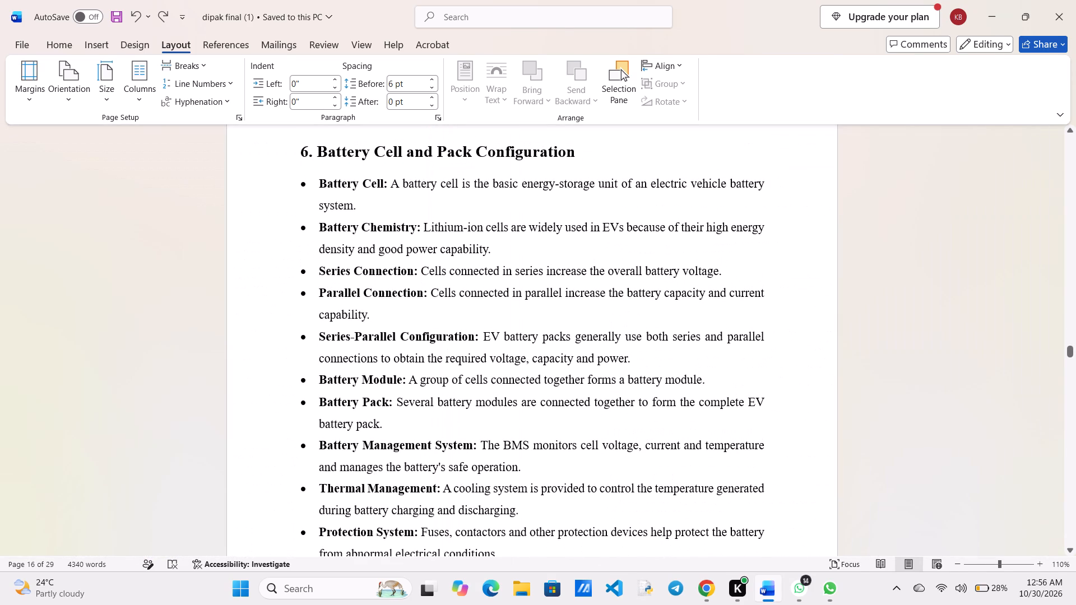
ctrl+scroll(752, 192, down, 1)
scroll(752, 192, down, 1)
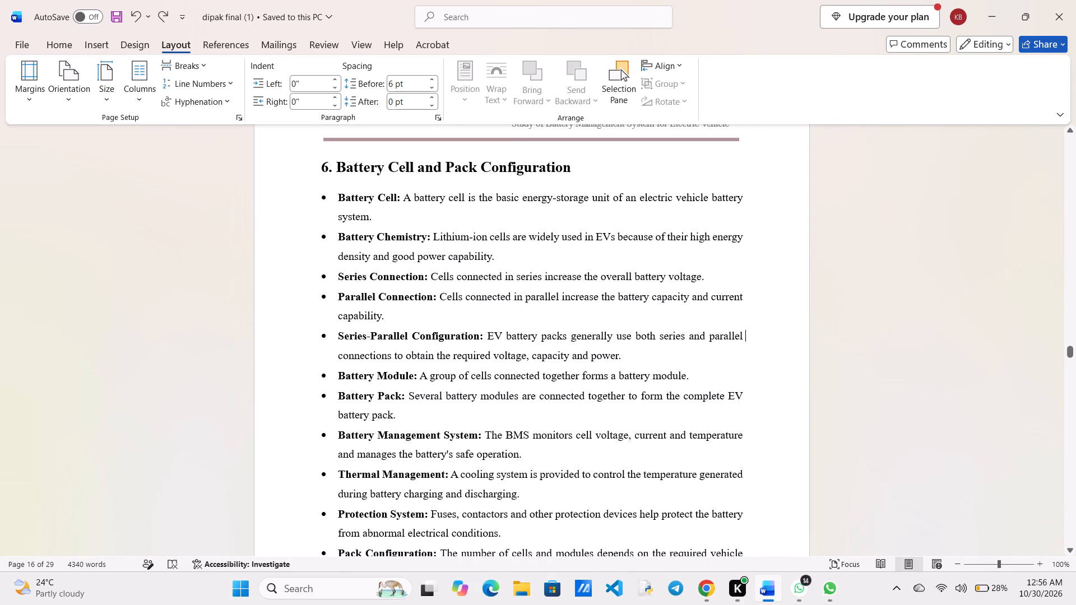
scroll(752, 192, down, 1)
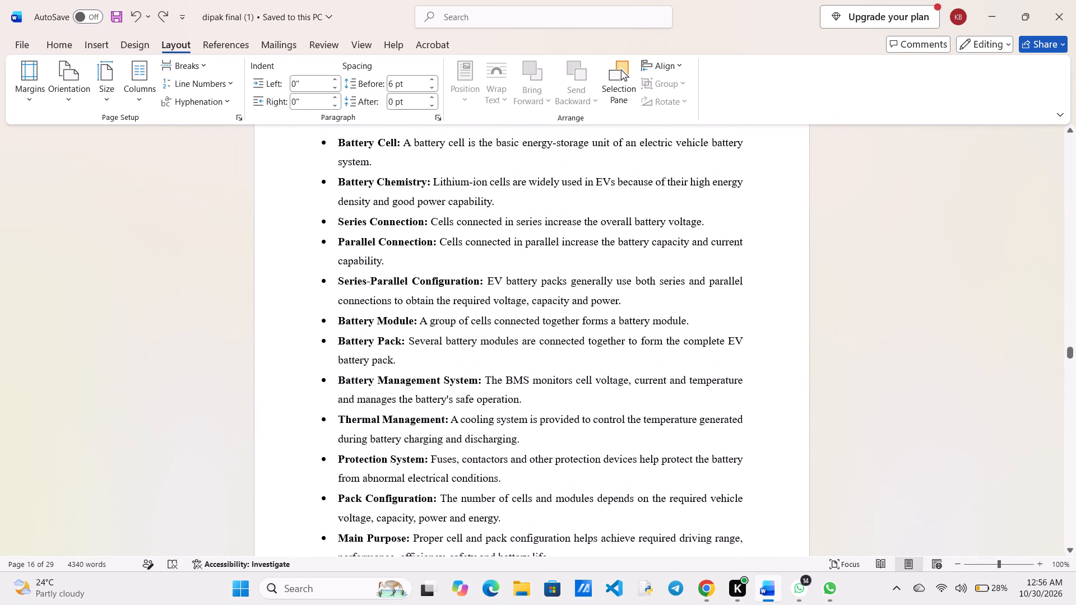
scroll(751, 201, up, 2)
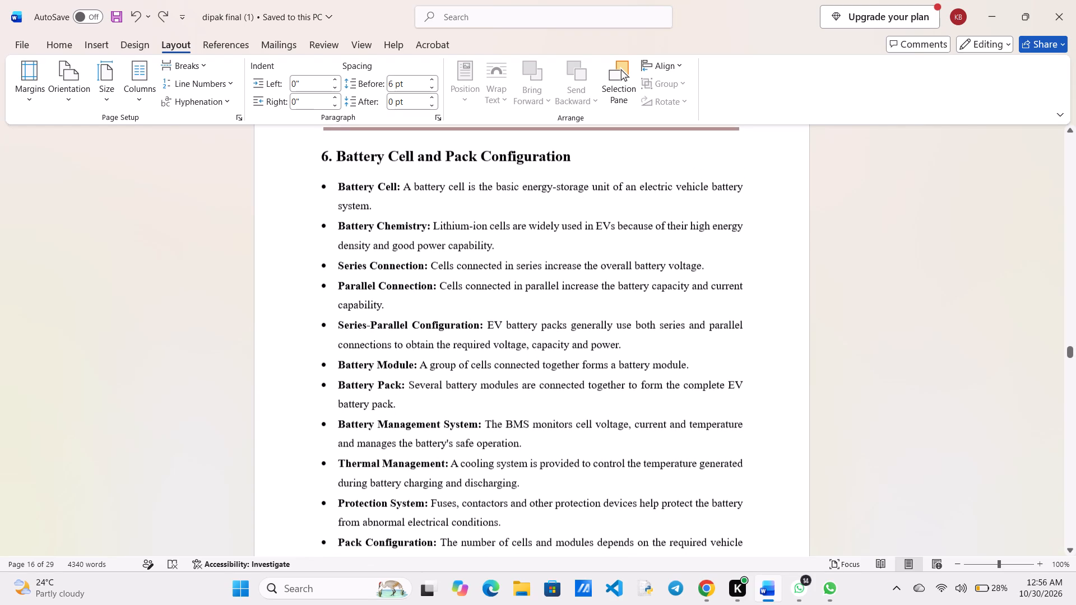
scroll(751, 201, up, 1)
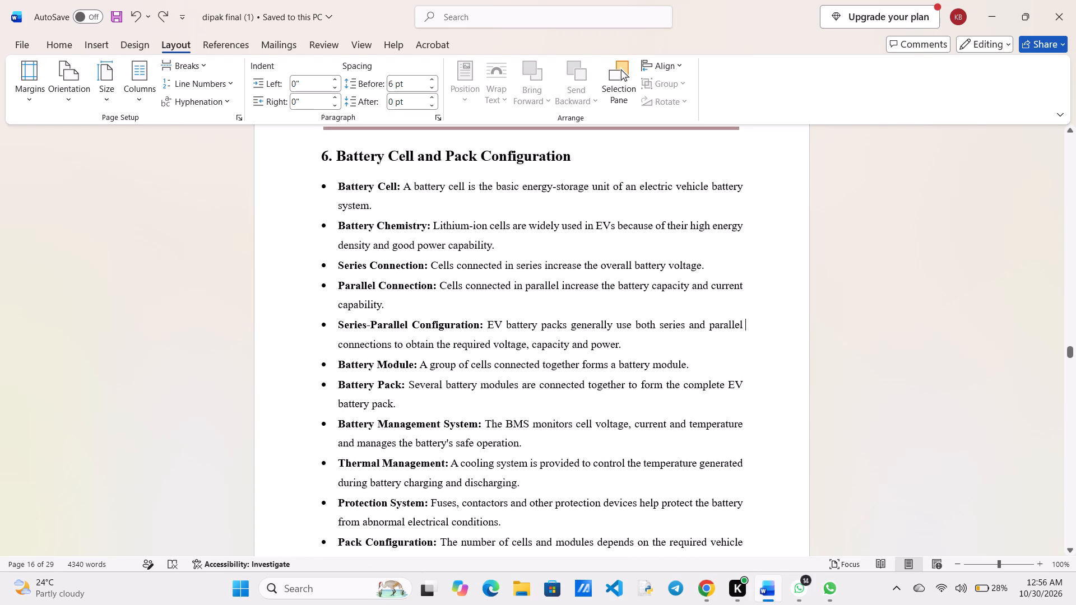